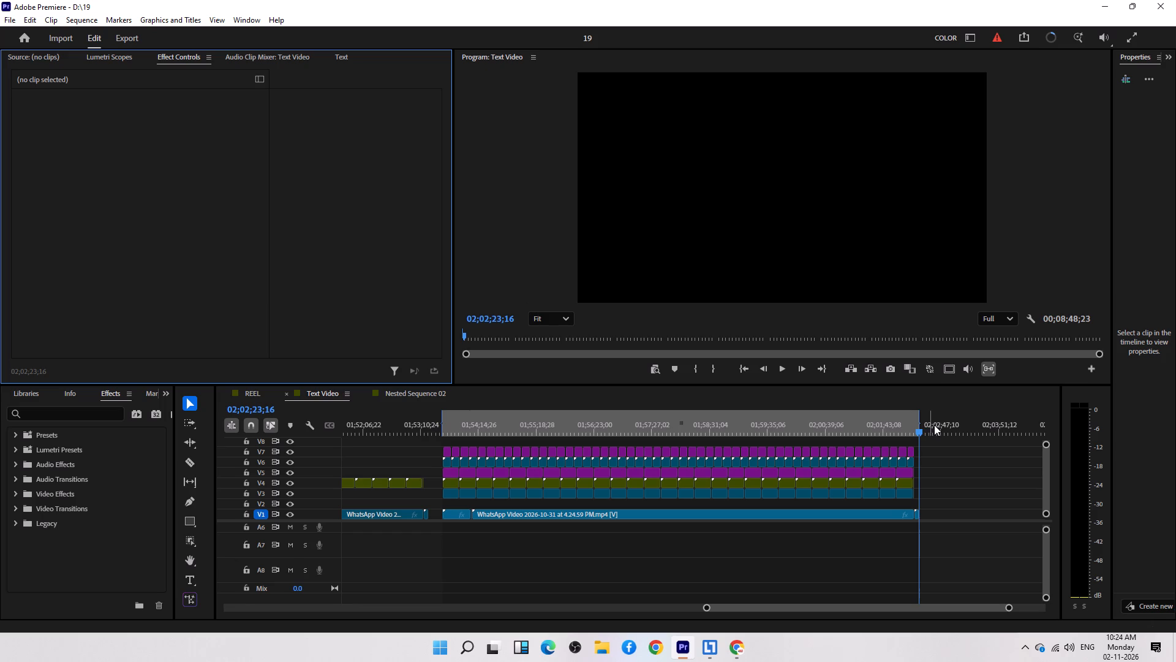
Place the playhead in the empty stretch just after the last clip, at 02;02;38;00.
{"action": "left_click", "coordinate": [934, 425]}
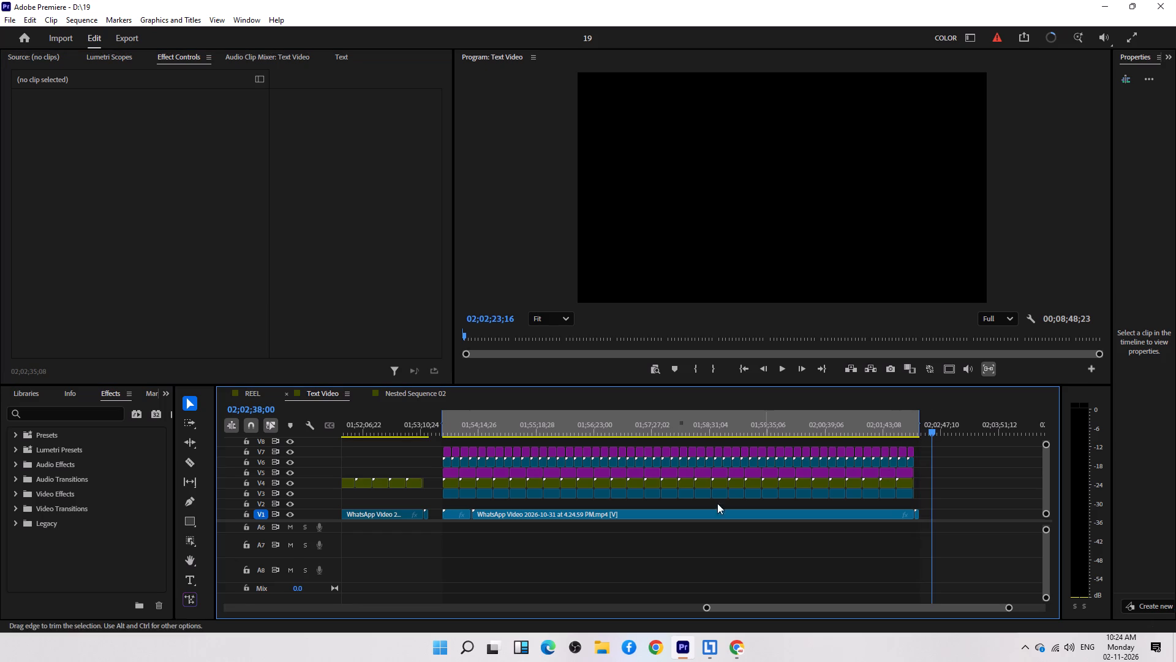
{"action": "scroll", "coordinate": [468, 536], "scroll_direction": "up", "scroll_amount": 4}
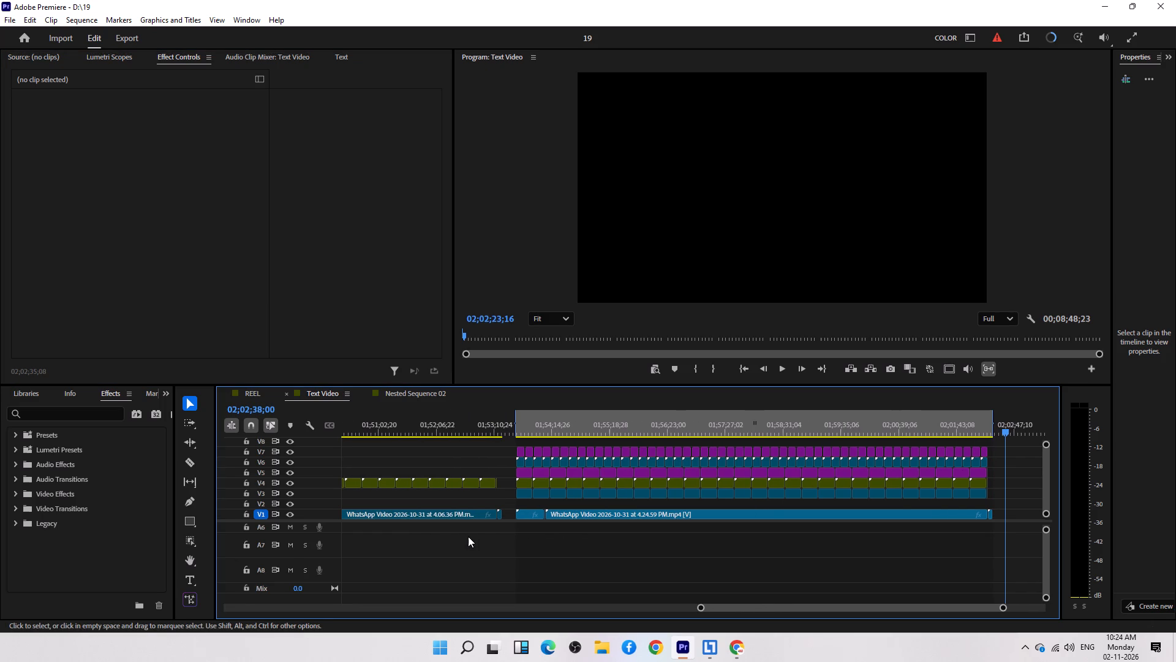
{"action": "key", "text": "equal"}
{"action": "scroll", "coordinate": [467, 535], "scroll_direction": "up", "scroll_amount": 5}
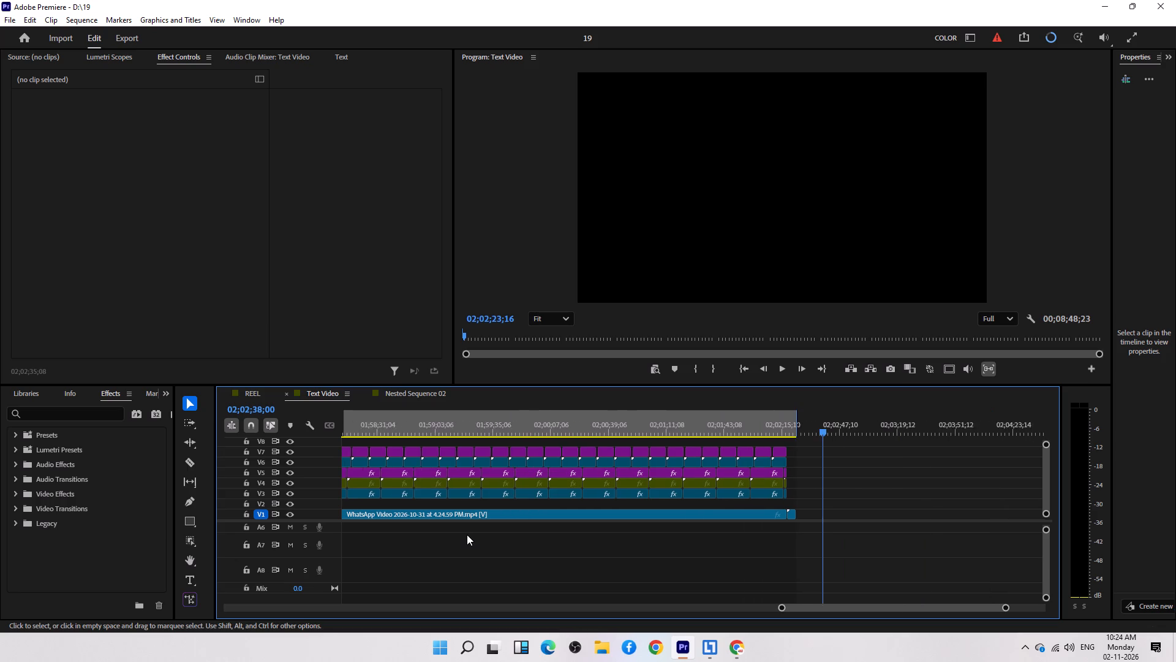
{"action": "scroll", "coordinate": [467, 535], "scroll_direction": "up", "scroll_amount": 9}
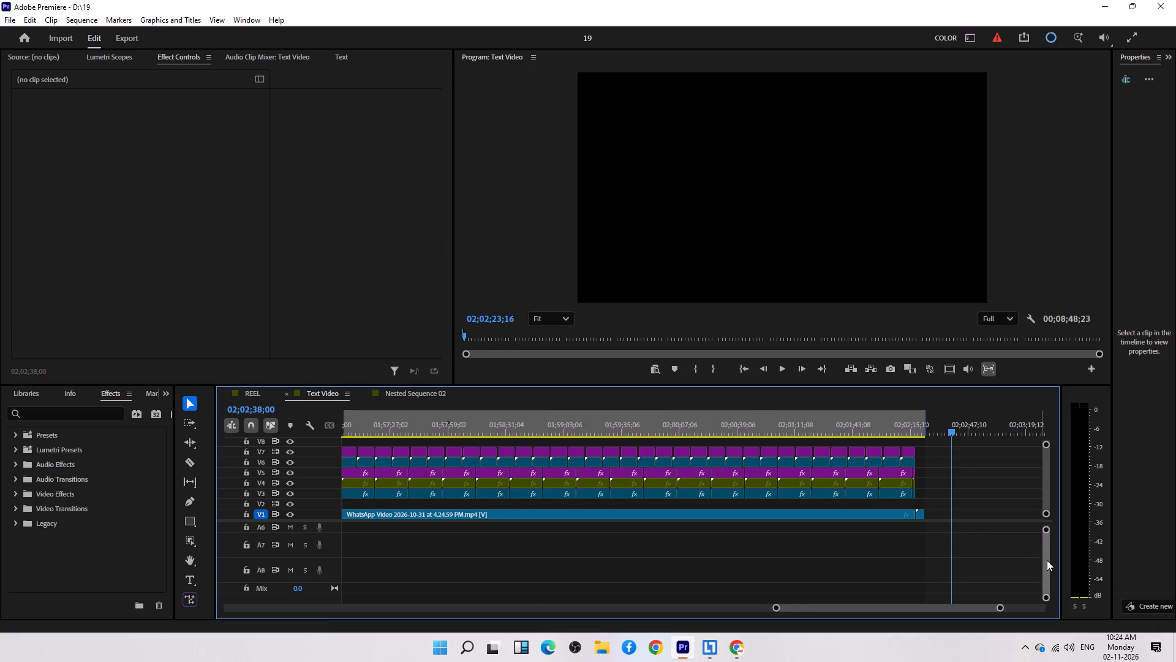
{"action": "left_click_drag", "start_coordinate": [1047, 560], "coordinate": [1052, 547]}
{"action": "left_click", "coordinate": [740, 422]}
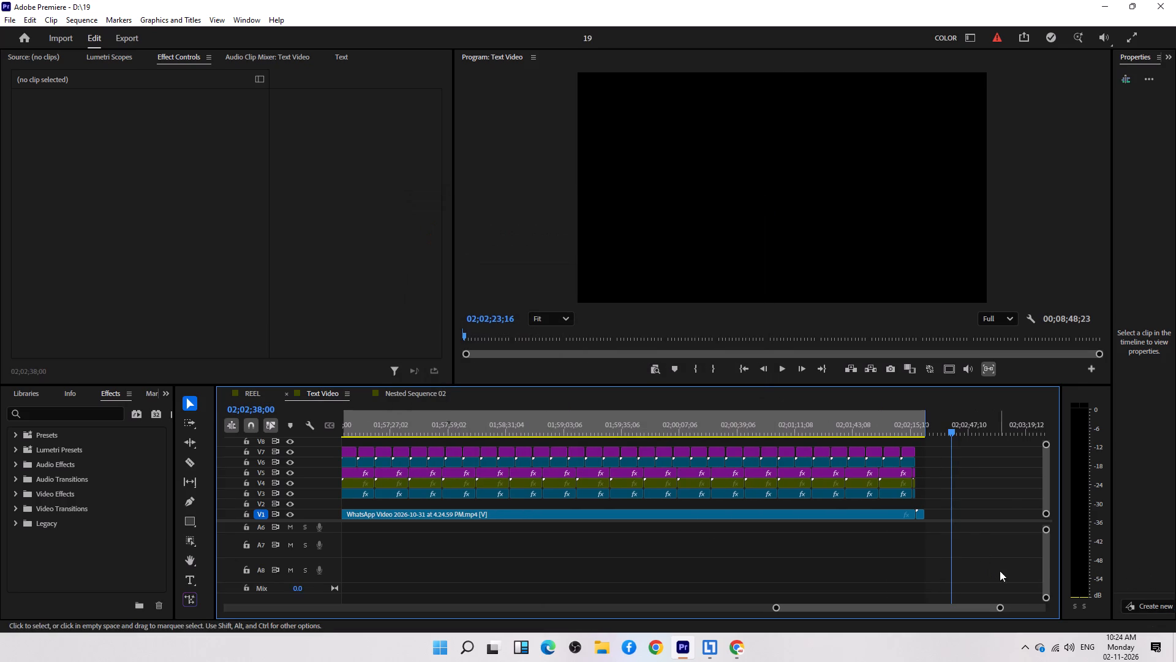
Copy the Breaking Bug with Music clip with its audio from the start of the preceding story and paste it at 02;02;38;00.
{"action": "left_click_drag", "start_coordinate": [1051, 555], "coordinate": [1052, 539]}
{"action": "left_click_drag", "start_coordinate": [1041, 547], "coordinate": [1044, 536]}
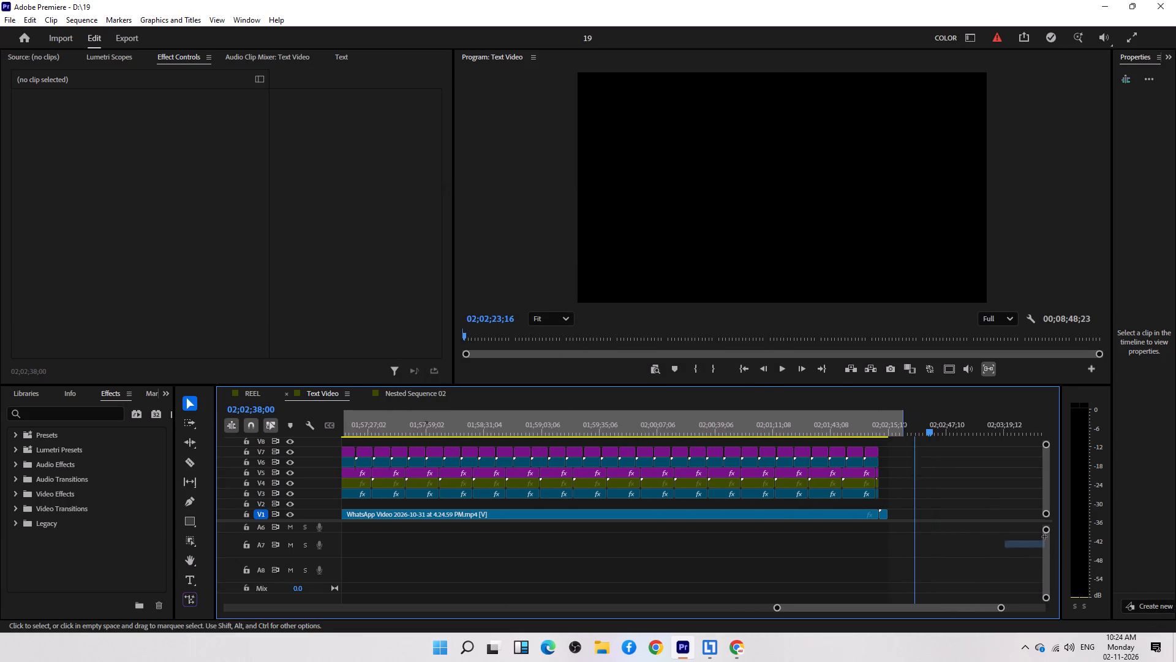
{"action": "left_click_drag", "start_coordinate": [1044, 536], "coordinate": [1046, 535]}
{"action": "left_click_drag", "start_coordinate": [1044, 553], "coordinate": [1047, 538]}
{"action": "scroll", "coordinate": [900, 575], "scroll_direction": "up", "scroll_amount": 5}
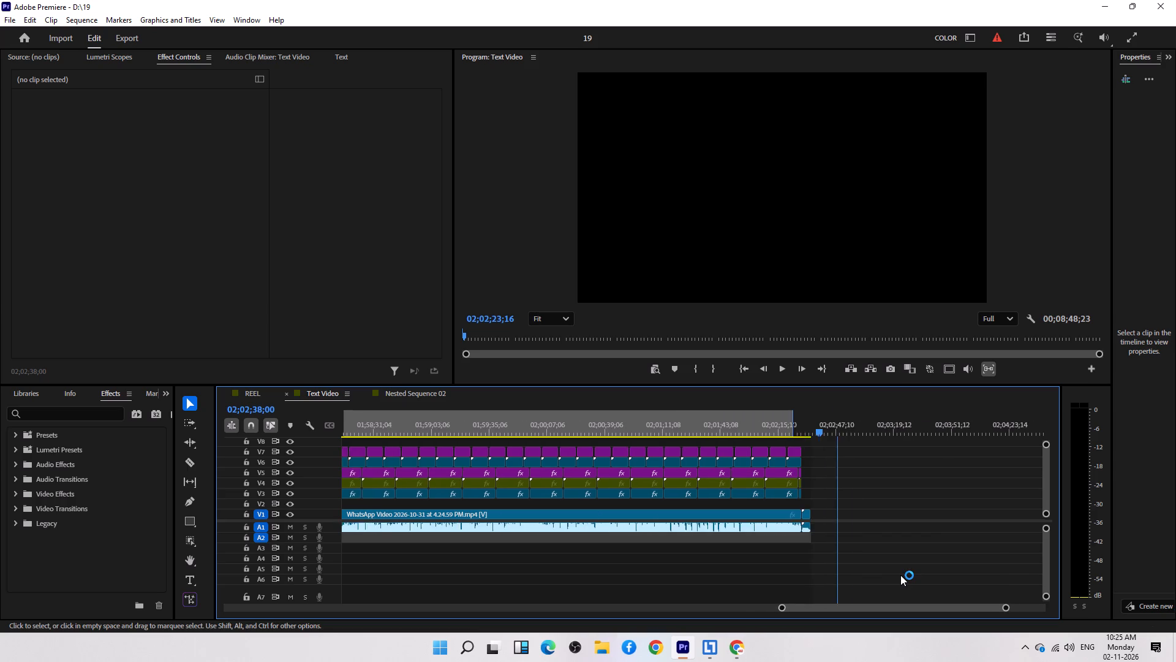
{"action": "scroll", "coordinate": [900, 575], "scroll_direction": "up", "scroll_amount": 16}
{"action": "scroll", "coordinate": [374, 555], "scroll_direction": "up", "scroll_amount": 20}
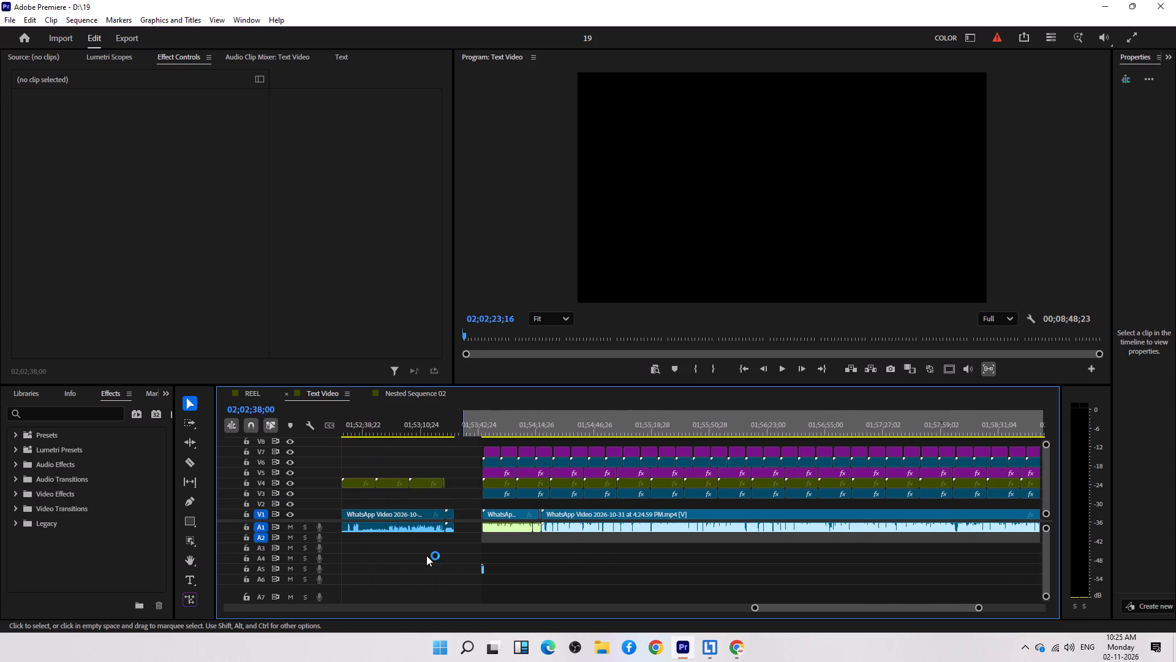
{"action": "left_click_drag", "start_coordinate": [533, 553], "coordinate": [456, 587]}
{"action": "key", "text": "ctrl+c"}
{"action": "key", "text": "ctrl+v"}
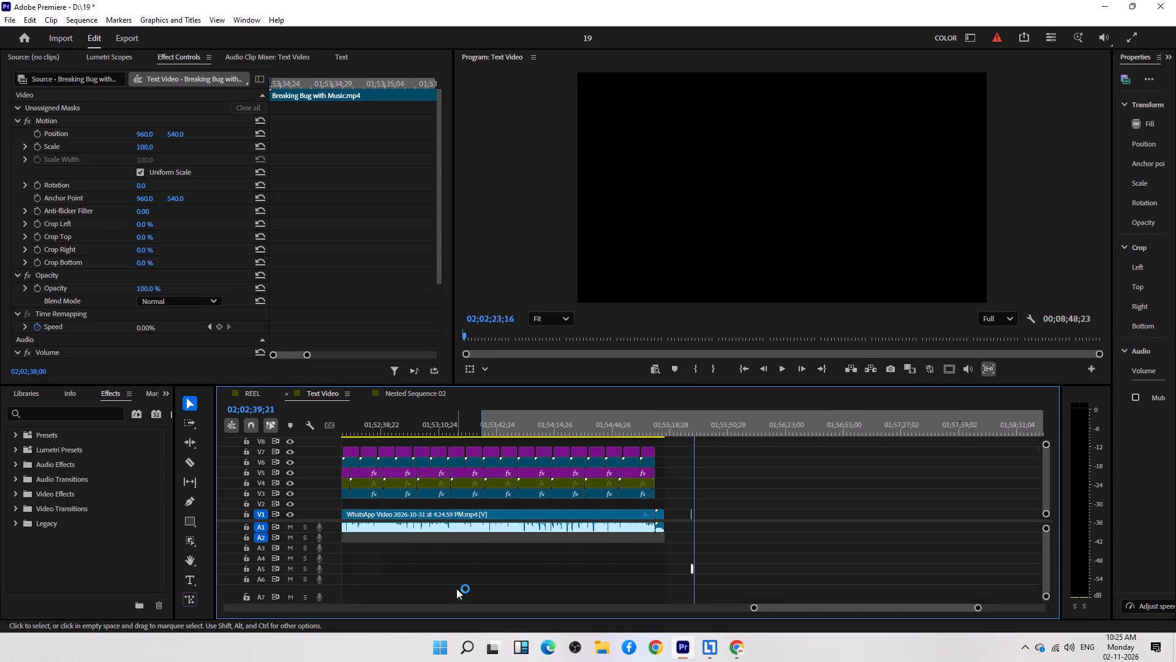
Add WhatsApp Video 2026-11-02 at 10.20.45 AM from the Downloads folder to V1 and A1, just after the pasted Breaking Bug clip.
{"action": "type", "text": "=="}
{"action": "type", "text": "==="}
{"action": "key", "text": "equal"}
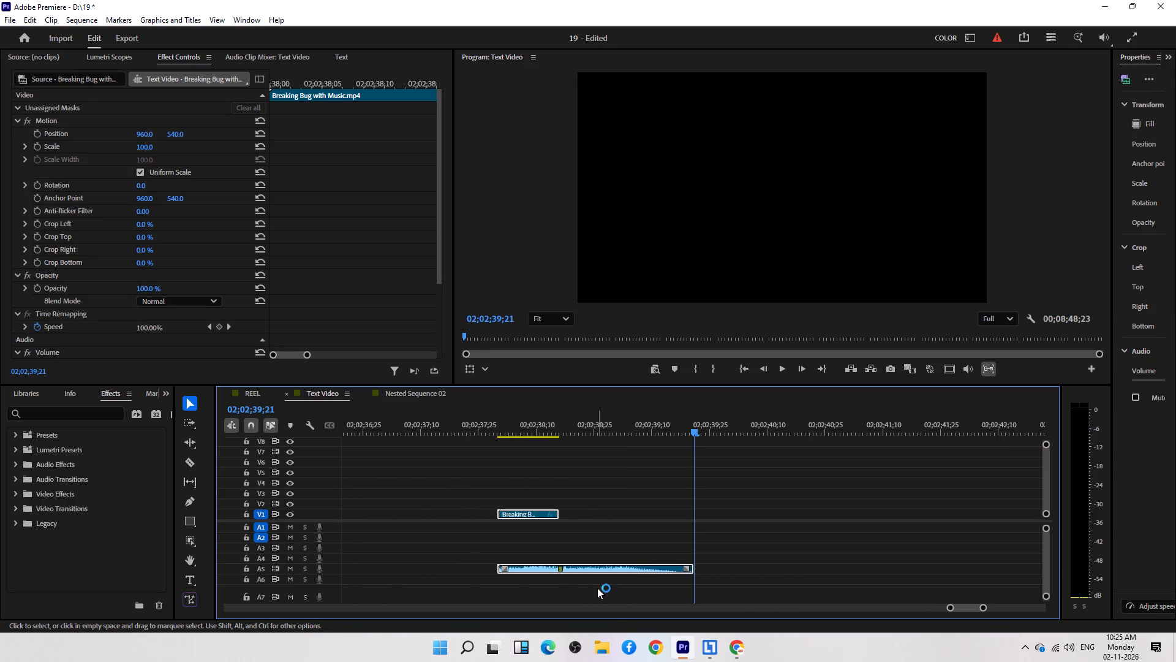
{"action": "left_click", "coordinate": [605, 645]}
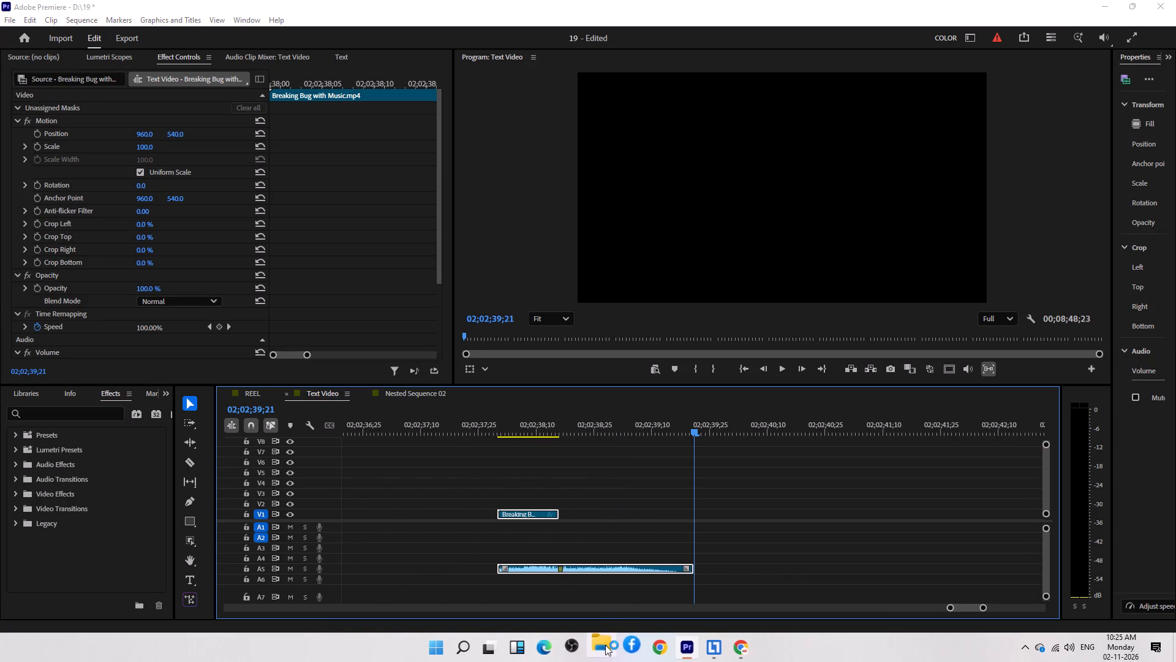
{"action": "left_click", "coordinate": [121, 172]}
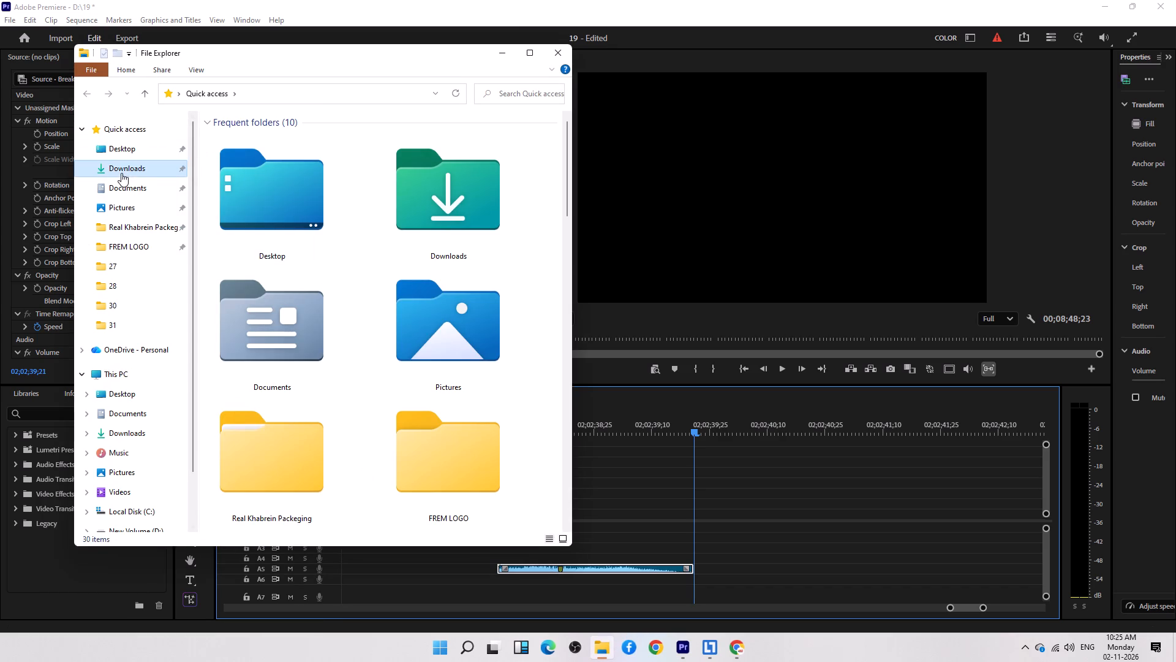
{"action": "left_click", "coordinate": [213, 178]}
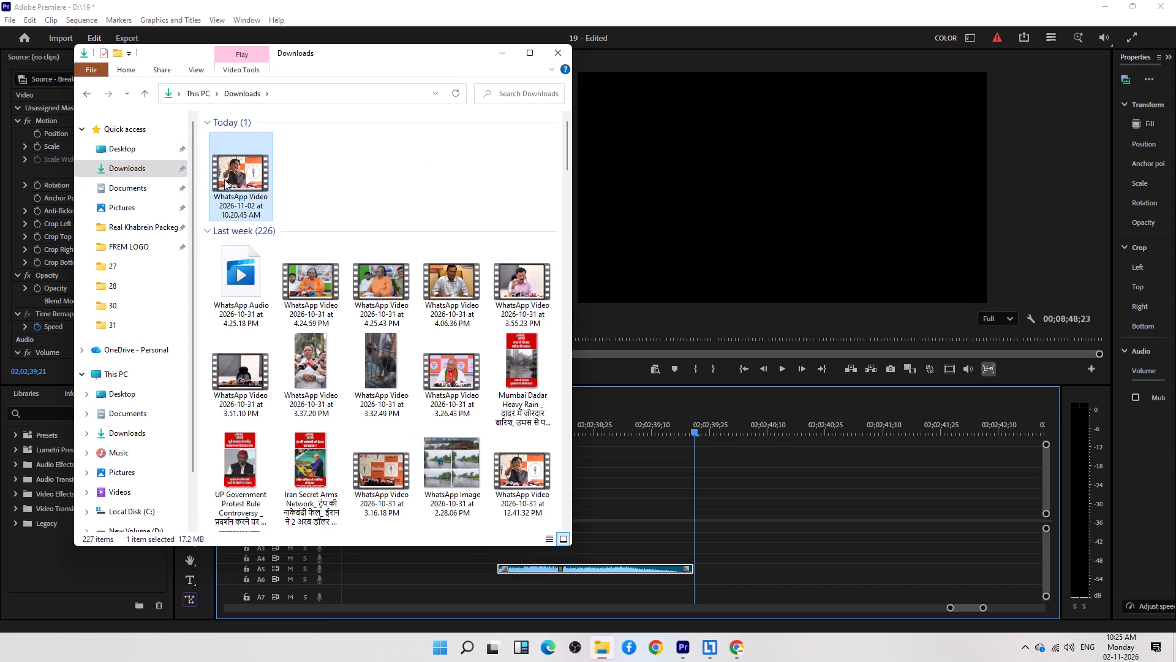
{"action": "left_click_drag", "start_coordinate": [225, 180], "coordinate": [616, 529]}
{"action": "left_click", "coordinate": [630, 493]}
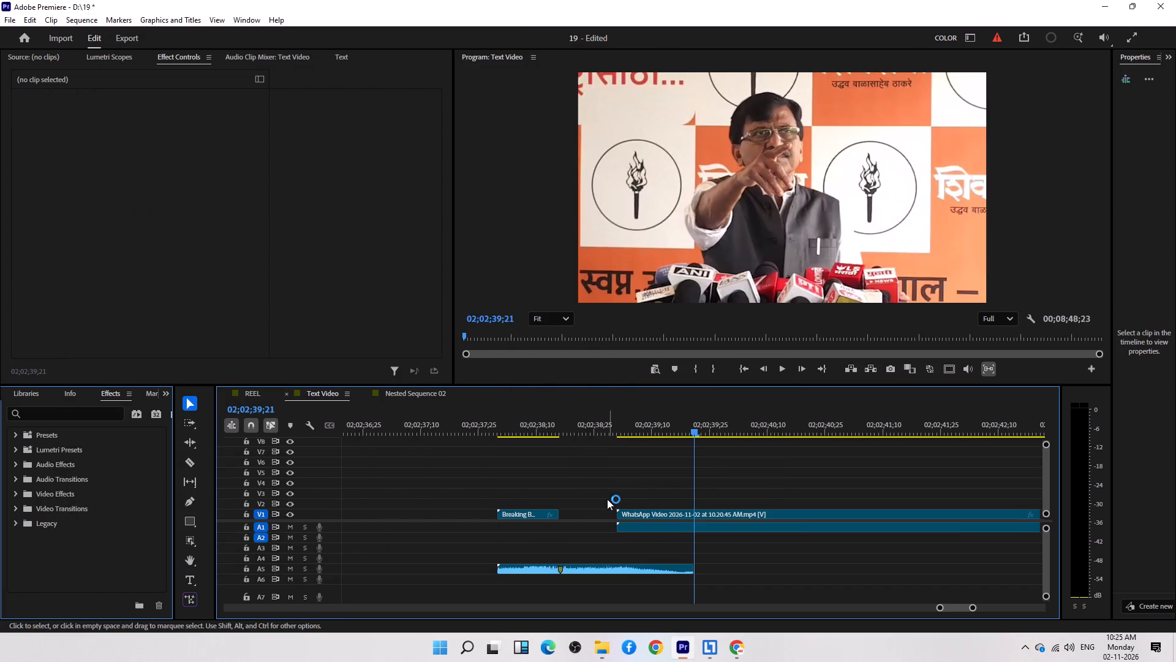
Ripple-delete the gap on V1 between the Breaking Bug clip and the new WhatsApp video.
{"action": "left_click", "coordinate": [584, 512]}
{"action": "key", "text": "Delete"}
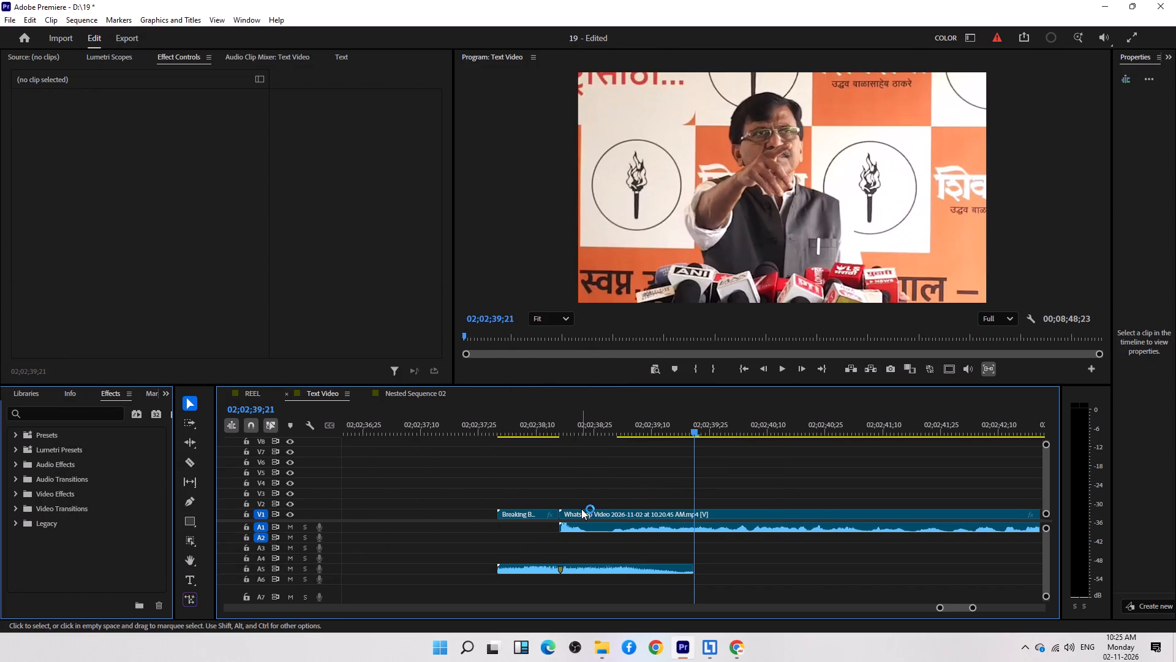
Copy nine Nested Sequence 02 clips on V4 above the 4.06.36 PM video and paste them three times in a row from 02;02;38;16.
{"action": "key", "text": "Up"}
{"action": "left_click", "coordinate": [614, 465]}
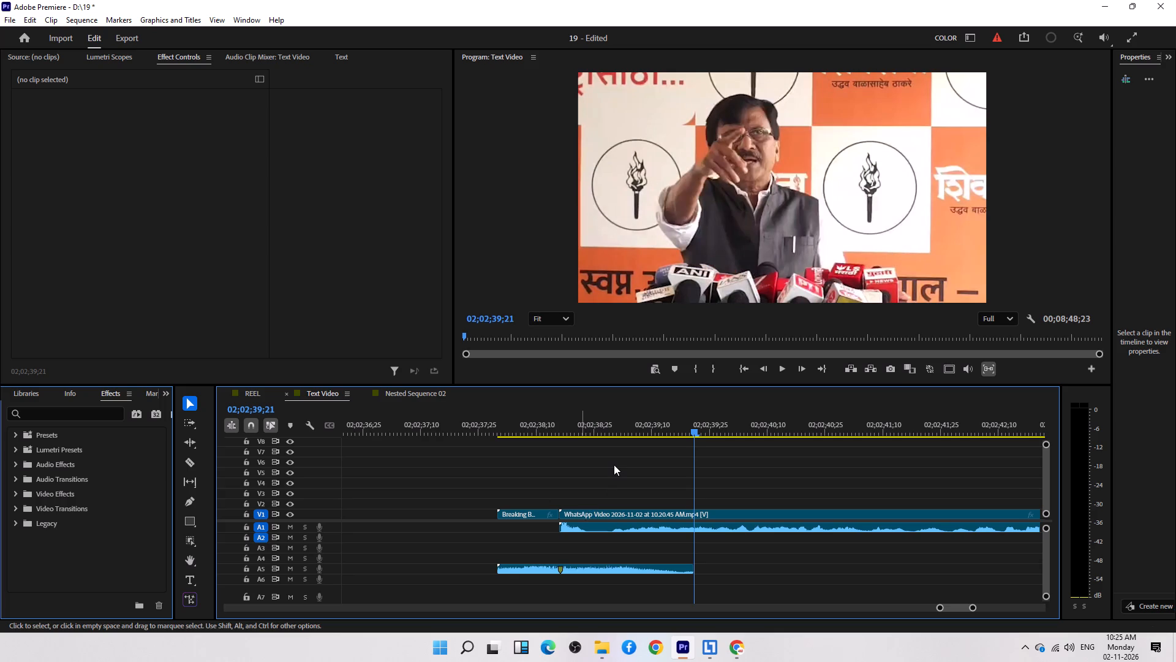
{"action": "left_click", "coordinate": [593, 417]}
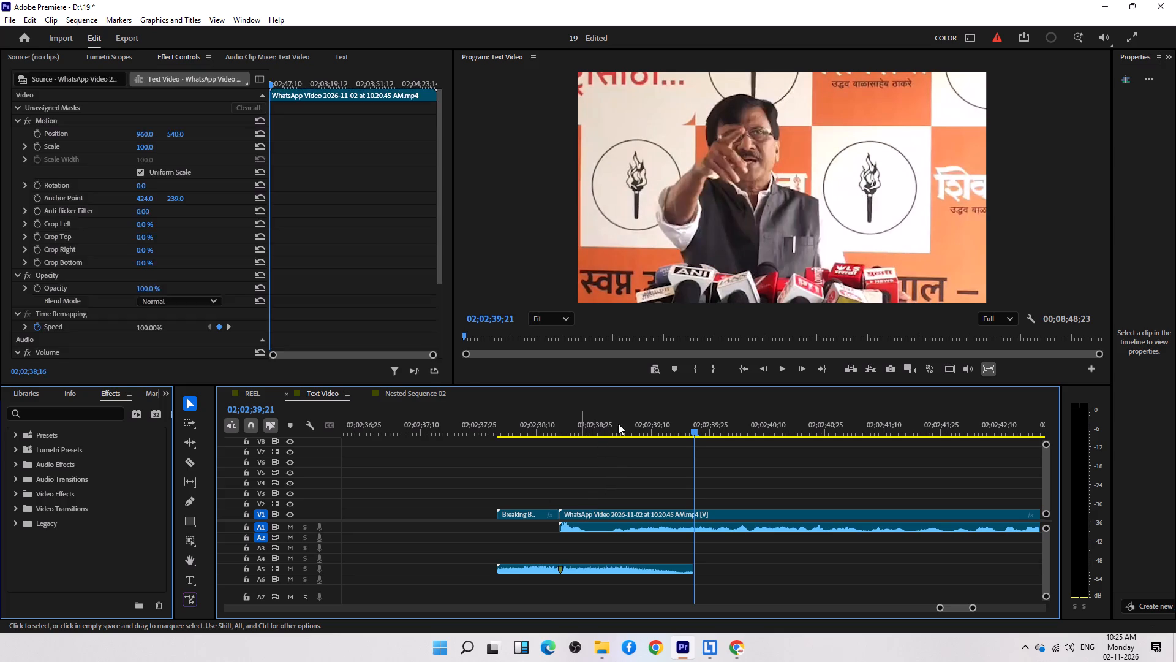
{"action": "key", "text": "Up"}
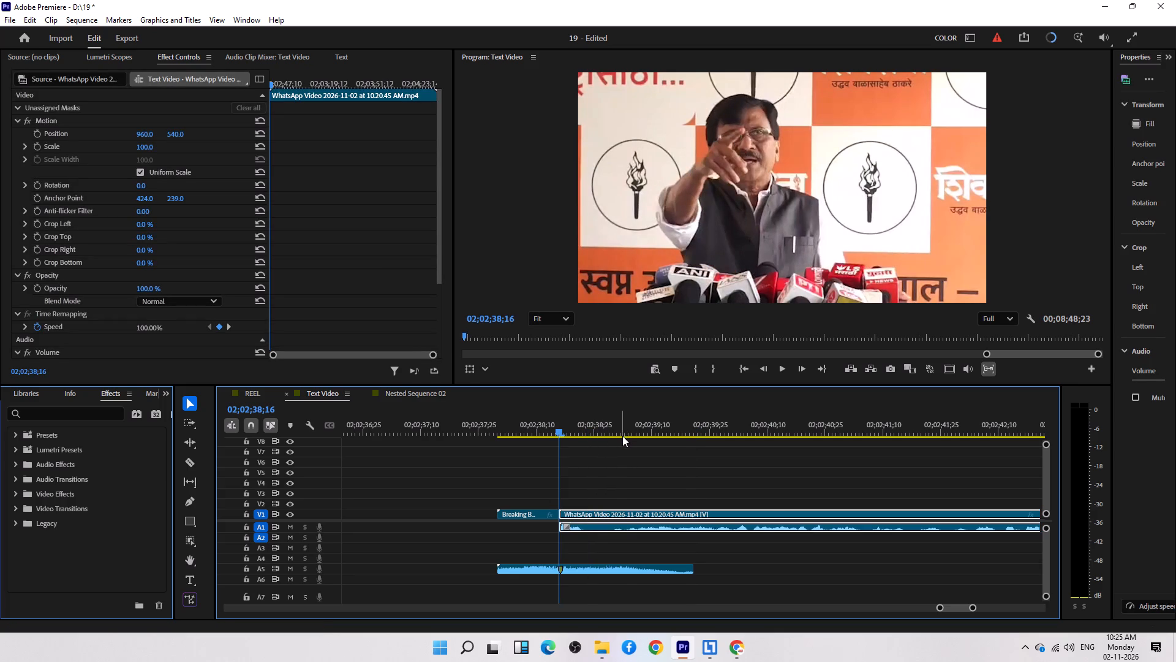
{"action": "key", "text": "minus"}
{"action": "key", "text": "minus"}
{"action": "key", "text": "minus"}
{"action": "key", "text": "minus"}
{"action": "scroll", "coordinate": [491, 469], "scroll_direction": "up", "scroll_amount": 14}
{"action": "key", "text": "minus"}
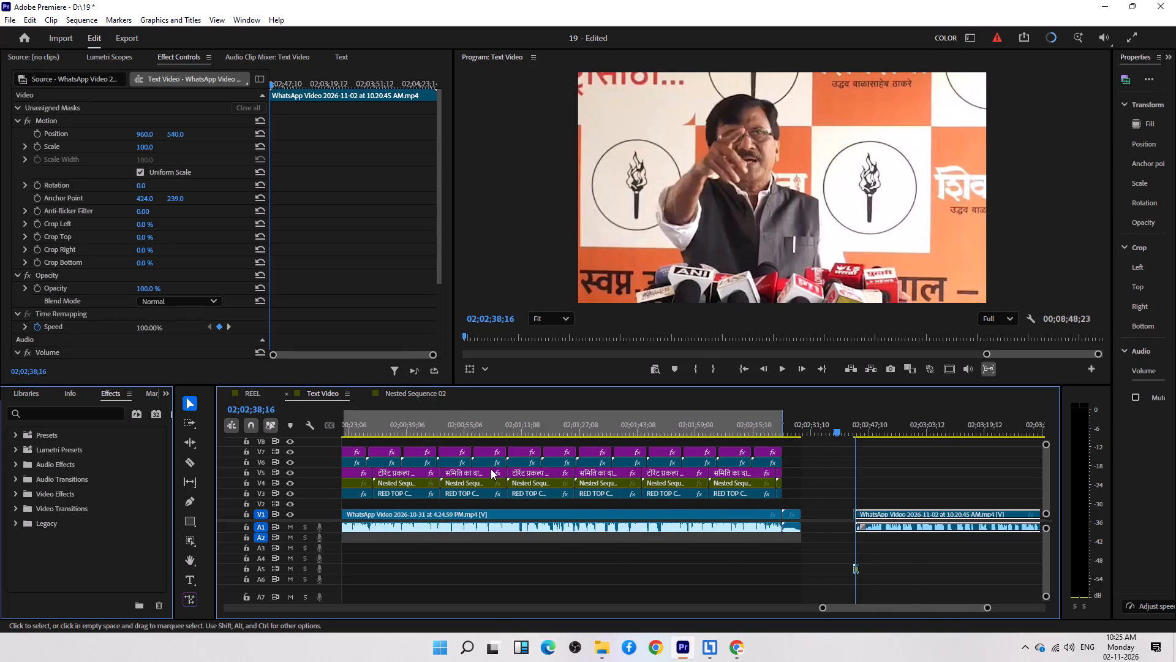
{"action": "scroll", "coordinate": [491, 469], "scroll_direction": "up", "scroll_amount": 20}
{"action": "scroll", "coordinate": [491, 469], "scroll_direction": "up", "scroll_amount": 20}
{"action": "scroll", "coordinate": [491, 469], "scroll_direction": "up", "scroll_amount": 1}
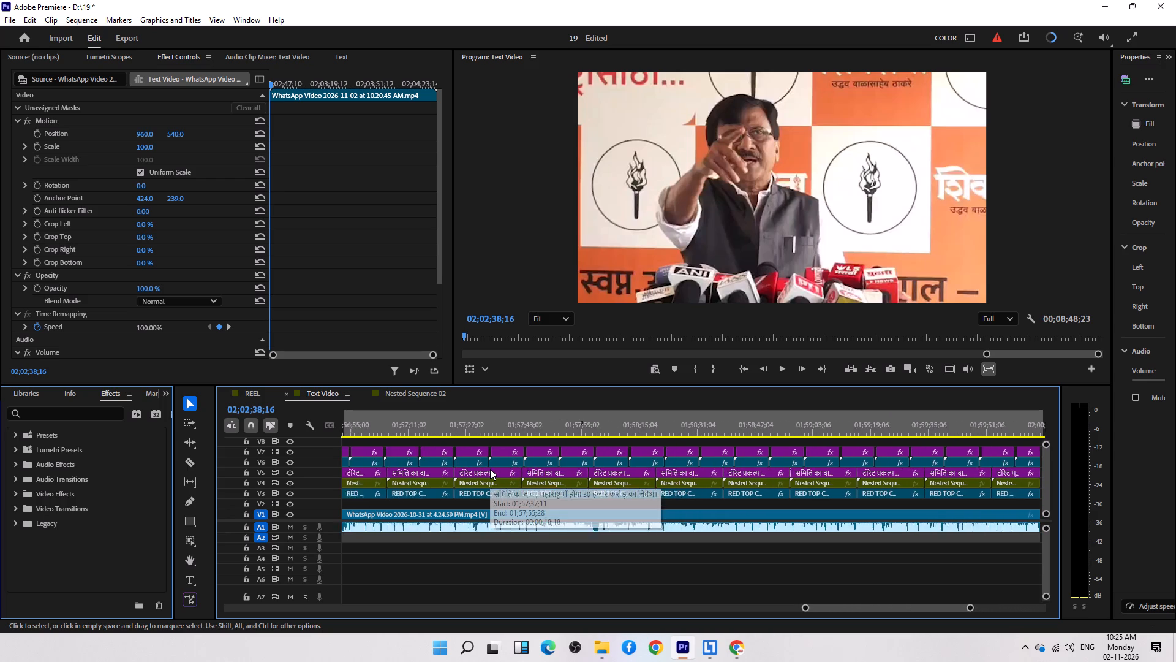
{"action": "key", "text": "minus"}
{"action": "scroll", "coordinate": [490, 469], "scroll_direction": "up", "scroll_amount": 2}
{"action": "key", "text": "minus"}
{"action": "scroll", "coordinate": [490, 469], "scroll_direction": "up", "scroll_amount": 5}
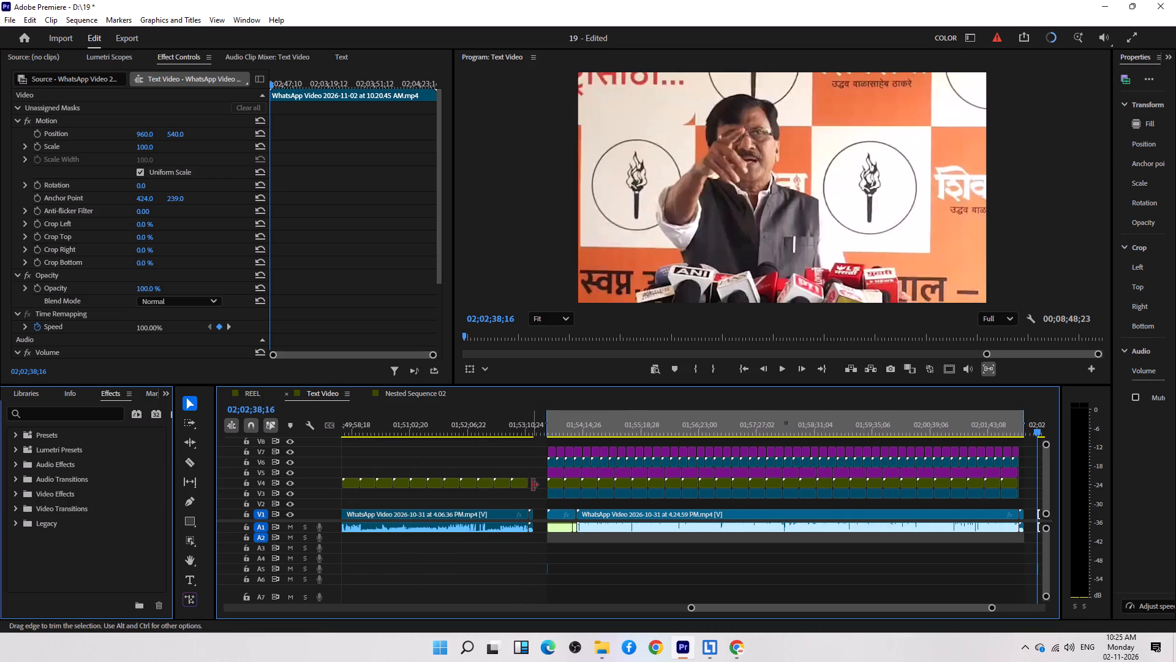
{"action": "left_click_drag", "start_coordinate": [354, 457], "coordinate": [492, 492]}
{"action": "key", "text": "ctrl+c"}
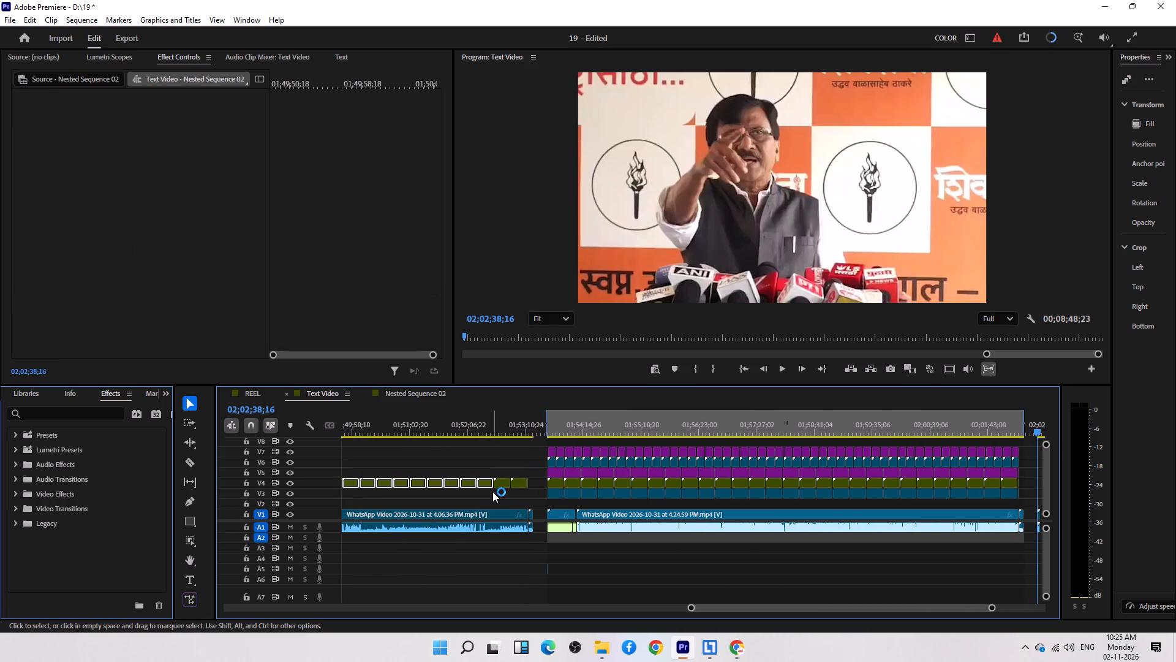
{"action": "key", "text": "ctrl+v"}
{"action": "key", "text": "ctrl+v"}
{"action": "key", "text": "ctrl+v"}
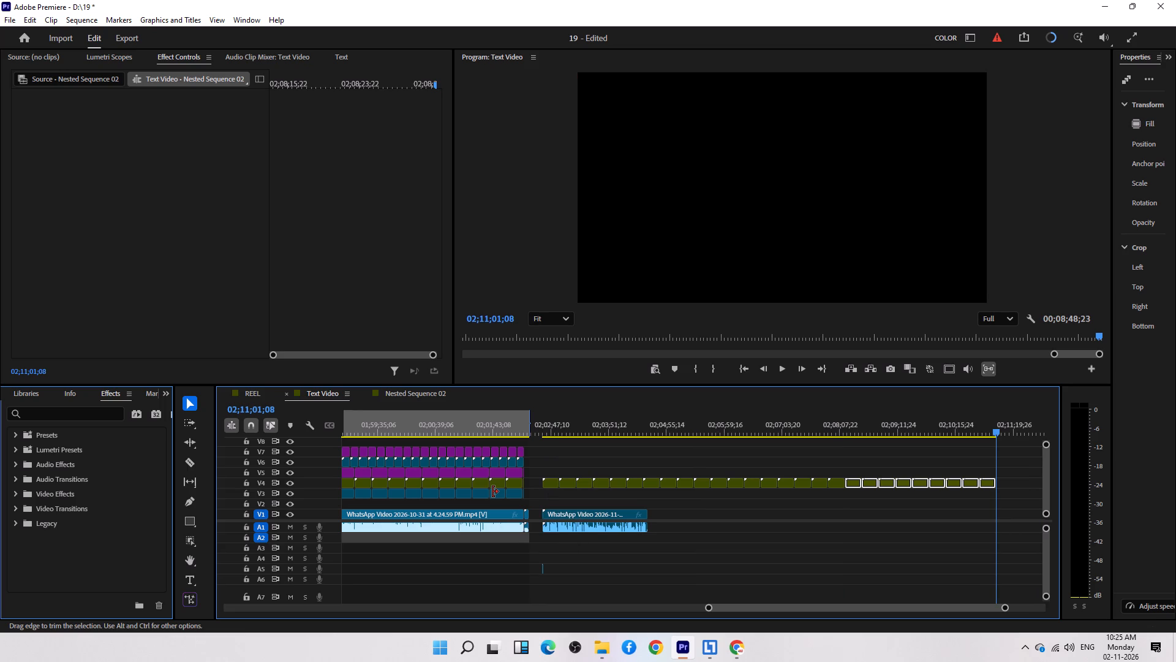
Cut the nested overlay clips on V4 at the end of the new WhatsApp video, 02;04;35;11, and delete everything beyond it.
{"action": "key", "text": "Up"}
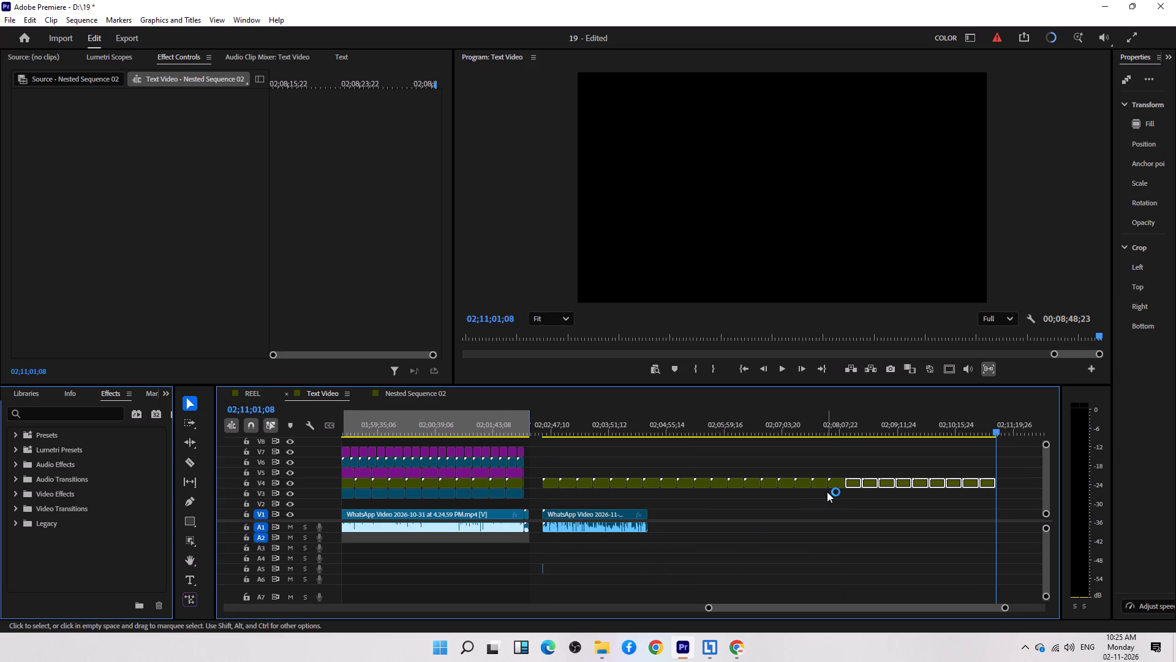
{"action": "left_click_drag", "start_coordinate": [1013, 466], "coordinate": [631, 489]}
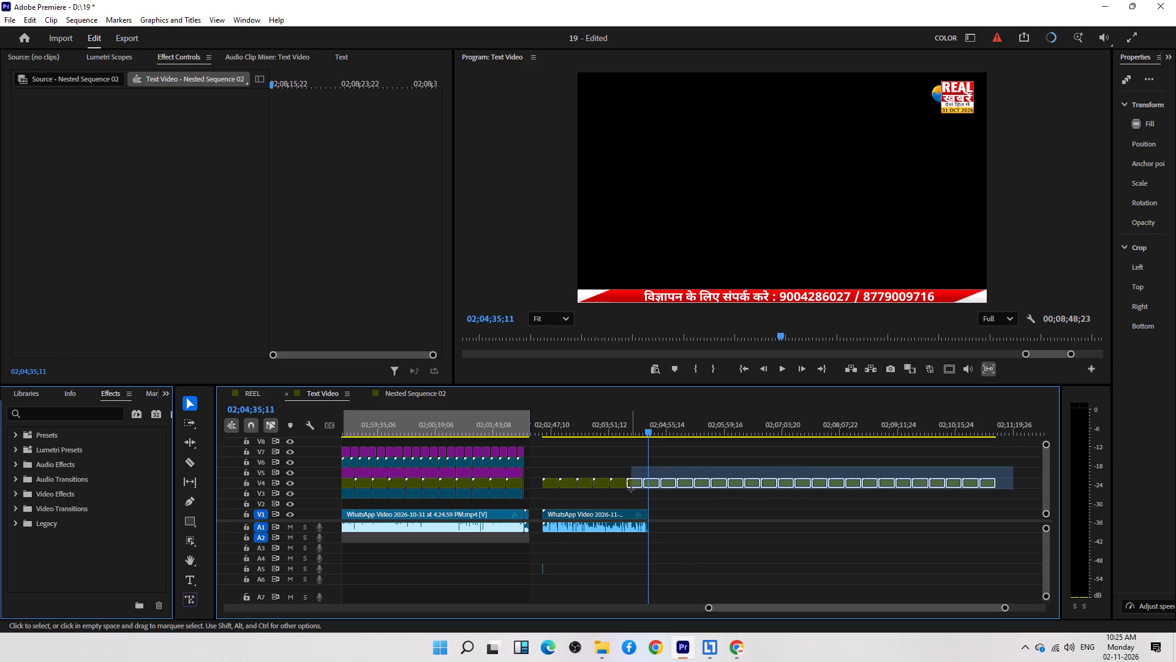
{"action": "left_click_drag", "start_coordinate": [631, 489], "coordinate": [630, 489]}
{"action": "key", "text": "Up"}
{"action": "key", "text": "Down"}
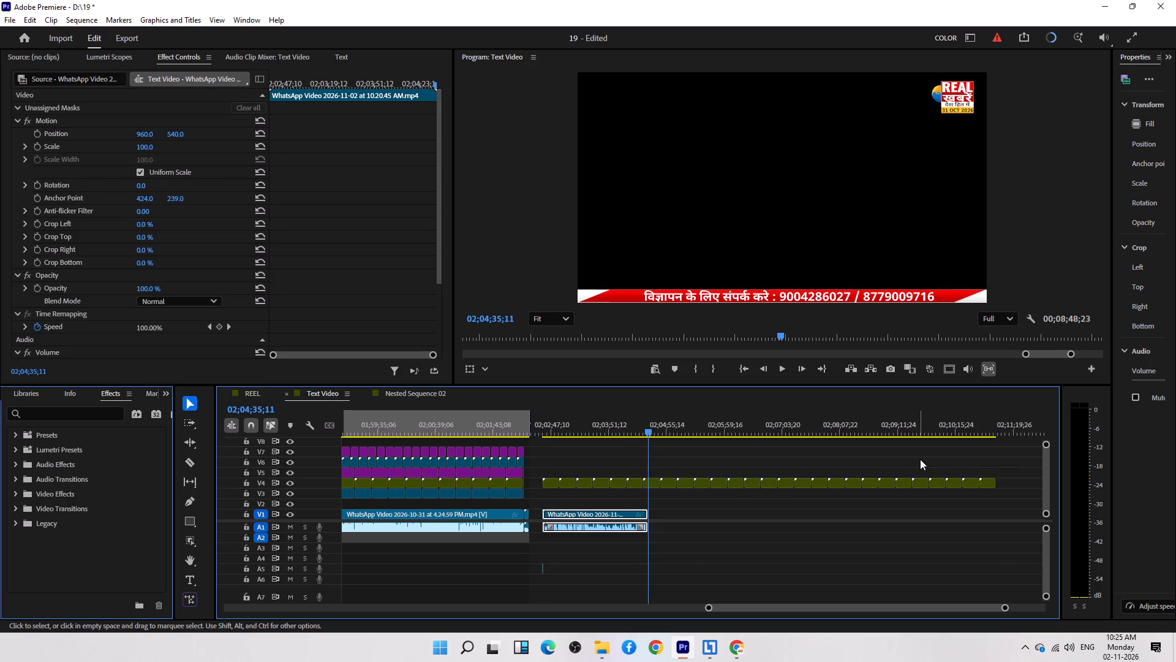
{"action": "left_click_drag", "start_coordinate": [986, 465], "coordinate": [647, 493]}
{"action": "key", "text": "z"}
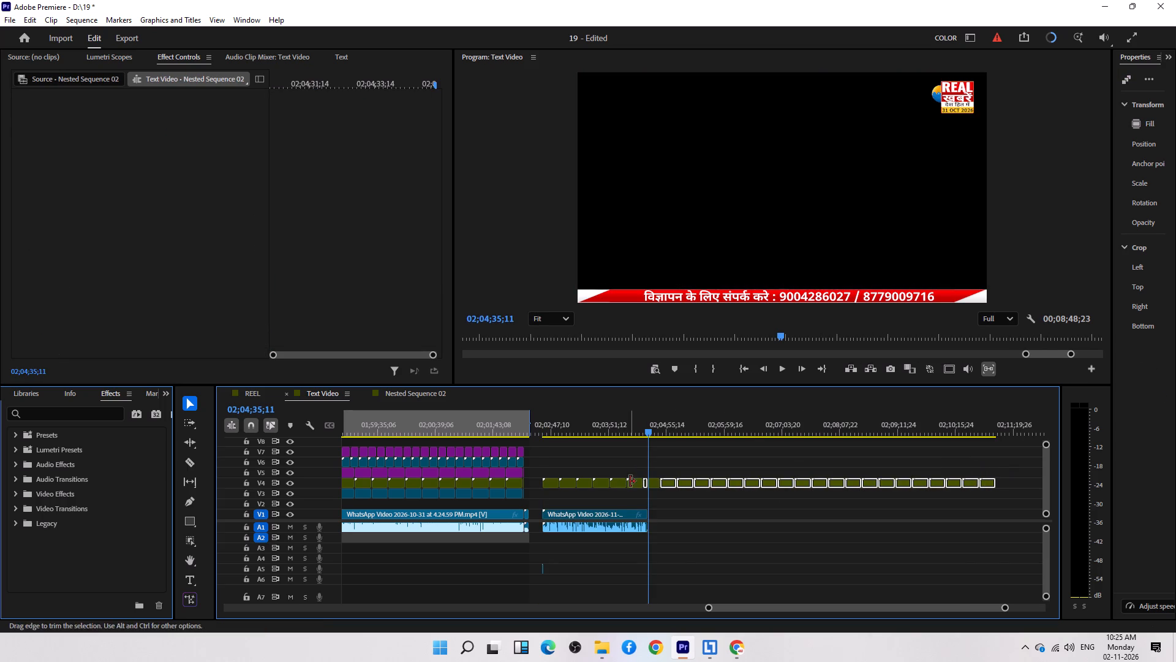
{"action": "left_click_drag", "start_coordinate": [995, 464], "coordinate": [698, 480]}
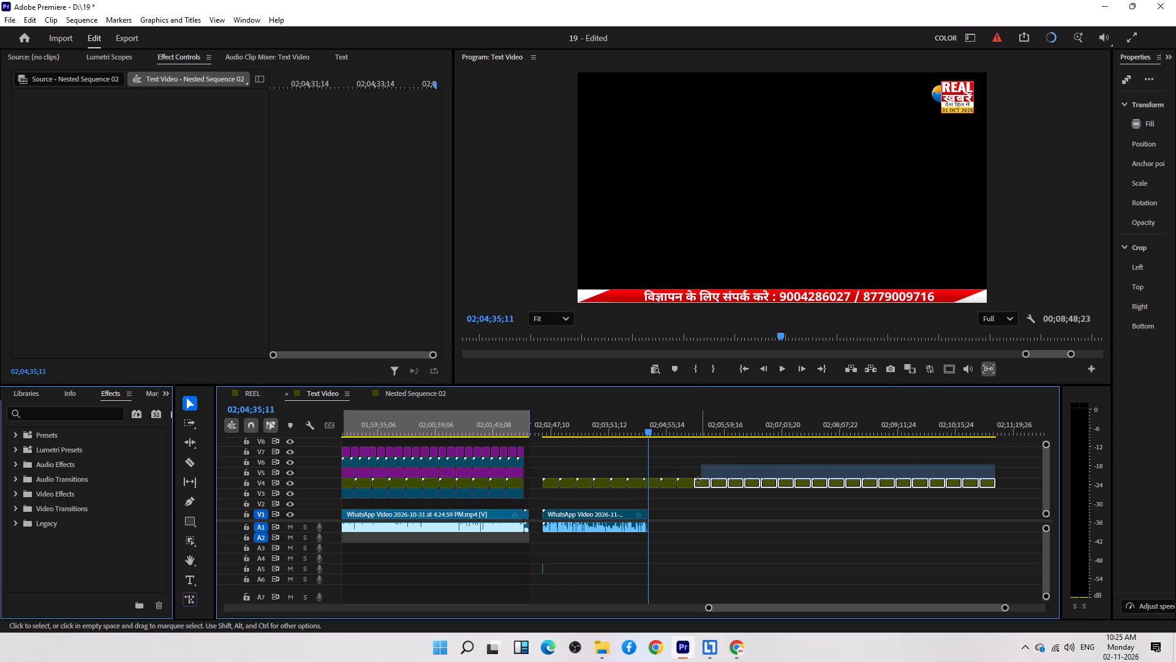
{"action": "left_click_drag", "start_coordinate": [698, 480], "coordinate": [649, 484]}
{"action": "key", "text": "Delete"}
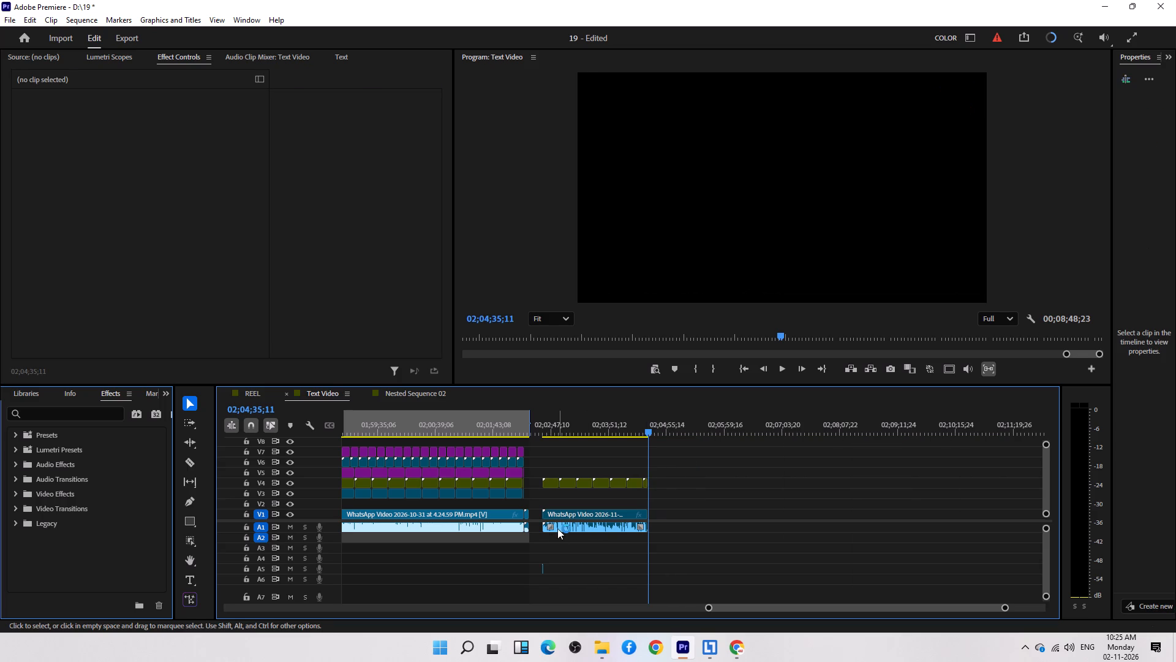
Copy the End Bumbar with Music clip closing the previous video and paste it at the end of the new video.
{"action": "left_click", "coordinate": [527, 516]}
{"action": "key", "text": "ctrl+c"}
{"action": "key", "text": "ctrl+v"}
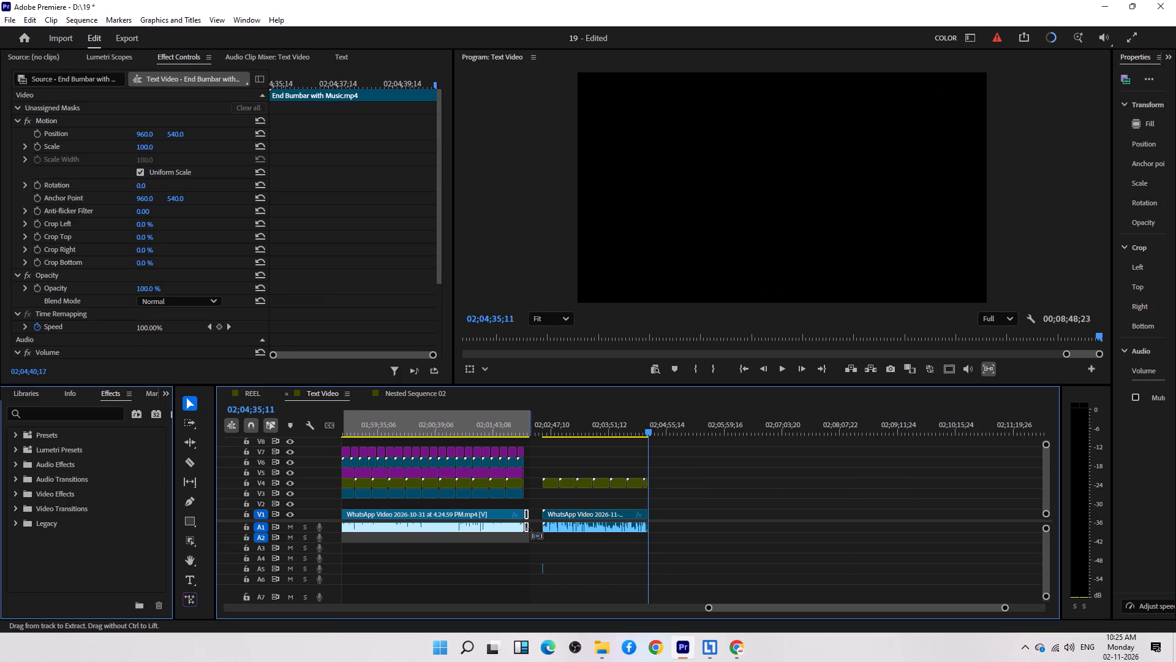
{"action": "left_click", "coordinate": [592, 397]}
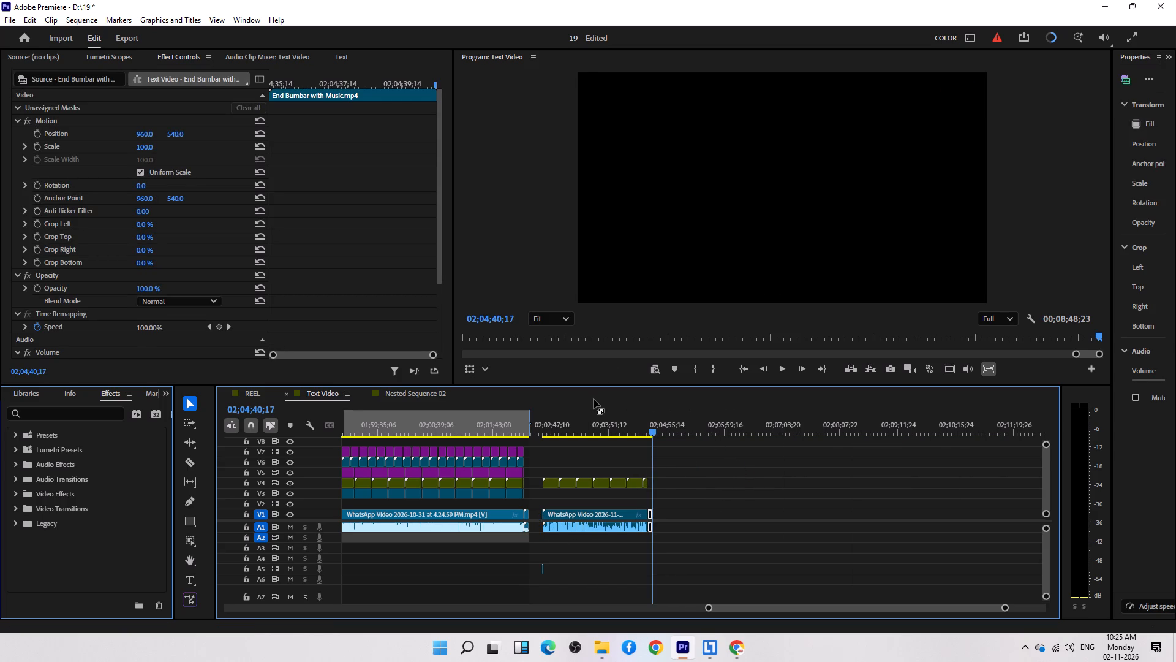
Open the nested overlay sequence from V4 and change the date text under the logo to 2 NOV 2026.
{"action": "left_click", "coordinate": [598, 433]}
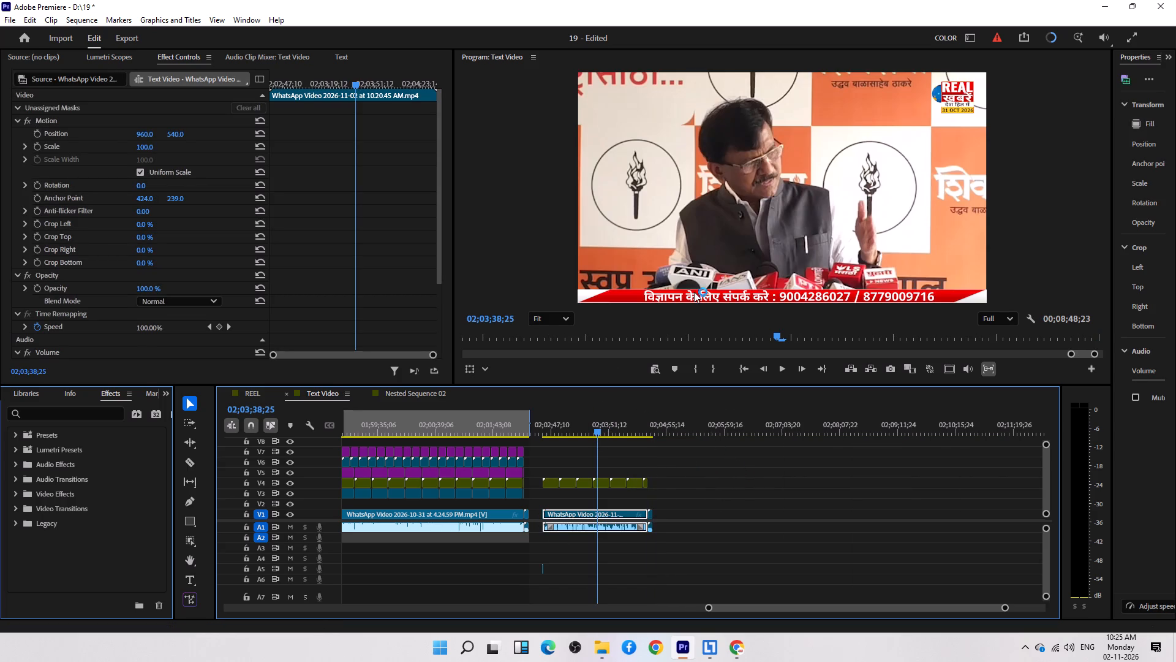
{"action": "double_click", "coordinate": [584, 484]}
{"action": "double_click", "coordinate": [472, 465]}
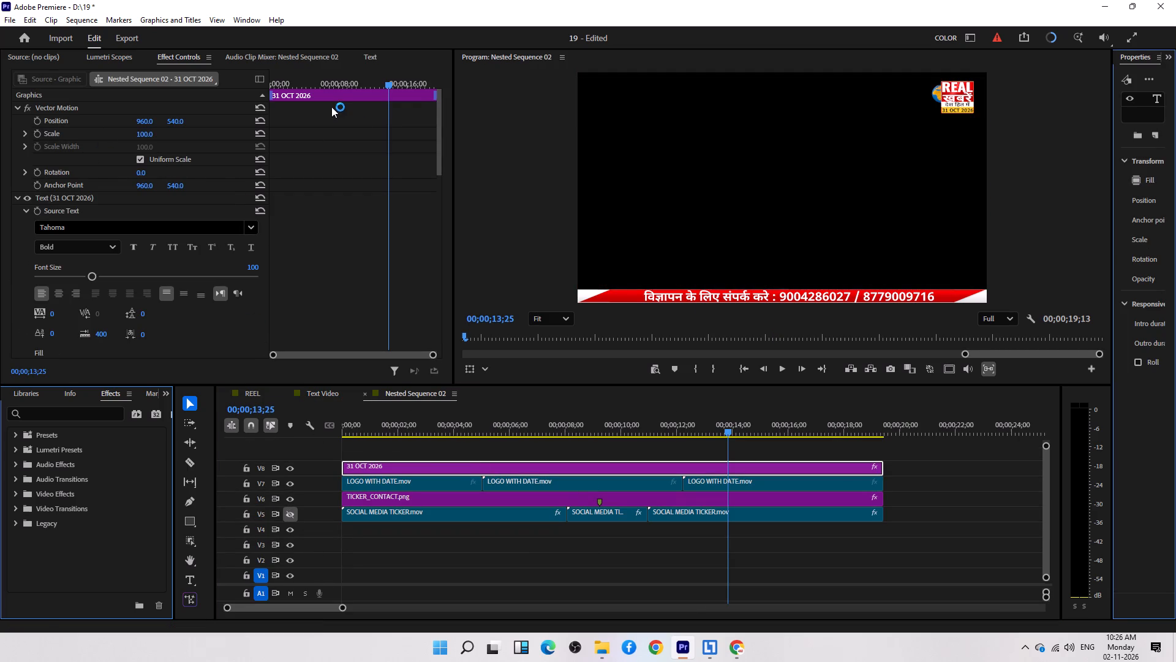
{"action": "double_click", "coordinate": [440, 466]}
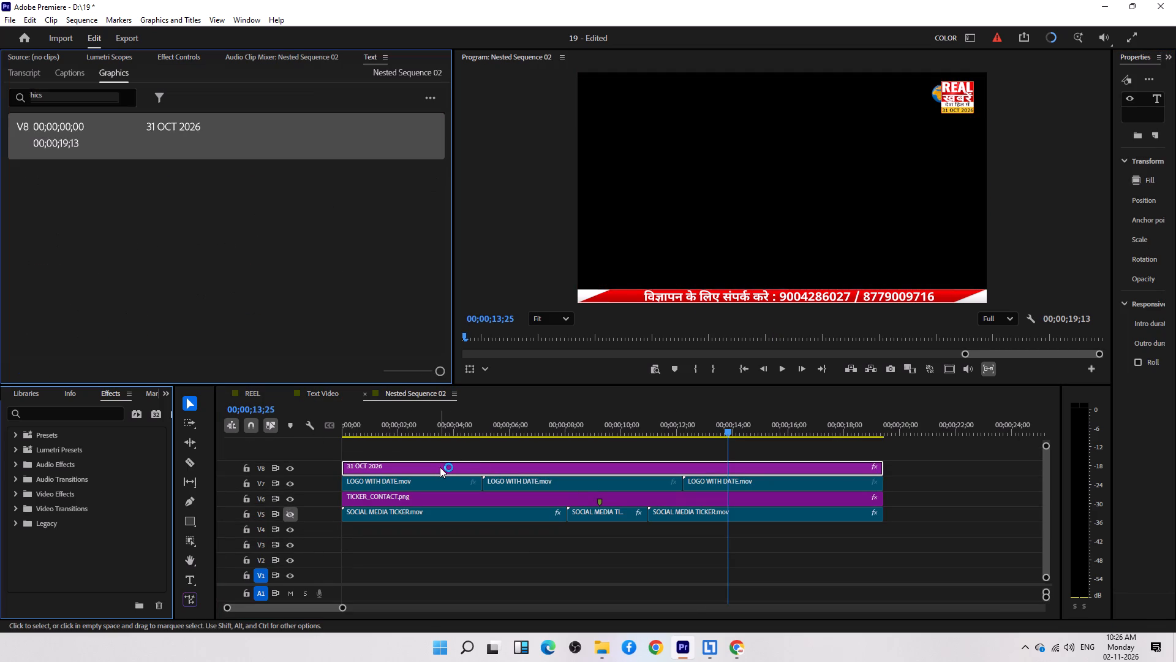
{"action": "double_click", "coordinate": [186, 132]}
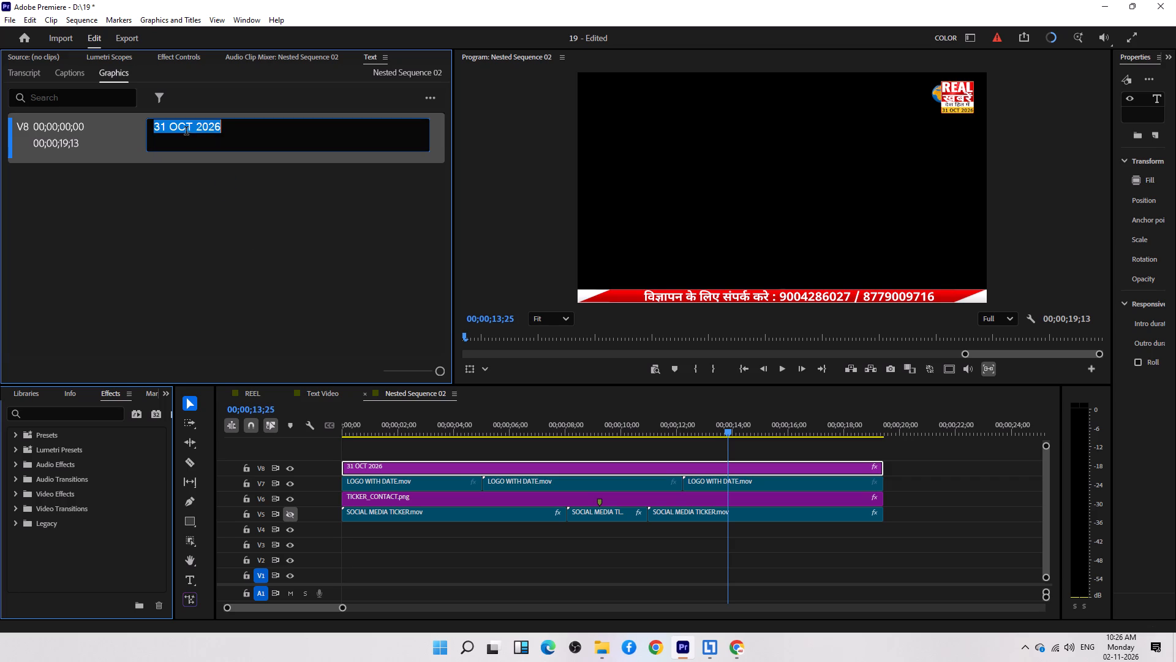
{"action": "left_click", "coordinate": [190, 127]}
{"action": "key", "text": "BackSpace"}
{"action": "key", "text": "BackSpace"}
{"action": "key", "text": "BackSpace"}
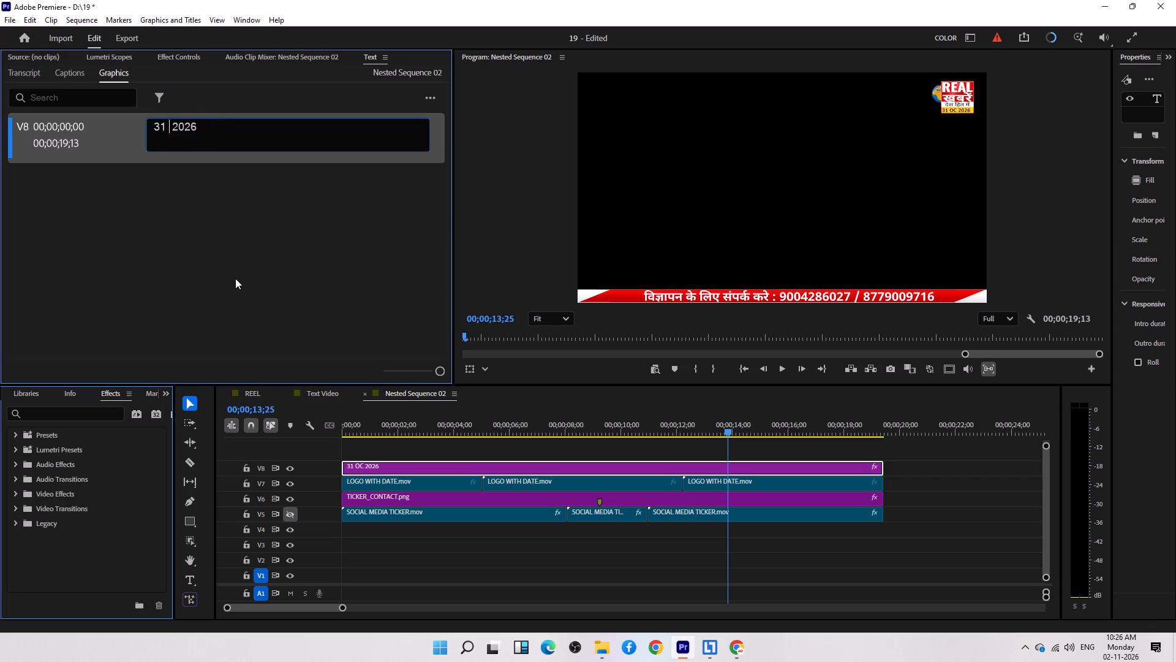
{"action": "key", "text": "BackSpace"}
{"action": "key", "text": "BackSpace"}
{"action": "key", "text": "BackSpace"}
{"action": "key", "text": "BackSpace"}
{"action": "key", "text": "BackSpace"}
{"action": "type", "text": "2"}
{"action": "key", "text": "space"}
{"action": "type", "text": "NOV"}
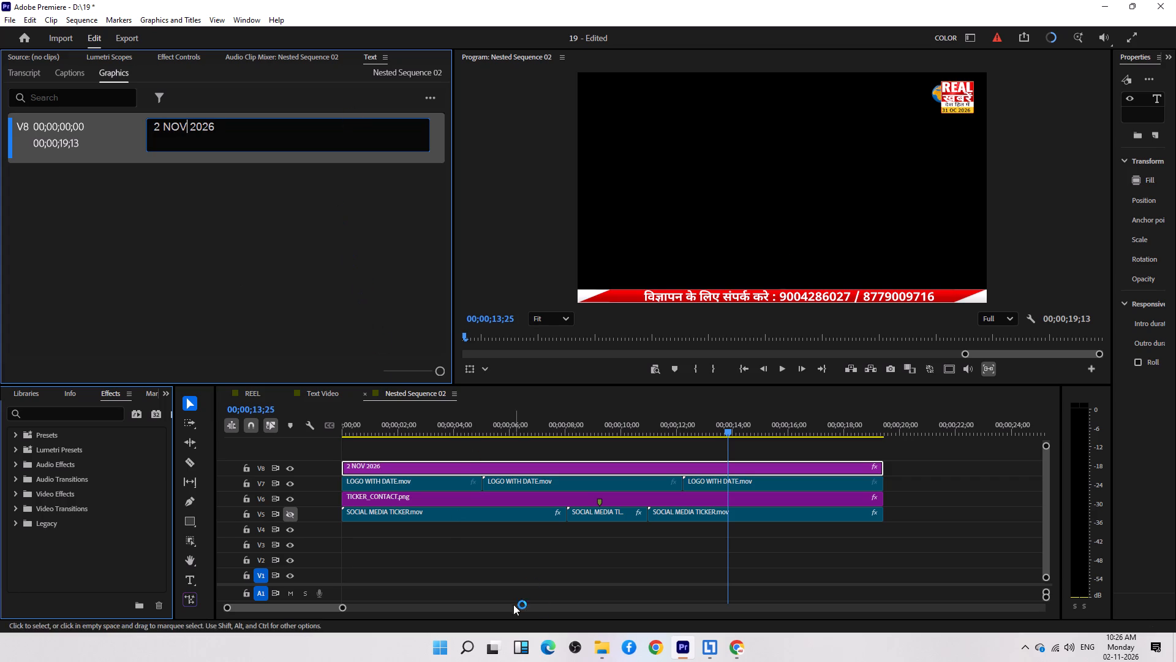
{"action": "left_click", "coordinate": [546, 580]}
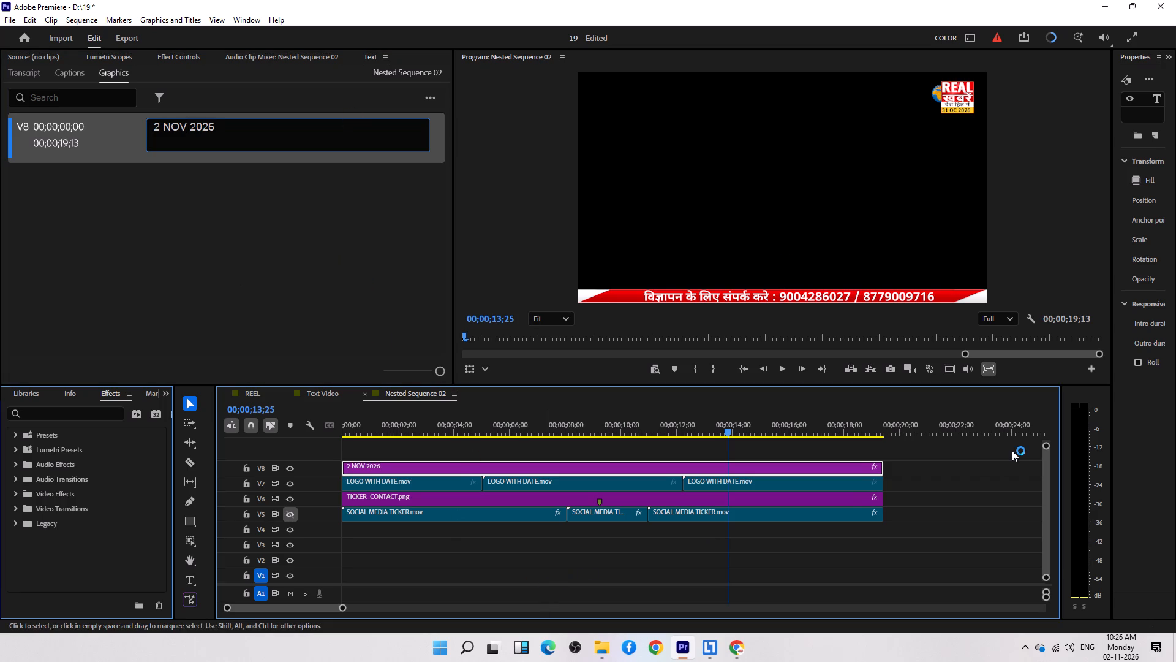
{"action": "left_click", "coordinate": [987, 468]}
In the Text Video sequence, select all clips of the new video and mark In and Out points around them.
{"action": "left_click", "coordinate": [309, 394]}
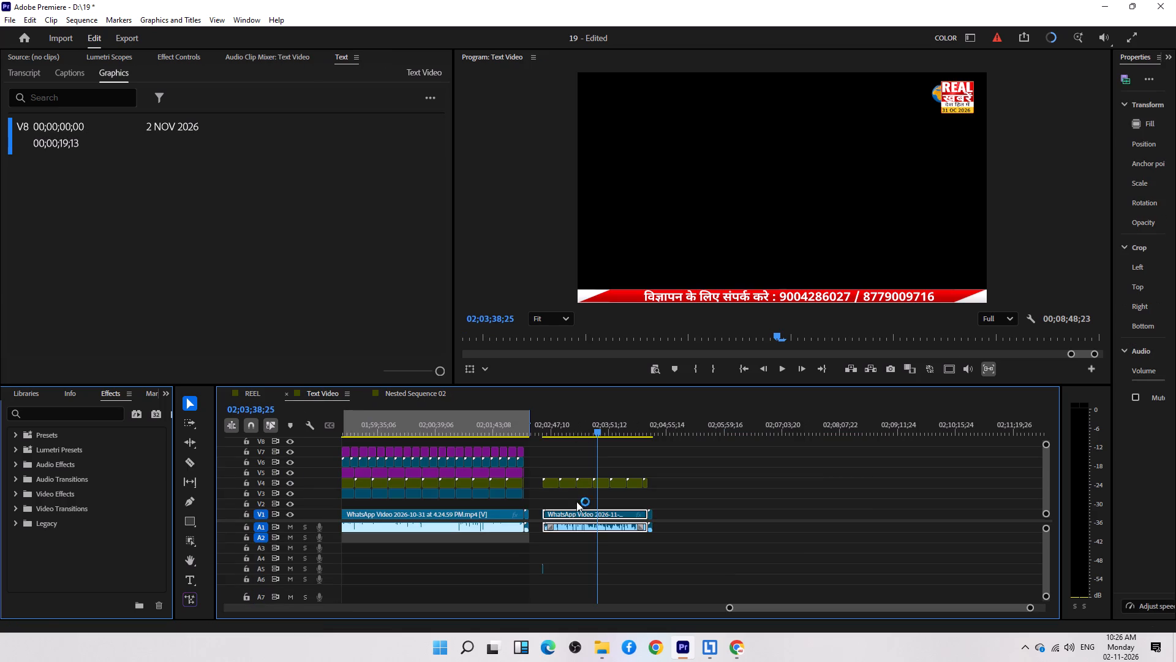
{"action": "left_click_drag", "start_coordinate": [709, 461], "coordinate": [538, 588]}
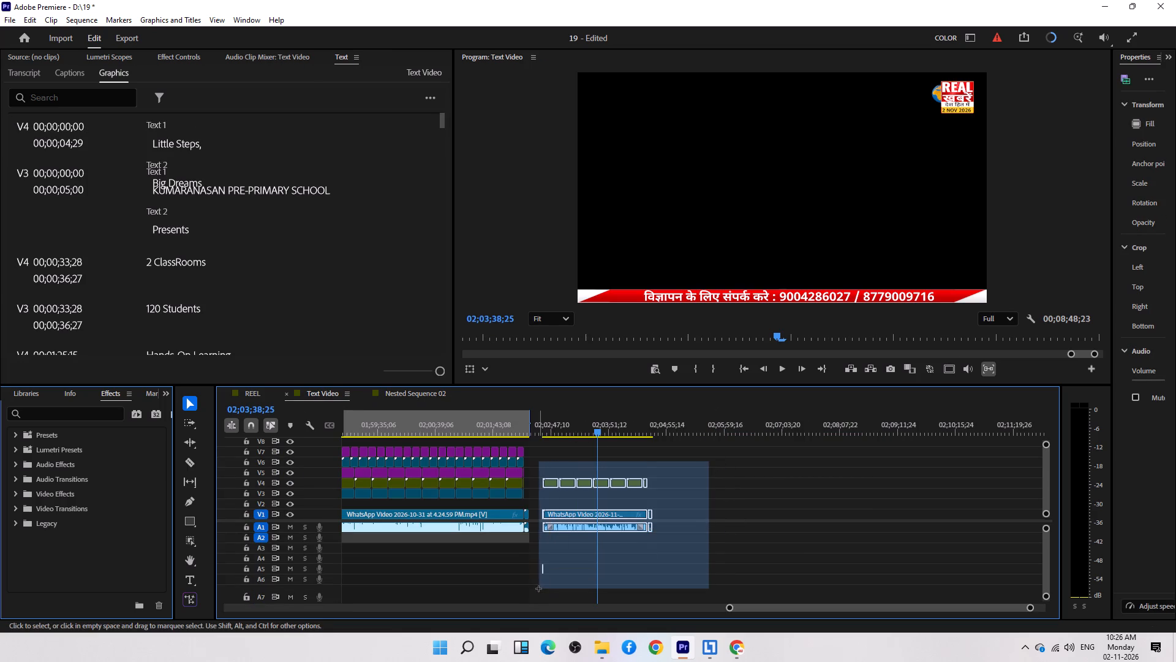
{"action": "left_click_drag", "start_coordinate": [538, 588], "coordinate": [537, 590]}
{"action": "key", "text": "slash"}
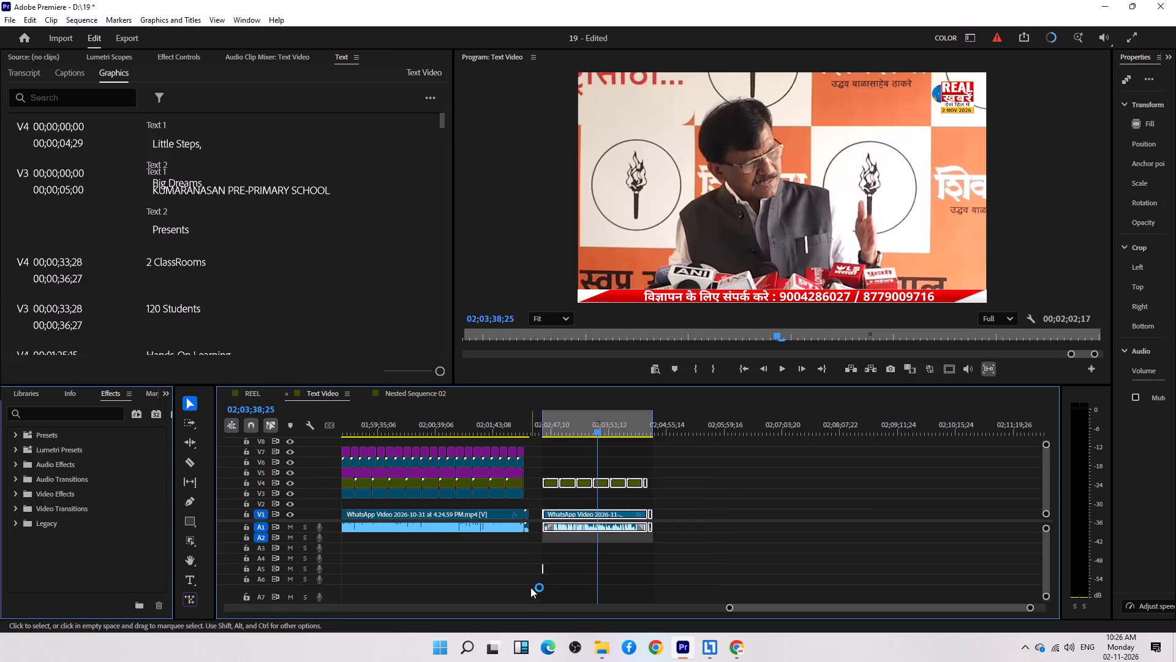
Open the export settings for the marked range, accept the offline media warning, and open the output location for editing.
{"action": "key", "text": "ctrl+m"}
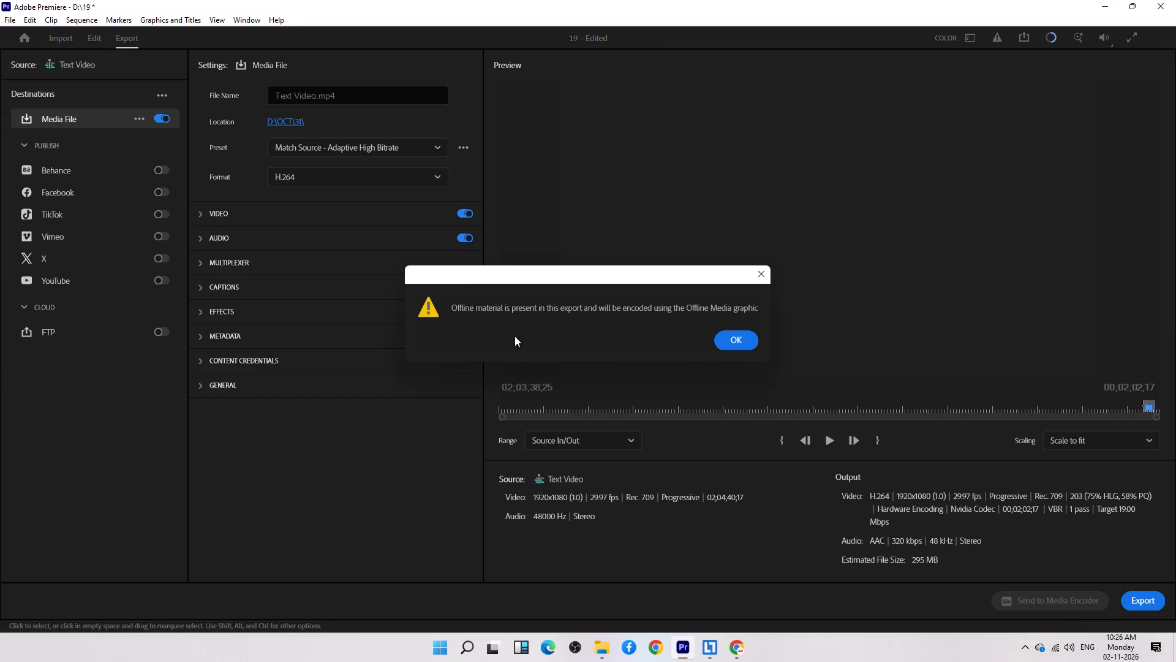
{"action": "left_click", "coordinate": [739, 341]}
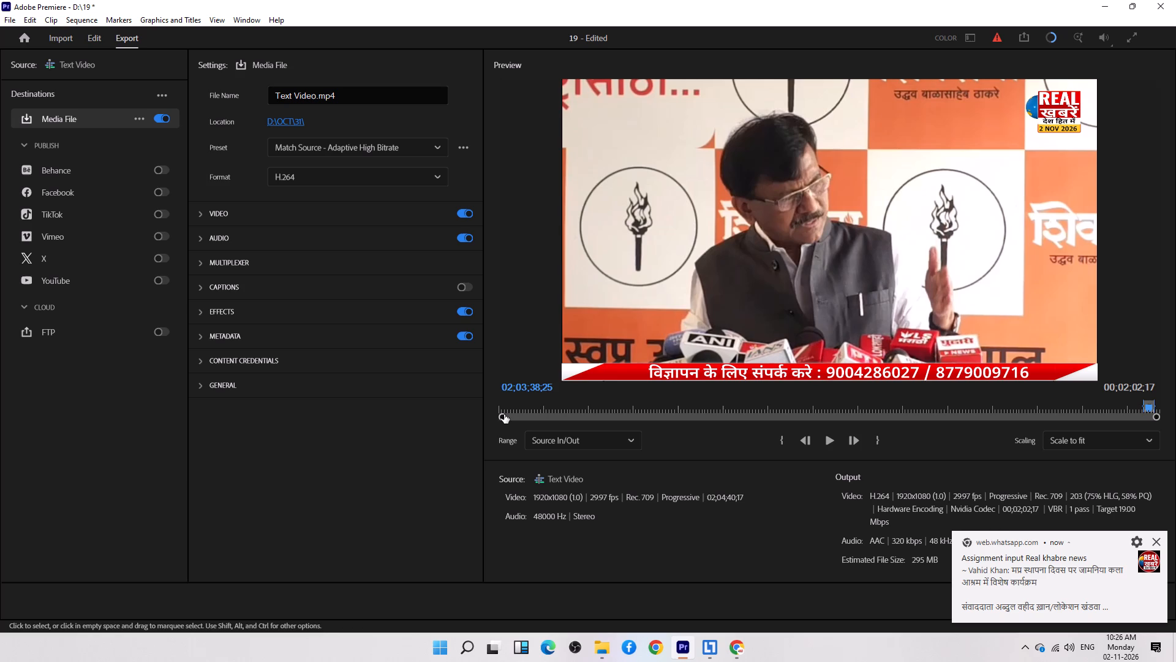
{"action": "left_click", "coordinate": [1155, 541]}
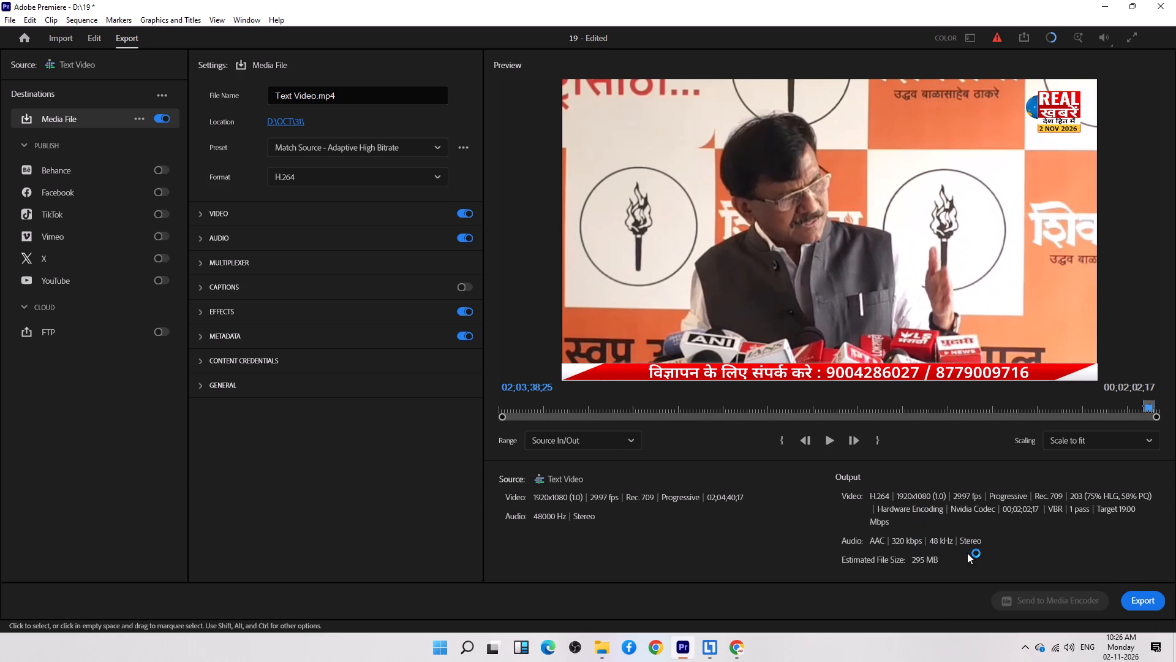
{"action": "left_click_drag", "start_coordinate": [935, 558], "coordinate": [886, 557]}
{"action": "left_click", "coordinate": [296, 121]}
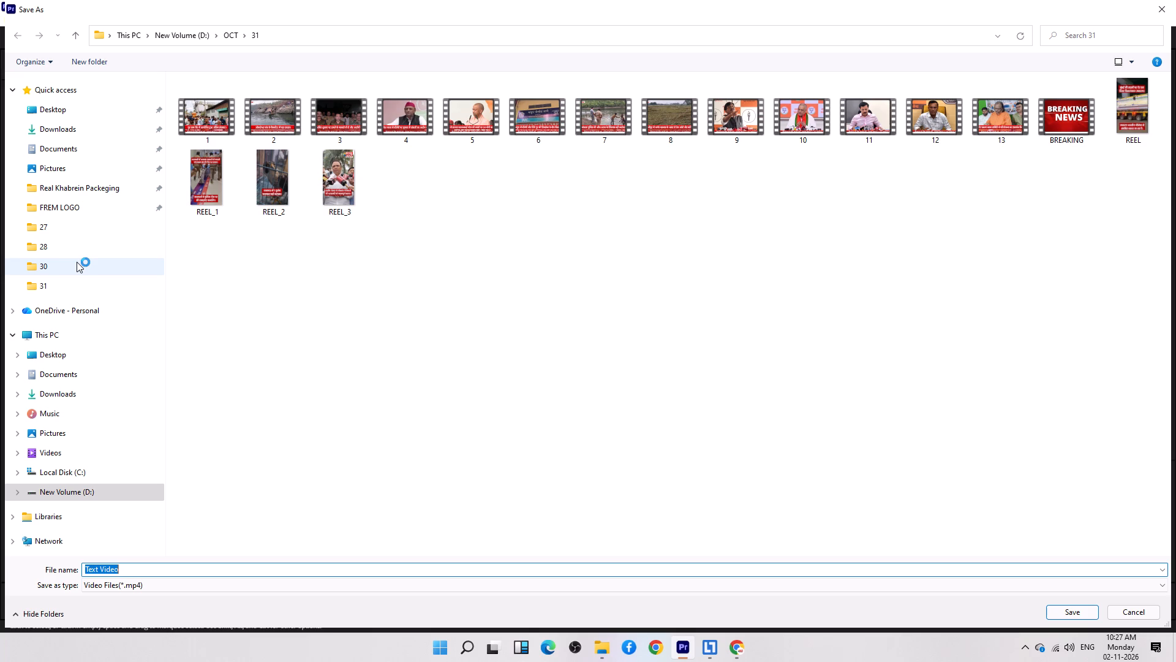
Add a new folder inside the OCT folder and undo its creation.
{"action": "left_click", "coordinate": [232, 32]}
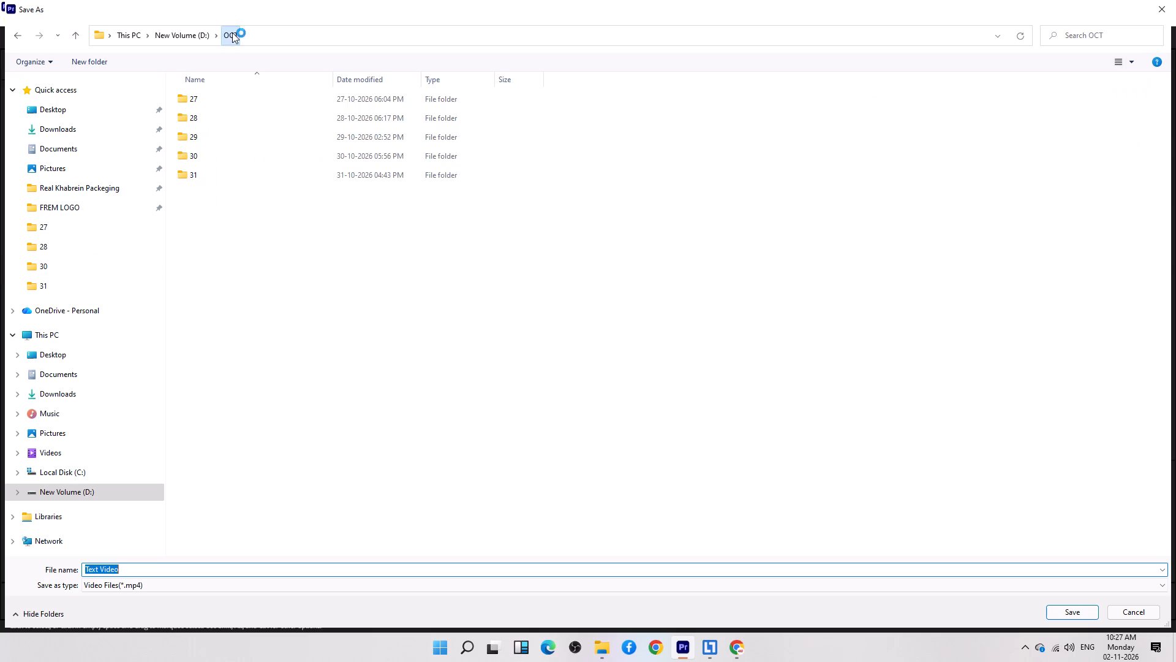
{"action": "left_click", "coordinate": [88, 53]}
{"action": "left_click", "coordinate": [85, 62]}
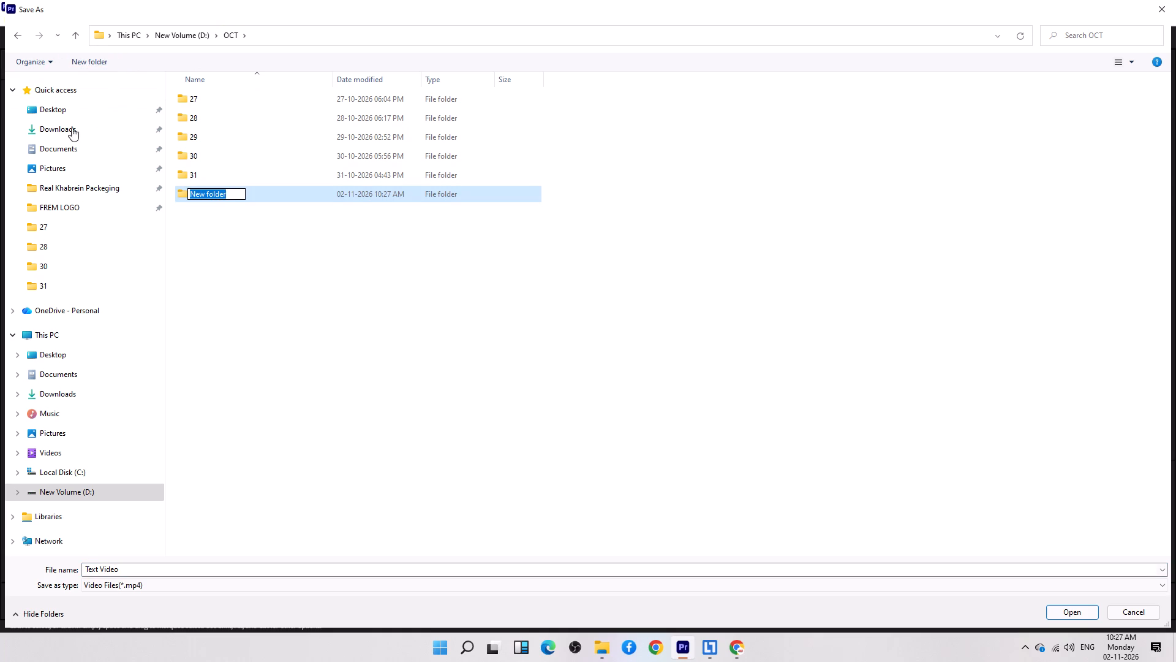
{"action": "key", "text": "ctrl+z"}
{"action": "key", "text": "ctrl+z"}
Go up to the root of New Volume (D:) and create a new folder named NOV there.
{"action": "left_click", "coordinate": [195, 34]}
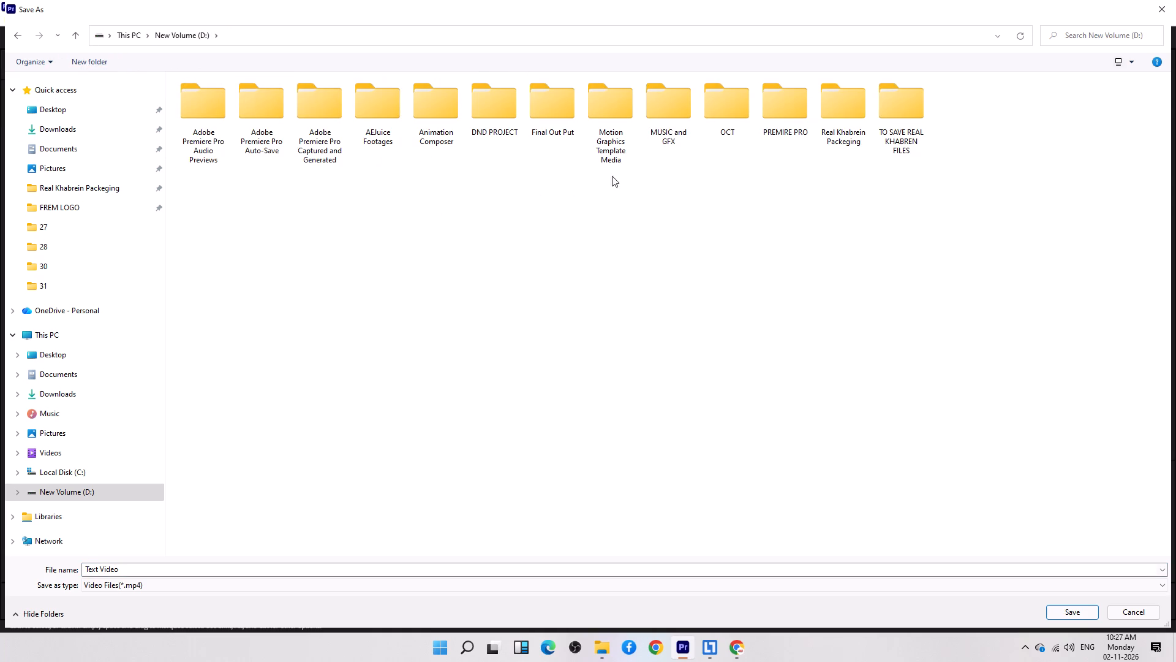
{"action": "left_click", "coordinate": [74, 62]}
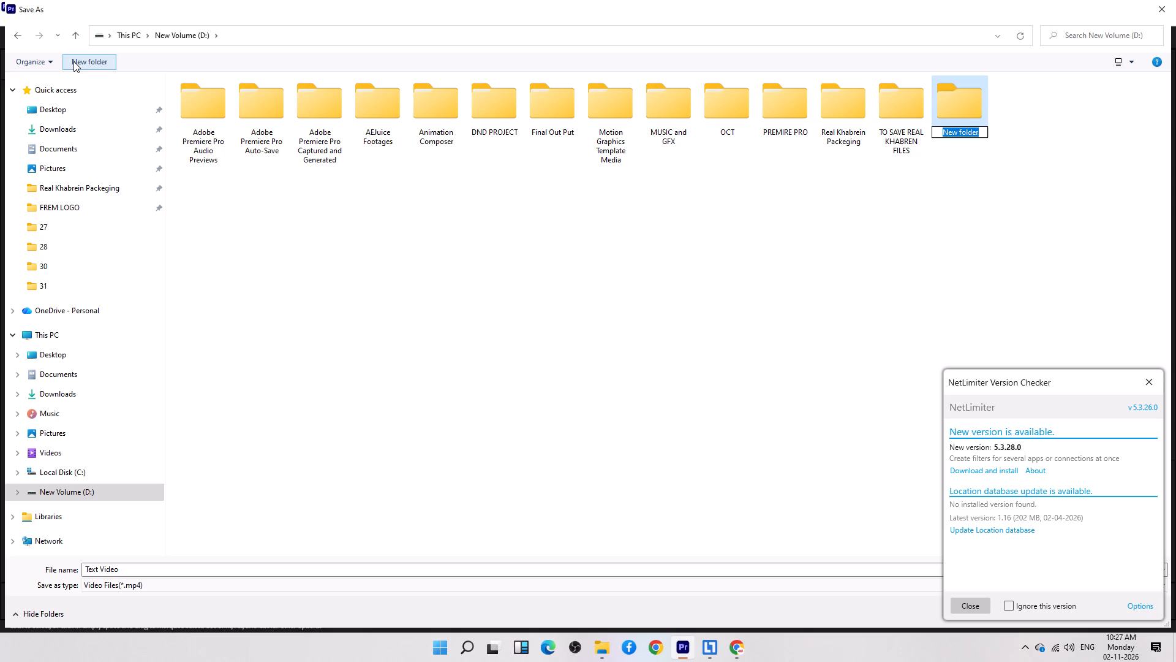
{"action": "type", "text": "nov"}
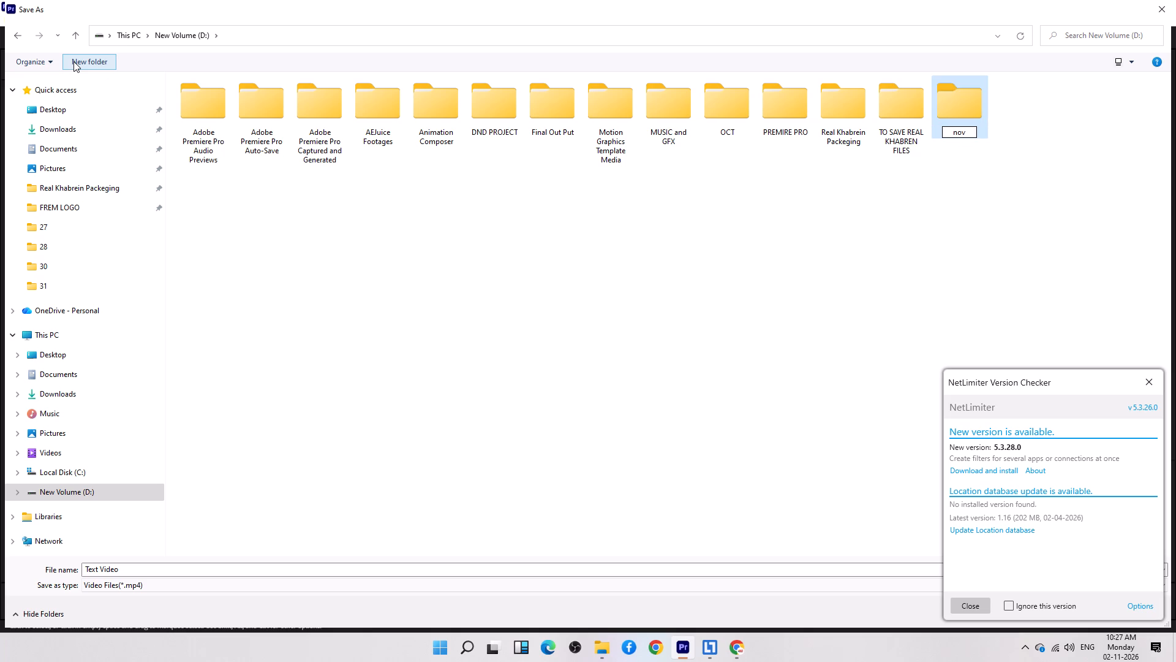
{"action": "key", "text": "BackSpace"}
{"action": "key", "text": "BackSpace"}
{"action": "key", "text": "BackSpace"}
{"action": "key", "text": "BackSpace"}
{"action": "type", "text": "NOV"}
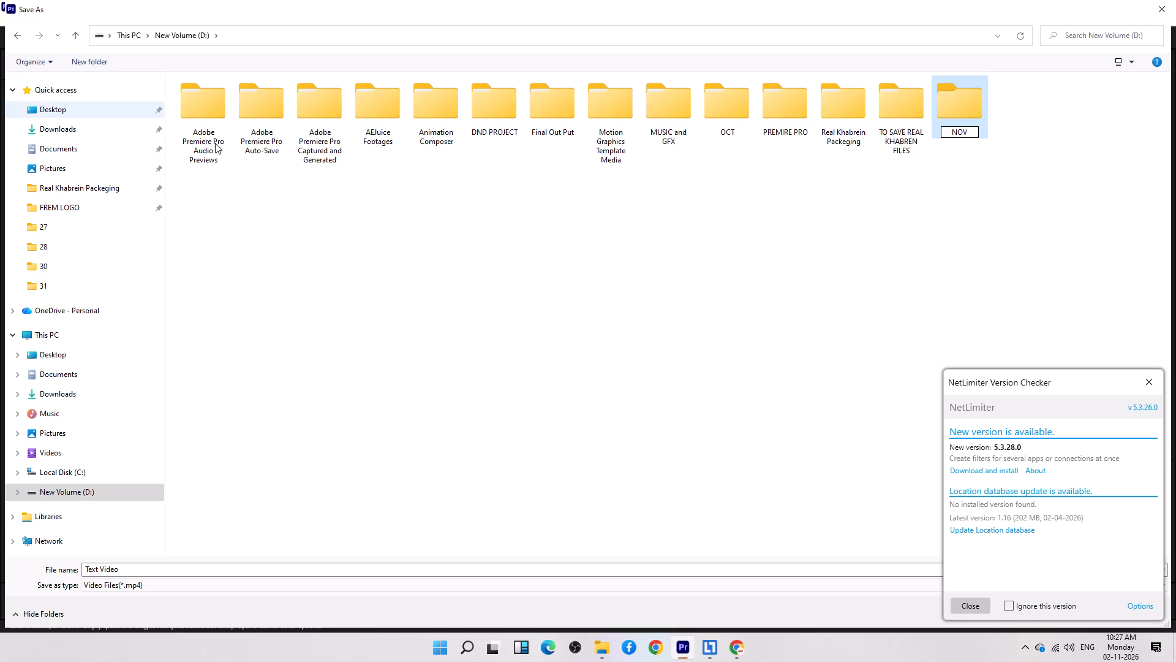
{"action": "key", "text": "Return"}
Permanently delete the OCT folder from New Volume (D:).
{"action": "left_click", "coordinate": [737, 113]}
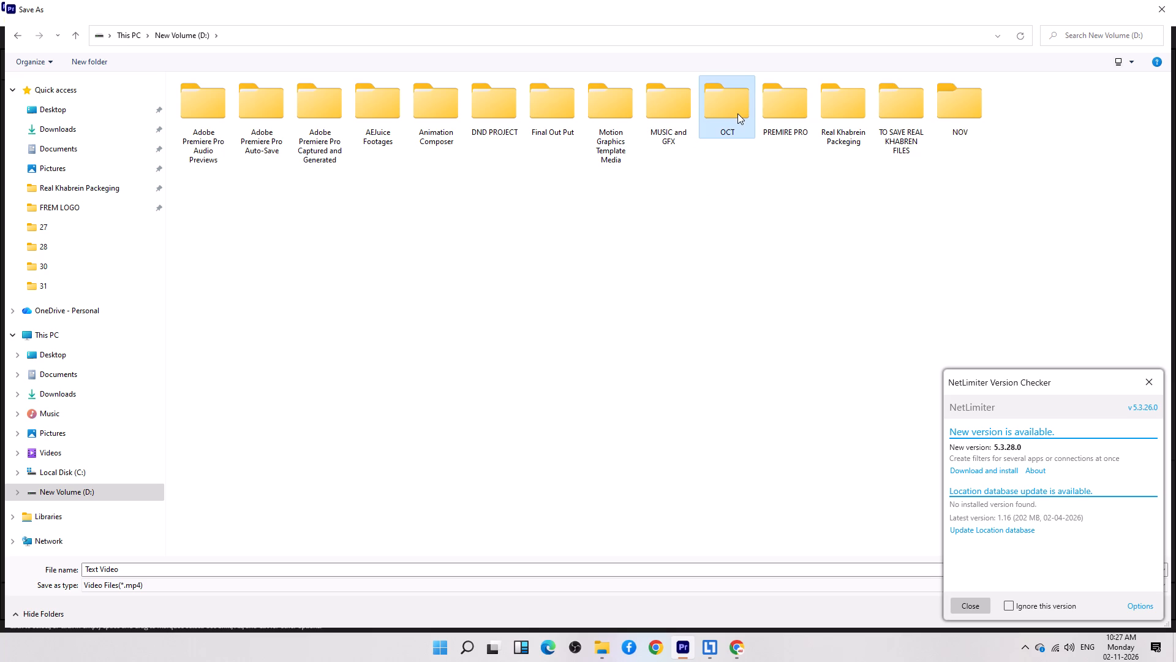
{"action": "key", "text": "Delete"}
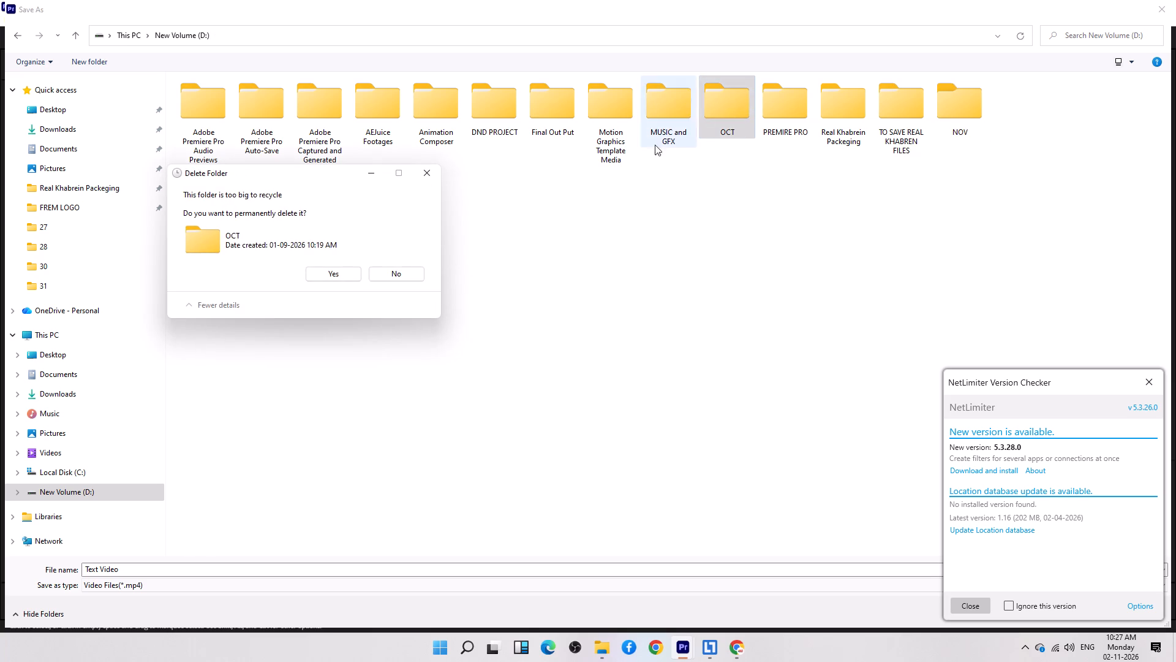
{"action": "left_click", "coordinate": [360, 274]}
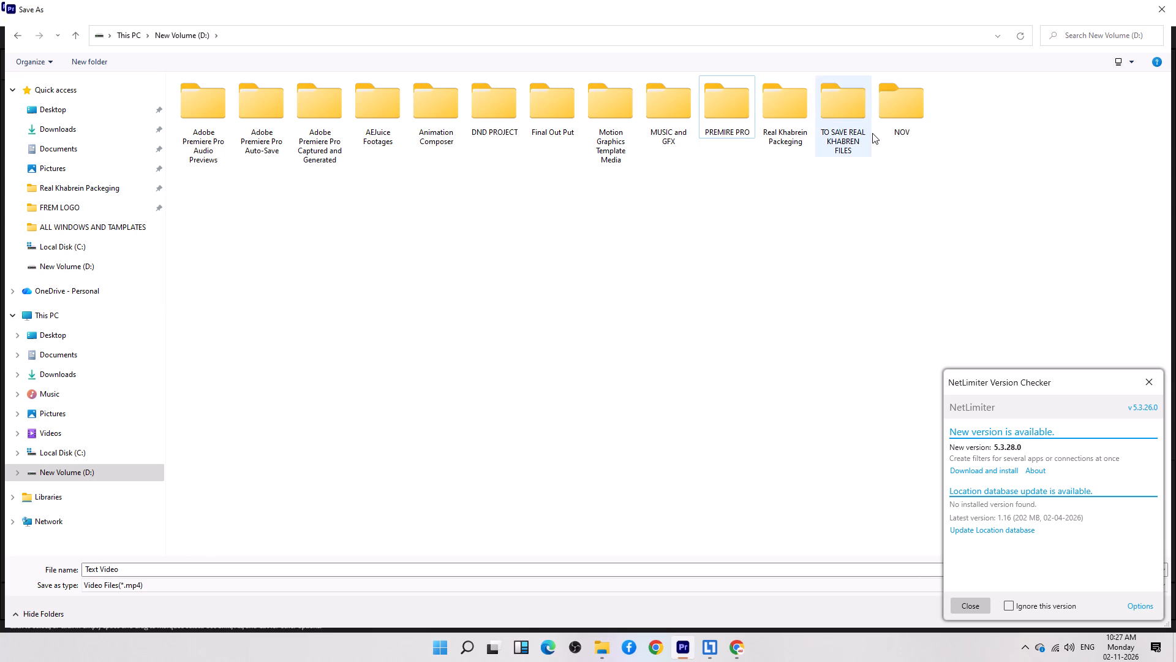
Set the NOV folder as the export's output location, dismissing the NetLimiter update notice.
{"action": "double_click", "coordinate": [893, 124]}
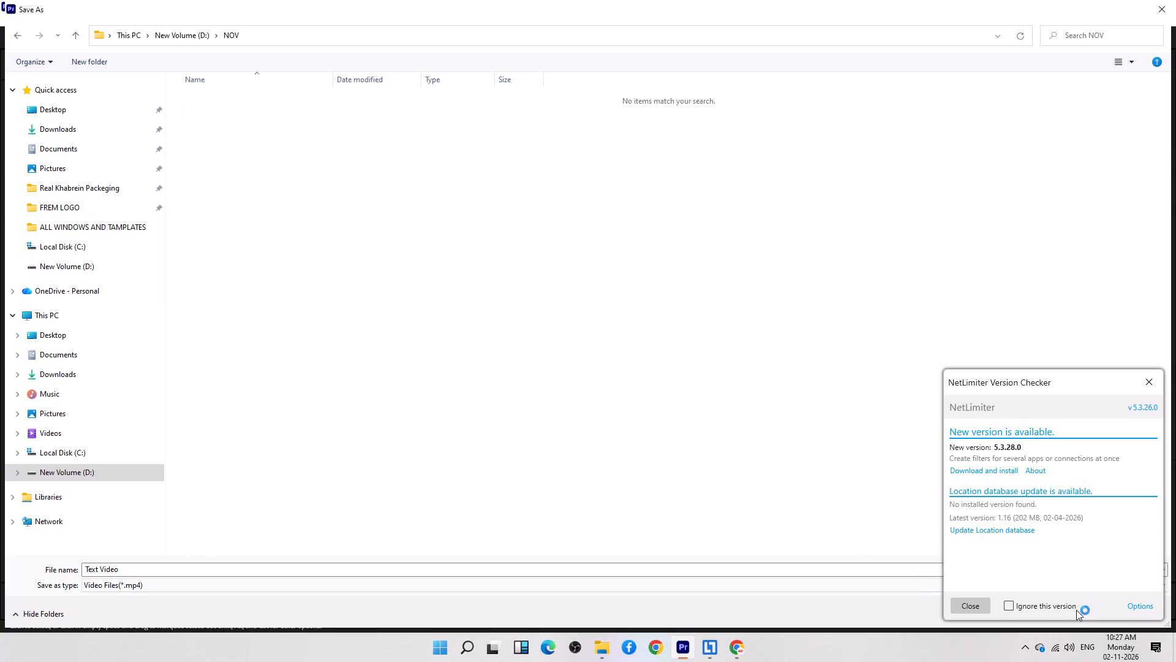
{"action": "left_click", "coordinate": [1016, 606]}
{"action": "left_click", "coordinate": [1154, 376]}
{"action": "left_click", "coordinate": [1063, 609]}
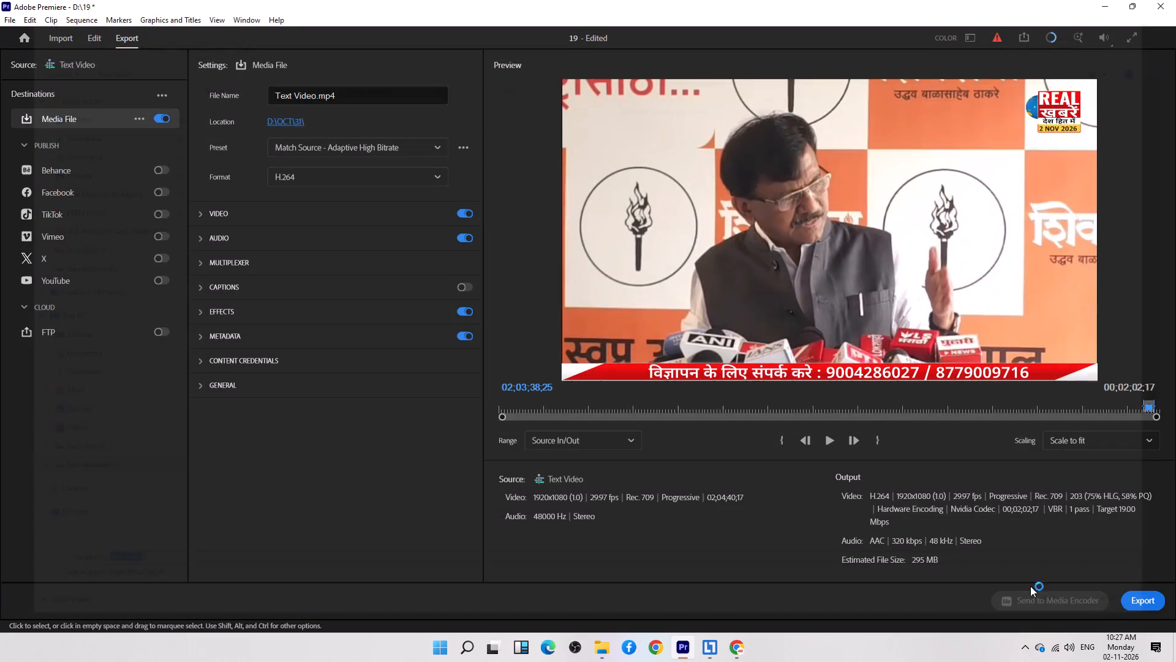
Rename the export file as 1.
{"action": "triple_click", "coordinate": [327, 97]}
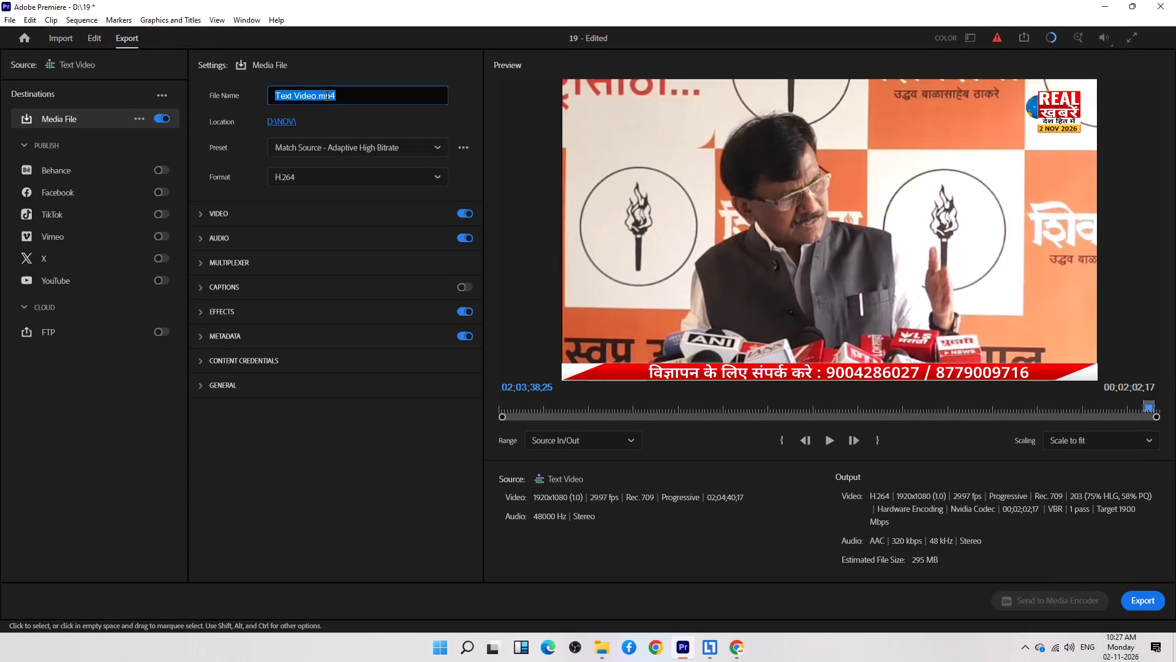
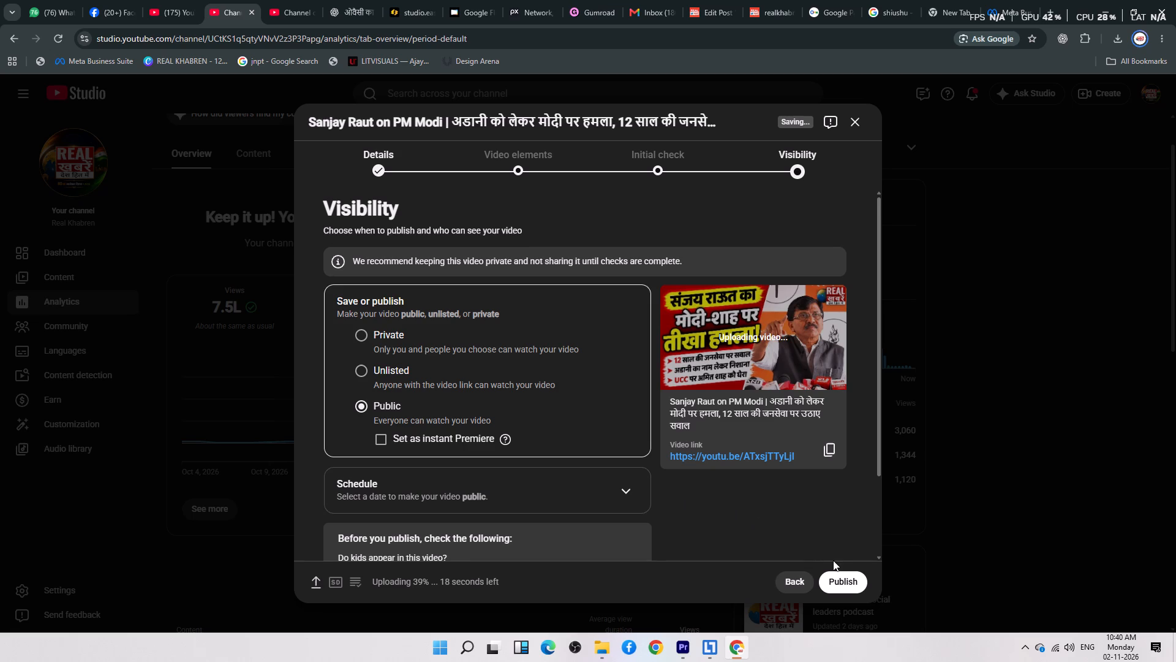
Publish the Sanjay Raut video with Public visibility, going ahead without waiting for the content checks to complete.
{"action": "left_click", "coordinate": [856, 584]}
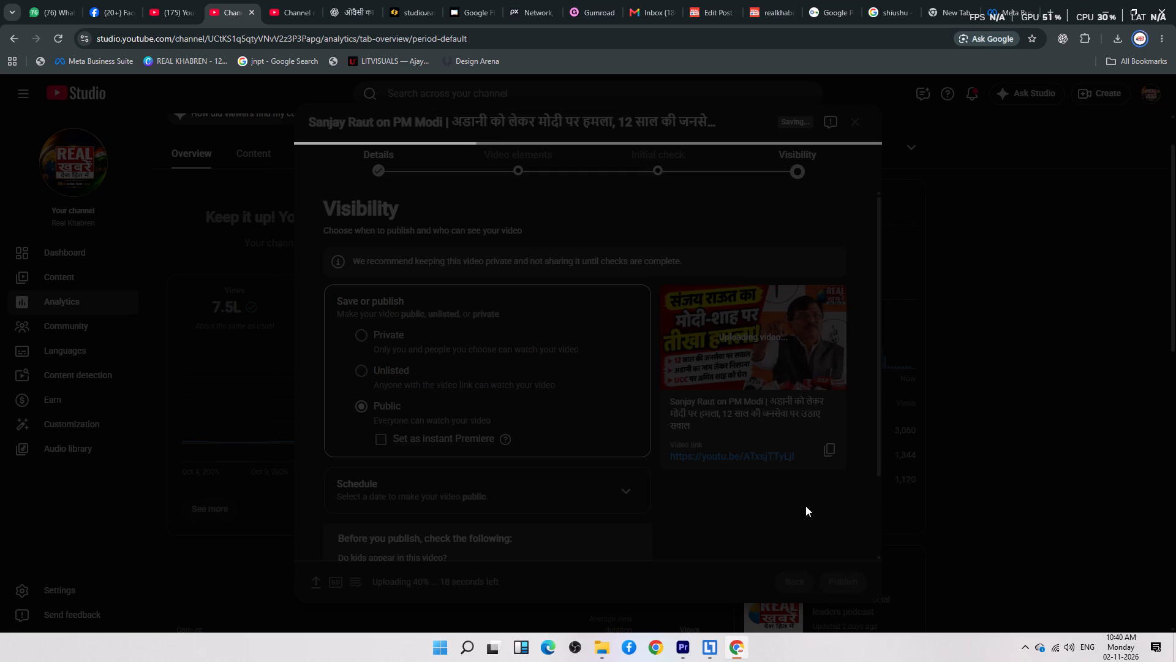
{"action": "left_click", "coordinate": [587, 400]}
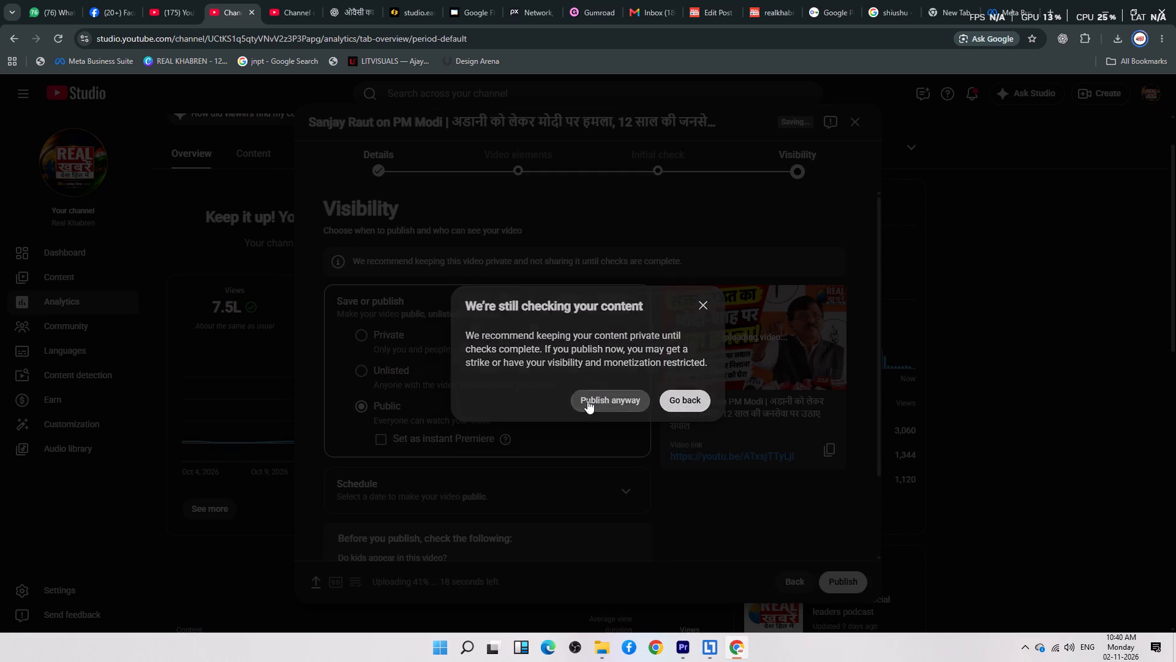
Switch to the open YouTube home page.
{"action": "left_click", "coordinate": [176, 0]}
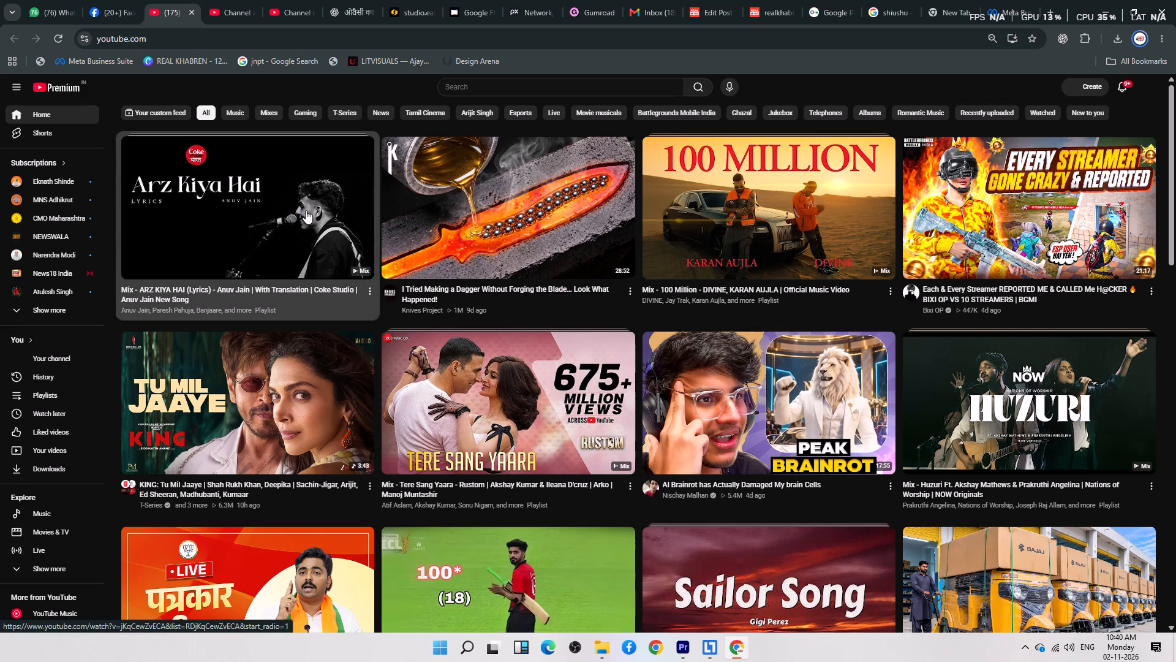
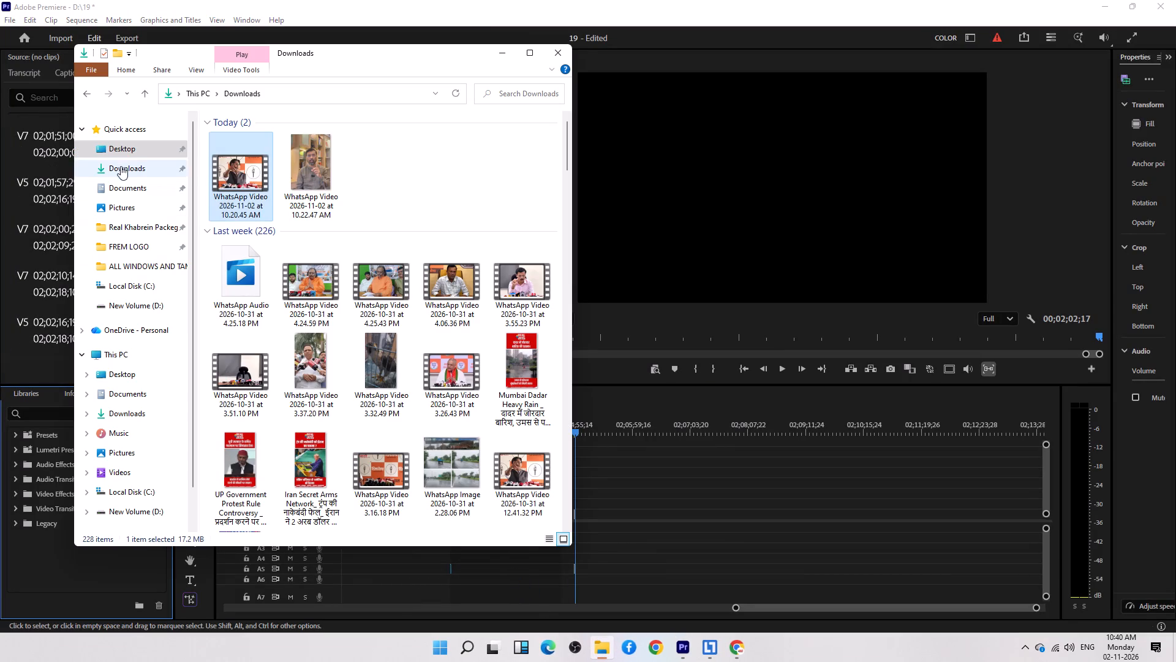
Add "WhatsApp Video 2026-11-02 at 10.22.47 AM" from Downloads to V1/A1 of the Text Video sequence, starting at the playhead at 02;04;56;17.
{"action": "left_click", "coordinate": [119, 172]}
{"action": "left_click_drag", "start_coordinate": [225, 167], "coordinate": [587, 516]}
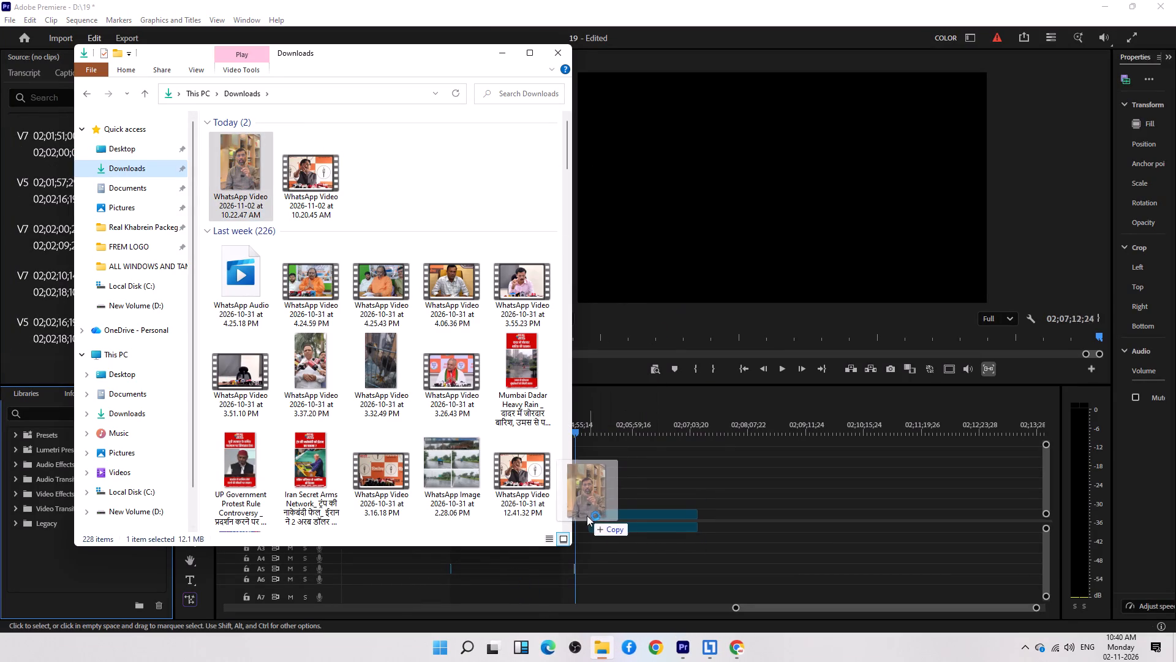
{"action": "left_click_drag", "start_coordinate": [587, 516], "coordinate": [583, 517]}
{"action": "left_click", "coordinate": [619, 471]}
{"action": "left_click_drag", "start_coordinate": [617, 511], "coordinate": [622, 522]}
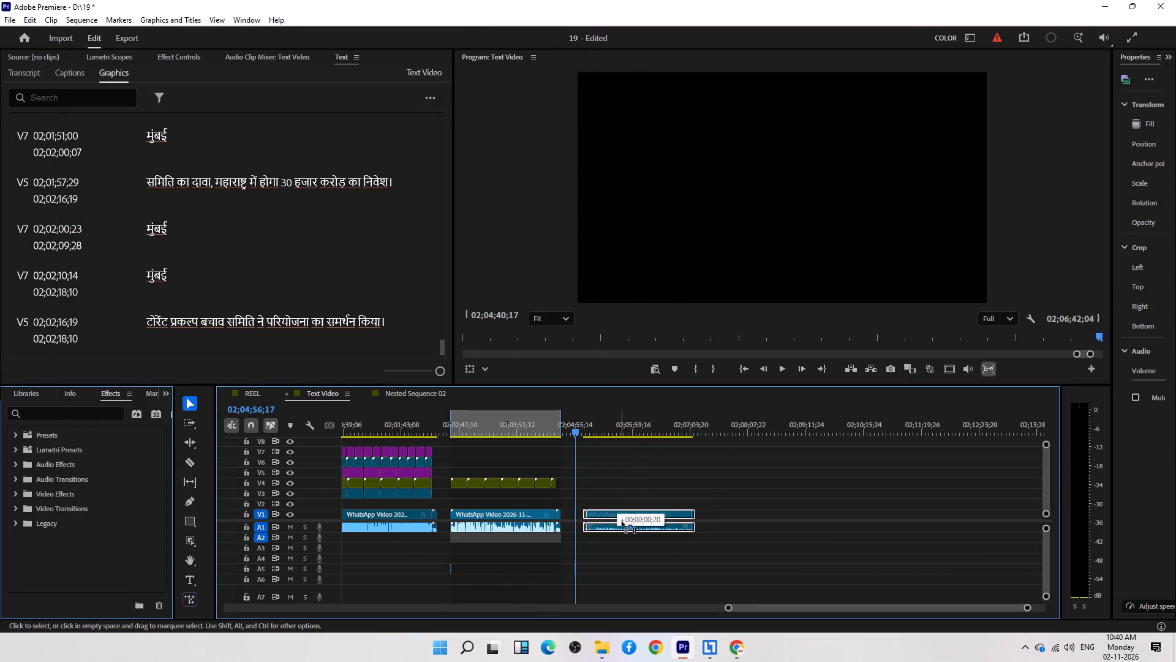
{"action": "left_click_drag", "start_coordinate": [622, 522], "coordinate": [612, 522]}
{"action": "left_click", "coordinate": [625, 493]}
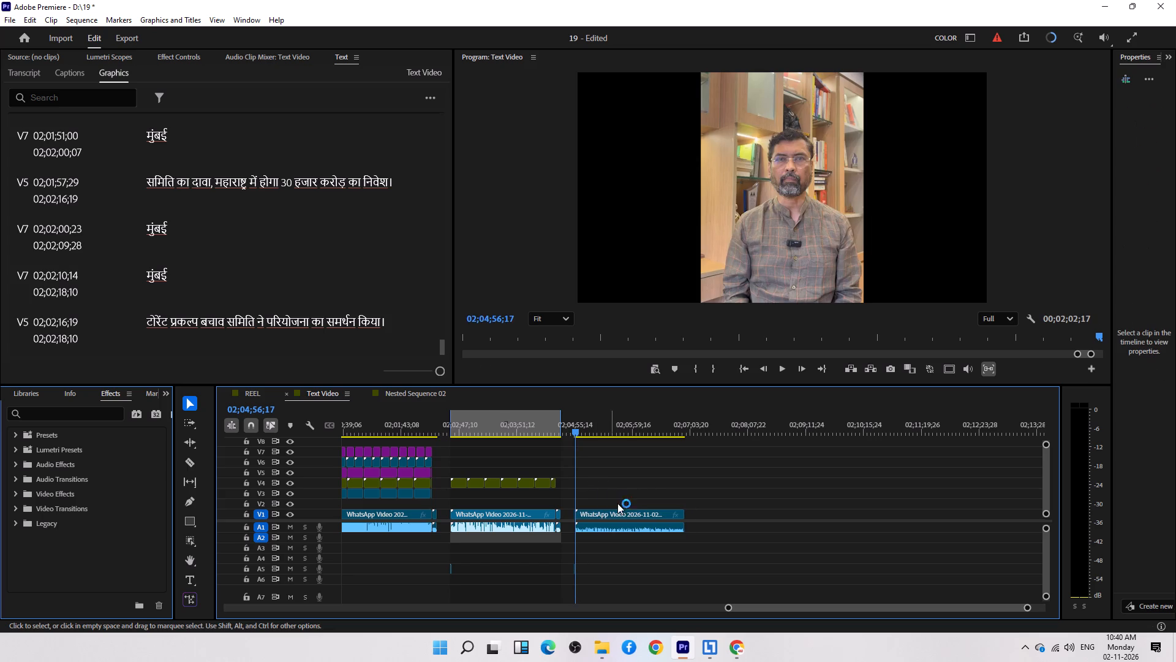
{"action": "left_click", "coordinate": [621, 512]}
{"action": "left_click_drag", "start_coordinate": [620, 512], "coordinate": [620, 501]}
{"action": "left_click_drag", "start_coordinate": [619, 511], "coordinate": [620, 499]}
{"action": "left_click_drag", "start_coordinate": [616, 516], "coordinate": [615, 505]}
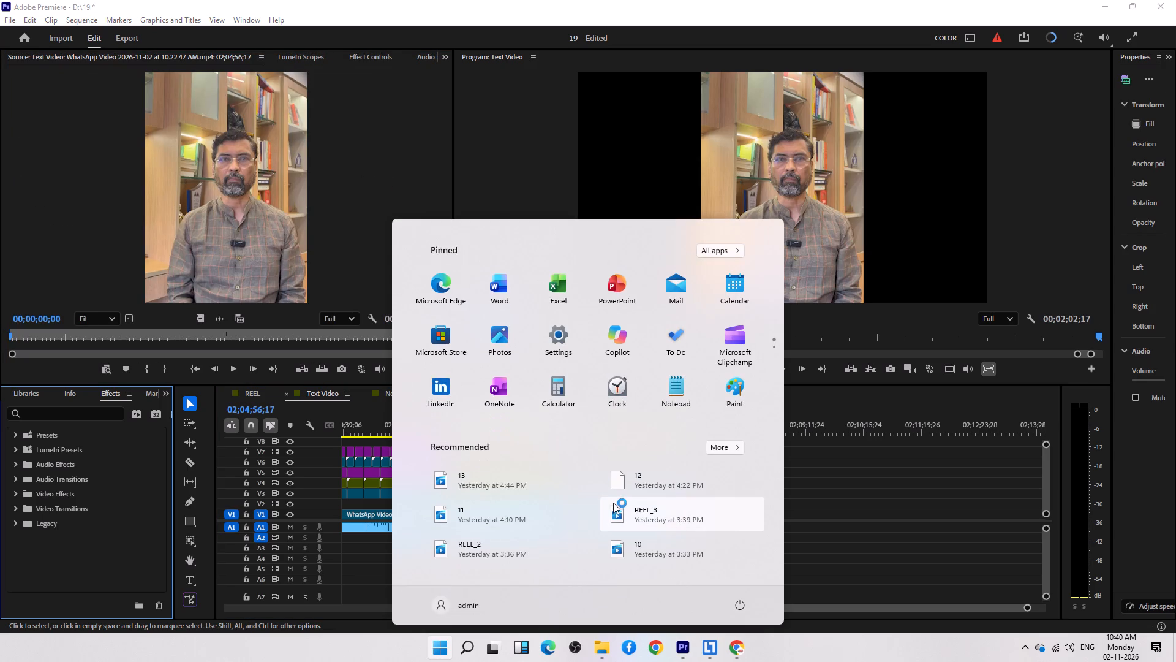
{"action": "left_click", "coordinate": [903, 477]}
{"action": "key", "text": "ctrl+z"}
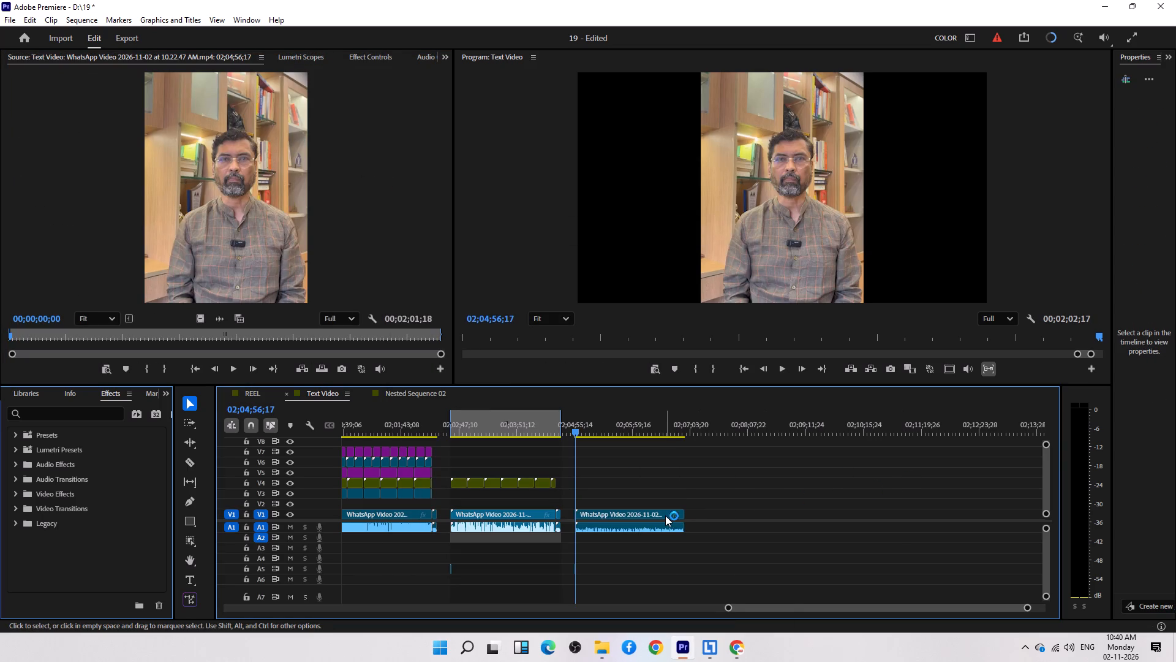
Duplicate the new clip's video from V1 onto V2, directly above the original and starting at the same time.
{"action": "left_click", "coordinate": [665, 516]}
{"action": "left_click_drag", "start_coordinate": [665, 516], "coordinate": [667, 502], "text": "alt"}
{"action": "left_click_drag", "start_coordinate": [666, 512], "coordinate": [663, 507], "text": "alt"}
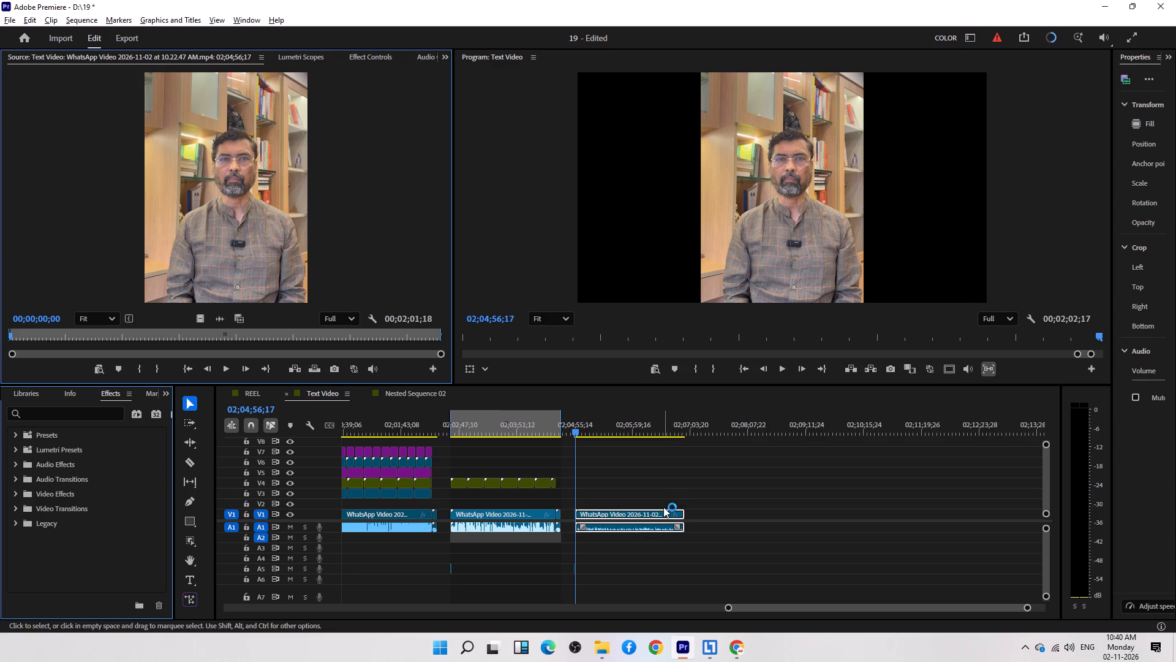
{"action": "left_click_drag", "start_coordinate": [663, 507], "coordinate": [662, 495], "text": "alt"}
{"action": "left_click_drag", "start_coordinate": [640, 511], "coordinate": [640, 504], "text": "alt"}
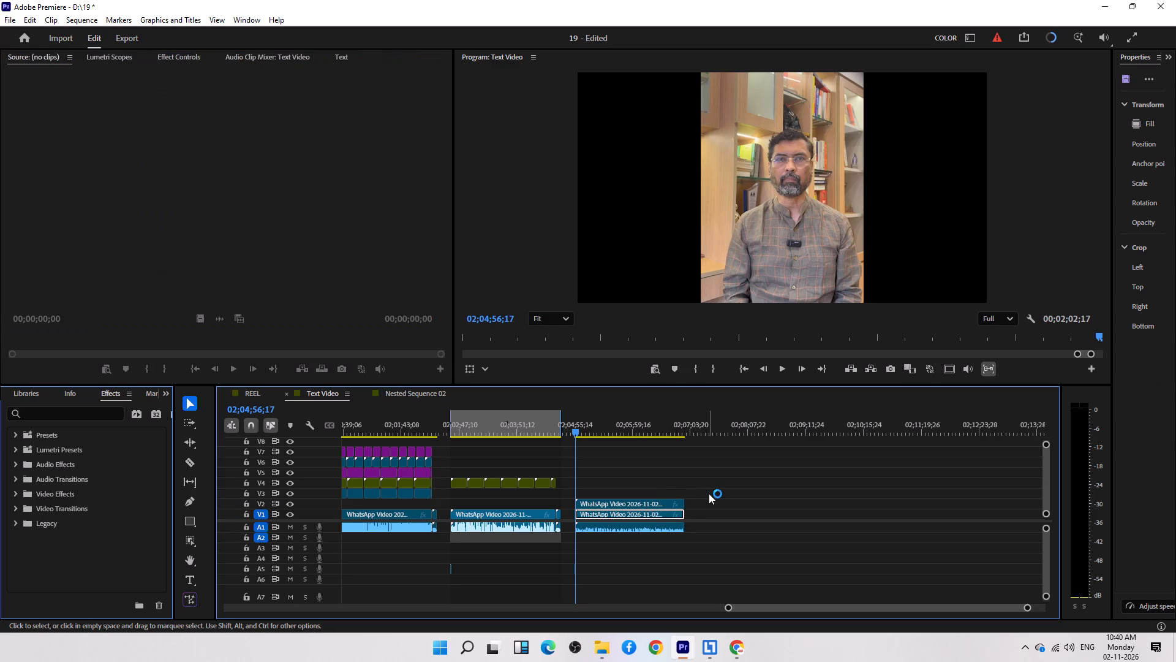
{"action": "left_click", "coordinate": [709, 493]}
{"action": "left_click_drag", "start_coordinate": [715, 487], "coordinate": [693, 497]}
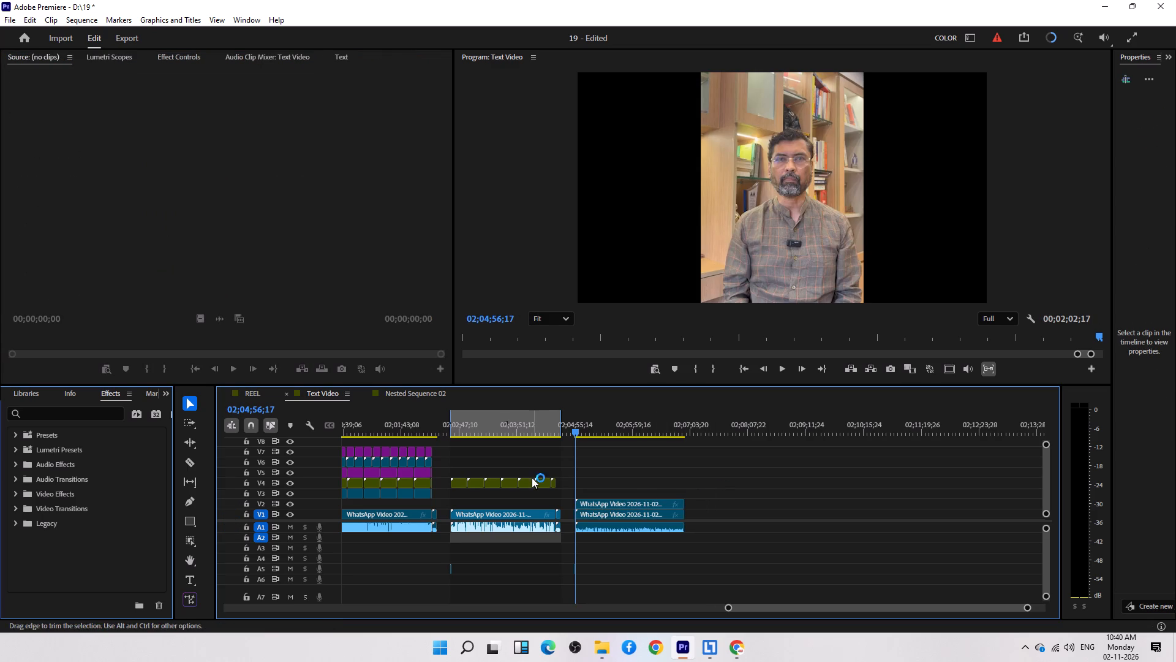
Select the row of overlay clips on V4 above the preceding WhatsApp video.
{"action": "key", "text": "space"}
{"action": "left_click_drag", "start_coordinate": [444, 462], "coordinate": [539, 493]}
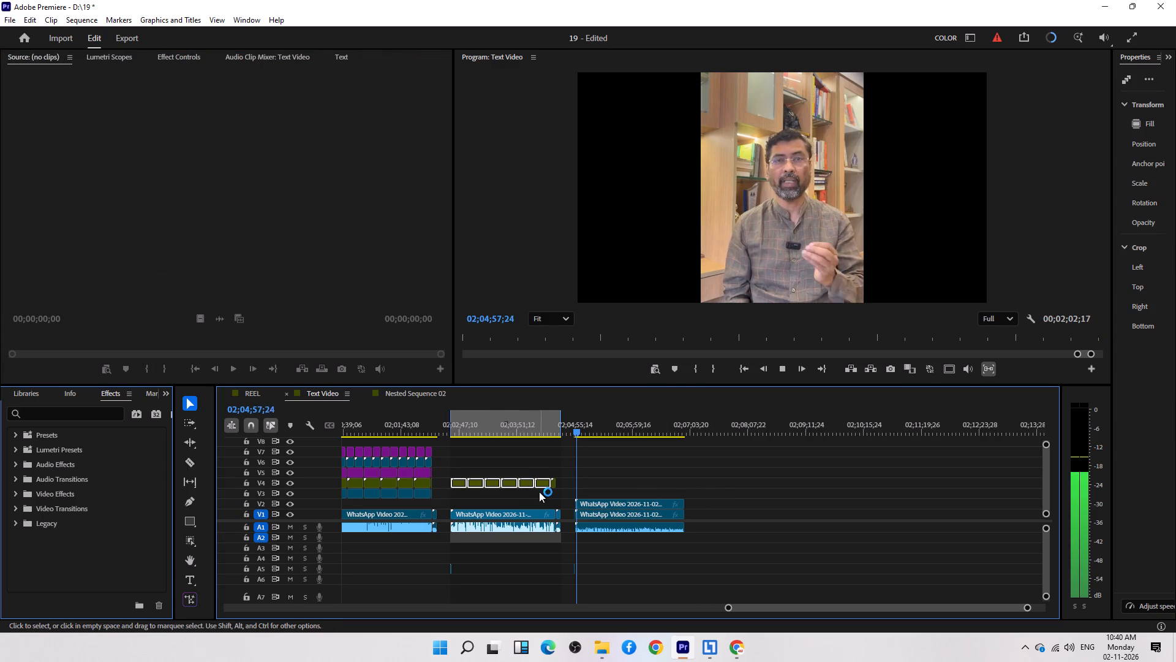
Copy the previous segment's V4 logo-and-ticker overlays over the newest WhatsApp clip twice, and cut off the excess past the clip's end.
{"action": "key", "text": "ctrl+c"}
{"action": "key", "text": "Up"}
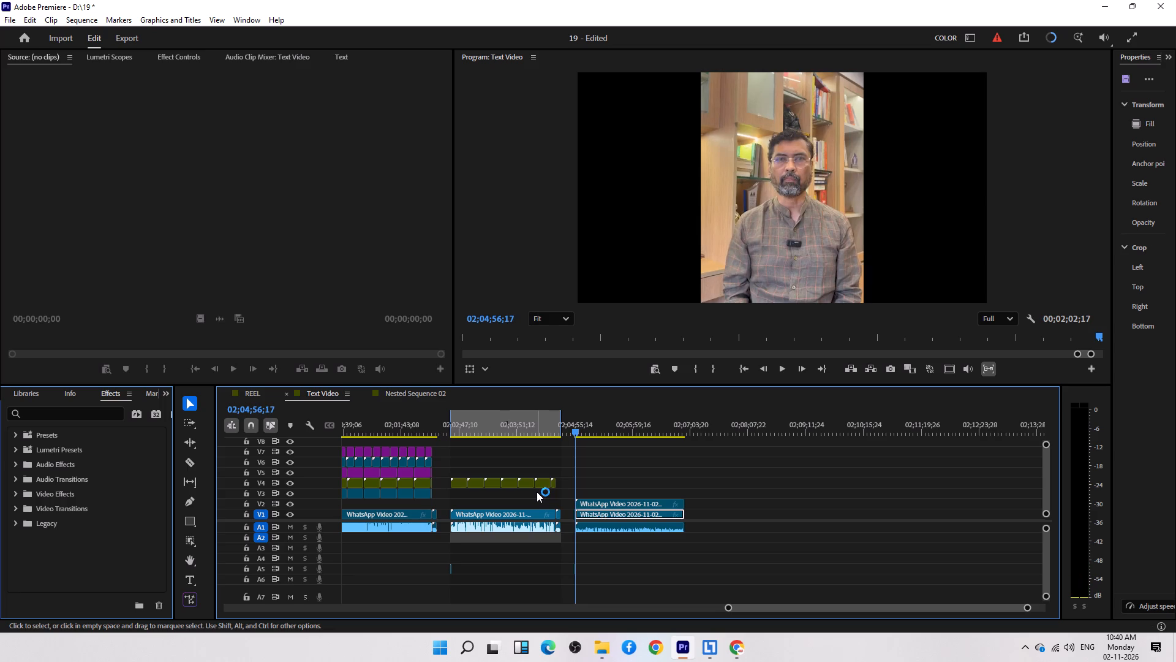
{"action": "key", "text": "ctrl+v"}
{"action": "key", "text": "ctrl+v"}
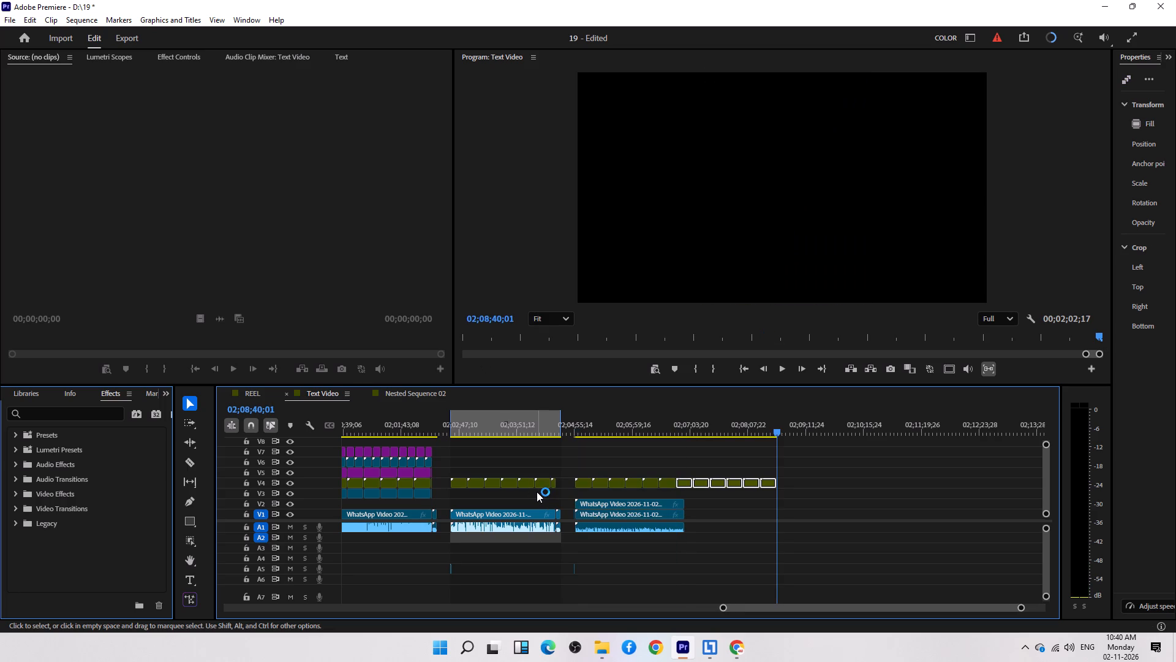
{"action": "key", "text": "Up"}
{"action": "key", "text": "z"}
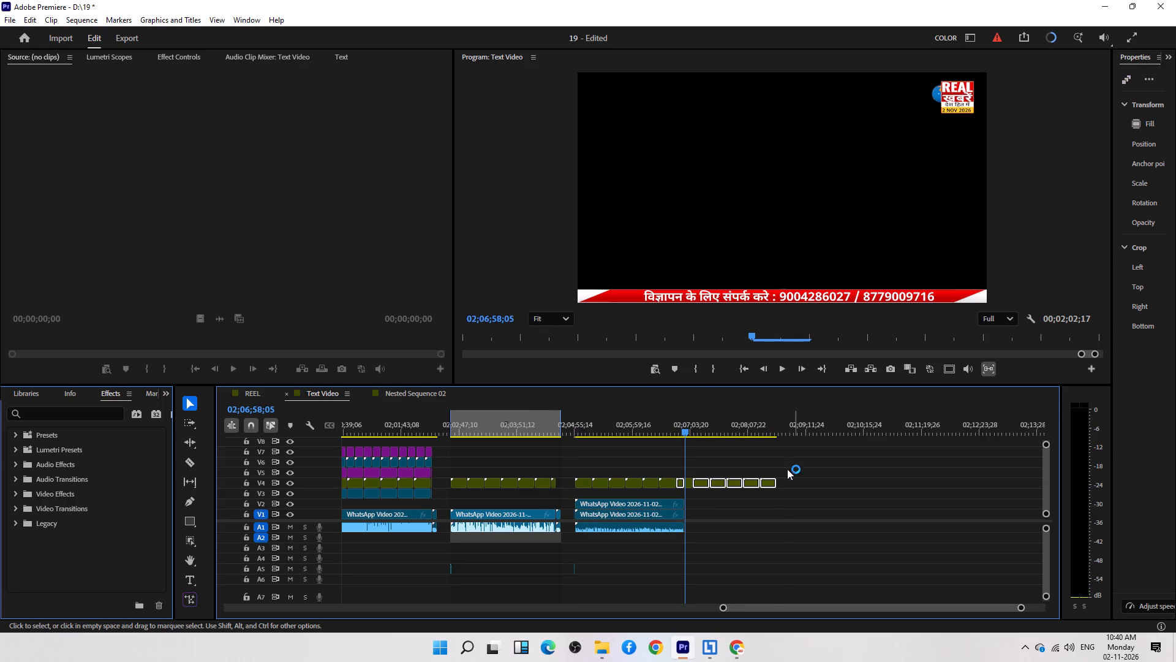
{"action": "left_click_drag", "start_coordinate": [787, 469], "coordinate": [687, 499]}
{"action": "key", "text": "Delete"}
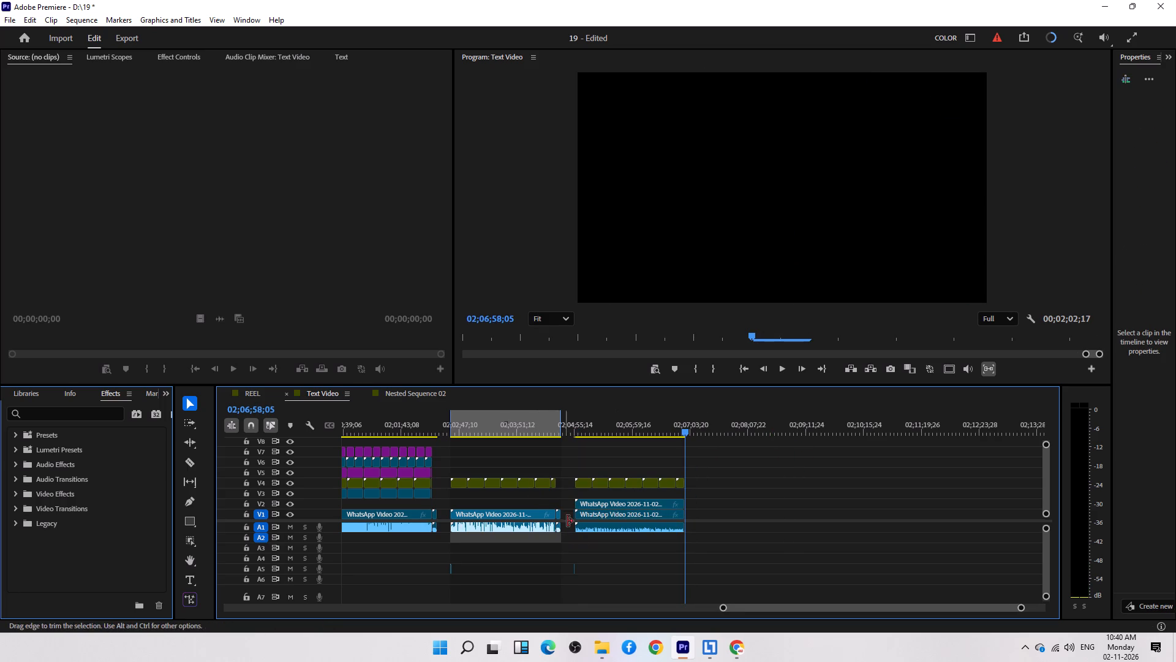
Copy the short closing clip from the end of the previous segment to the end of the newest segment.
{"action": "left_click", "coordinate": [560, 517]}
{"action": "key", "text": "ctrl+c"}
{"action": "key", "text": "ctrl+v"}
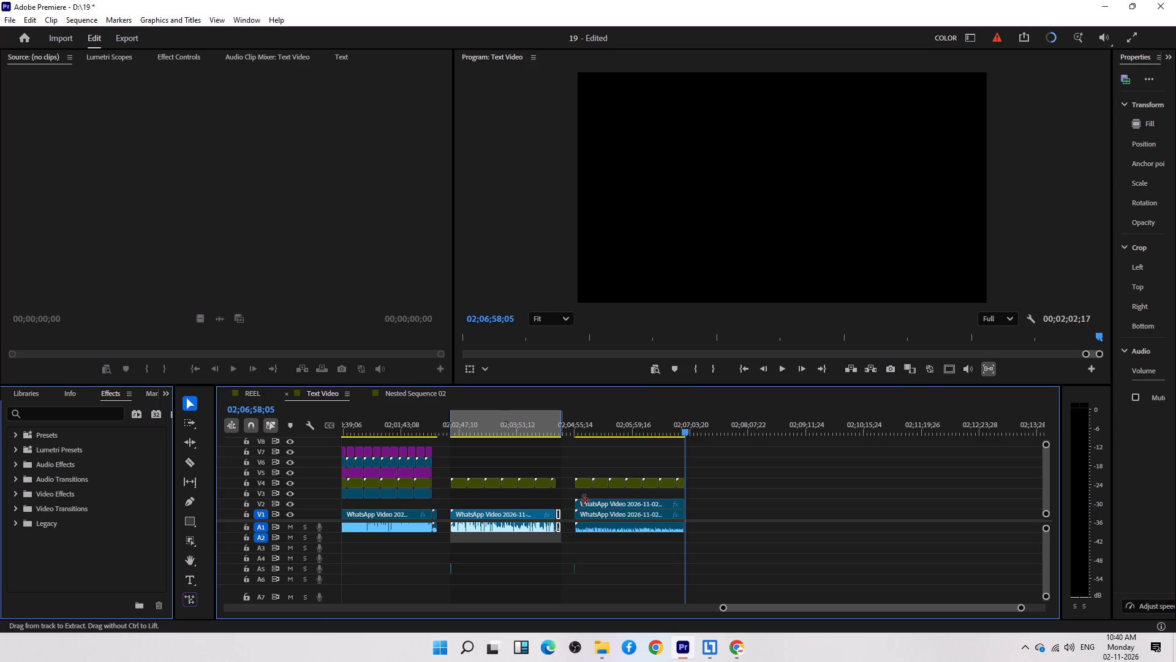
Mark the in-to-out range around all clips of the newest segment, including its closing clip.
{"action": "left_click_drag", "start_coordinate": [761, 452], "coordinate": [565, 585]}
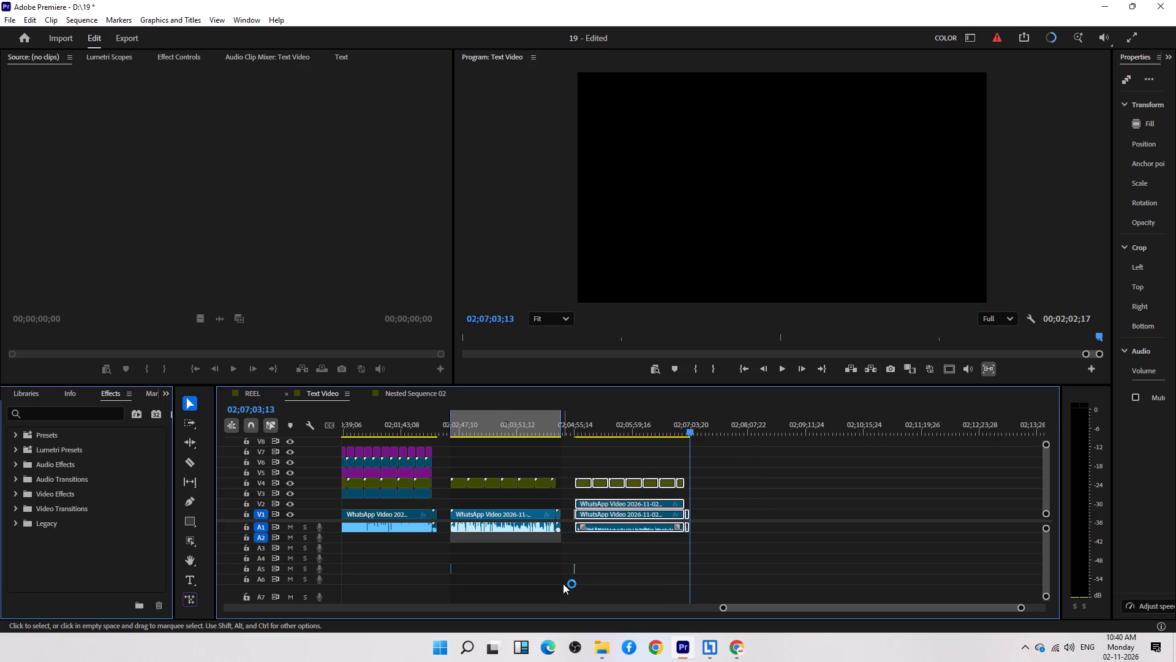
{"action": "key", "text": "slash"}
Turn the newest segment's V1 video copy into a dimmed background with scale 310 and opacity 33%.
{"action": "left_click", "coordinate": [629, 427]}
{"action": "left_click", "coordinate": [740, 460]}
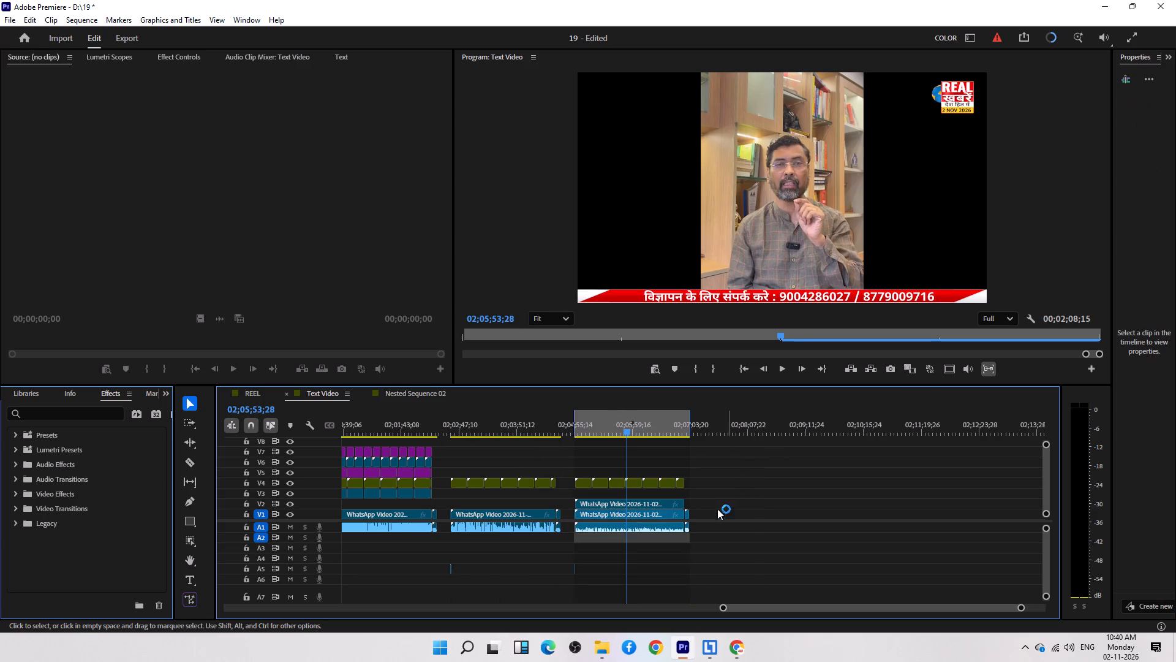
{"action": "left_click", "coordinate": [635, 517]}
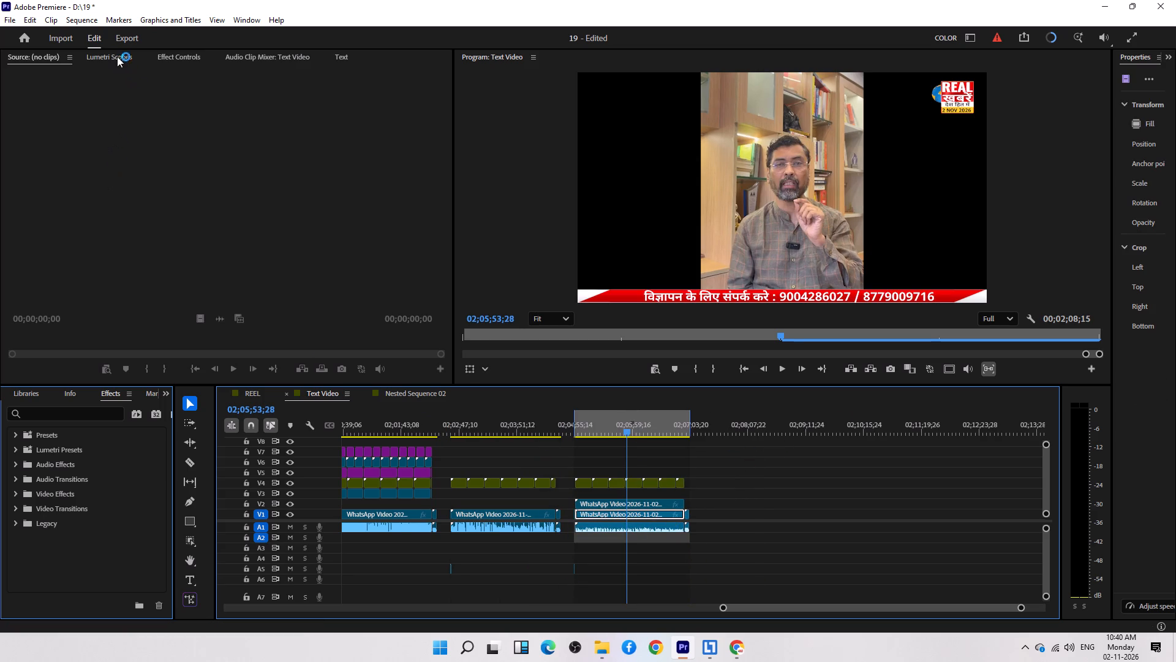
{"action": "left_click", "coordinate": [185, 58]}
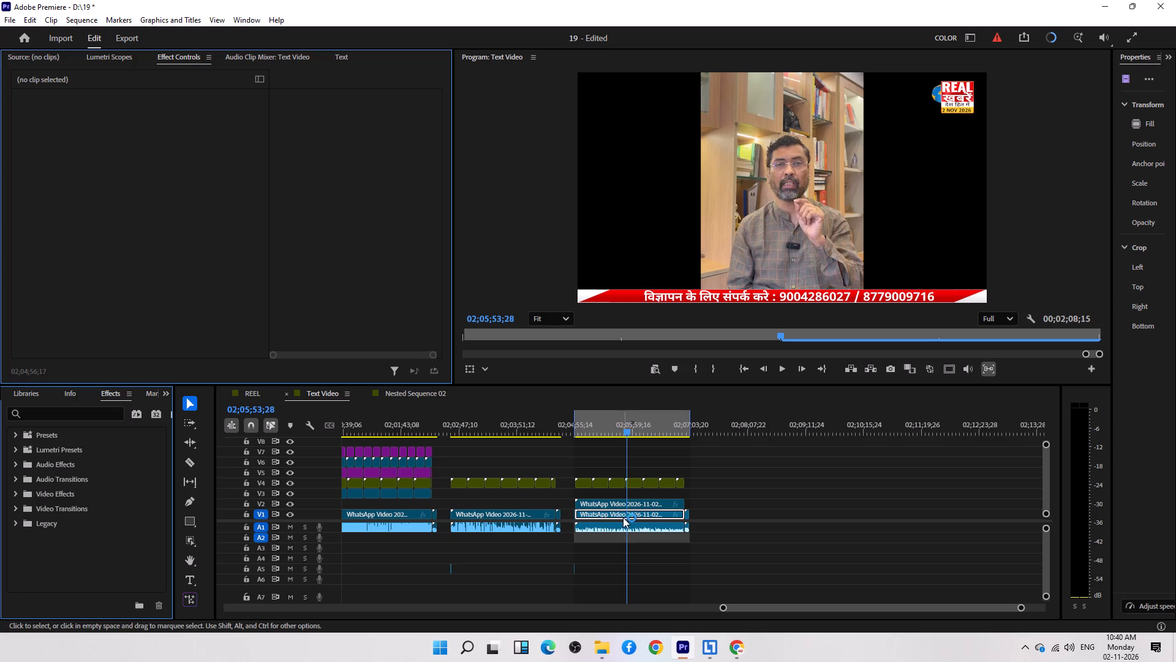
{"action": "left_click", "coordinate": [617, 511]}
{"action": "left_click_drag", "start_coordinate": [144, 148], "coordinate": [147, 146]}
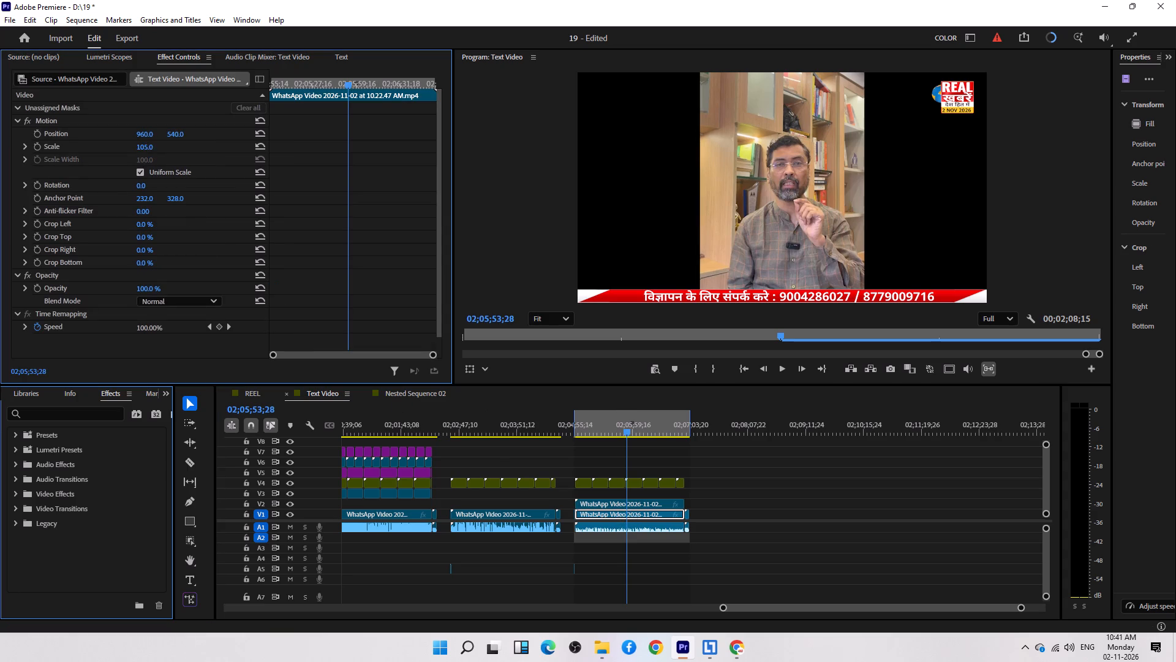
{"action": "left_click_drag", "start_coordinate": [147, 146], "coordinate": [153, 145]}
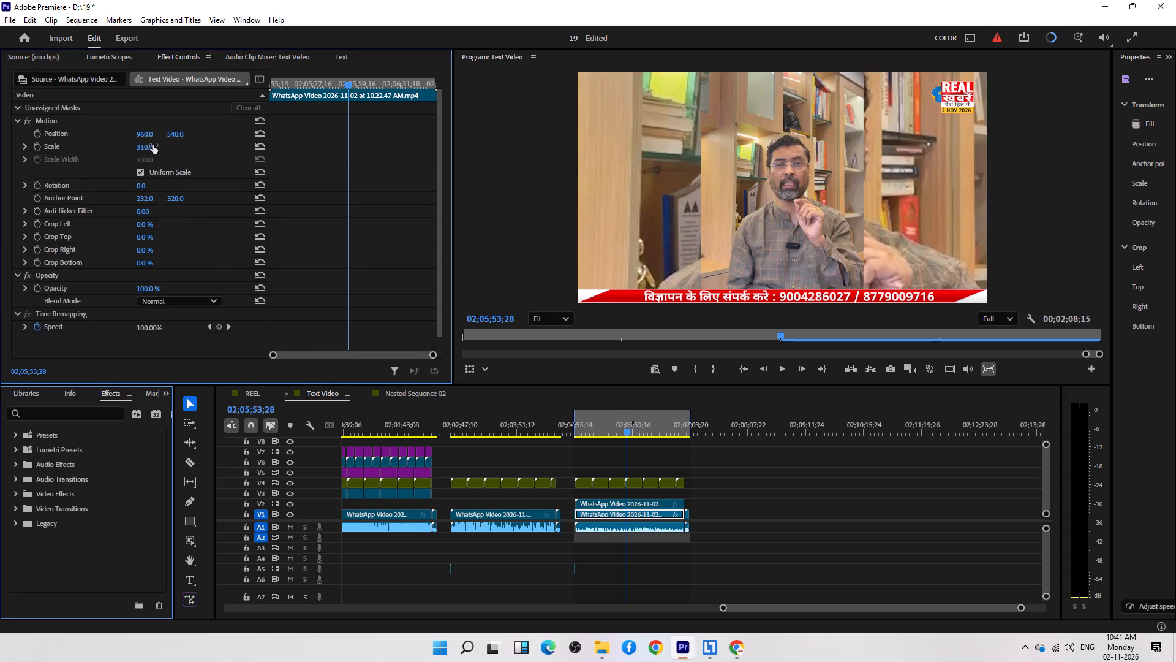
{"action": "left_click_drag", "start_coordinate": [153, 145], "coordinate": [284, 165]}
{"action": "left_click_drag", "start_coordinate": [143, 291], "coordinate": [103, 310]}
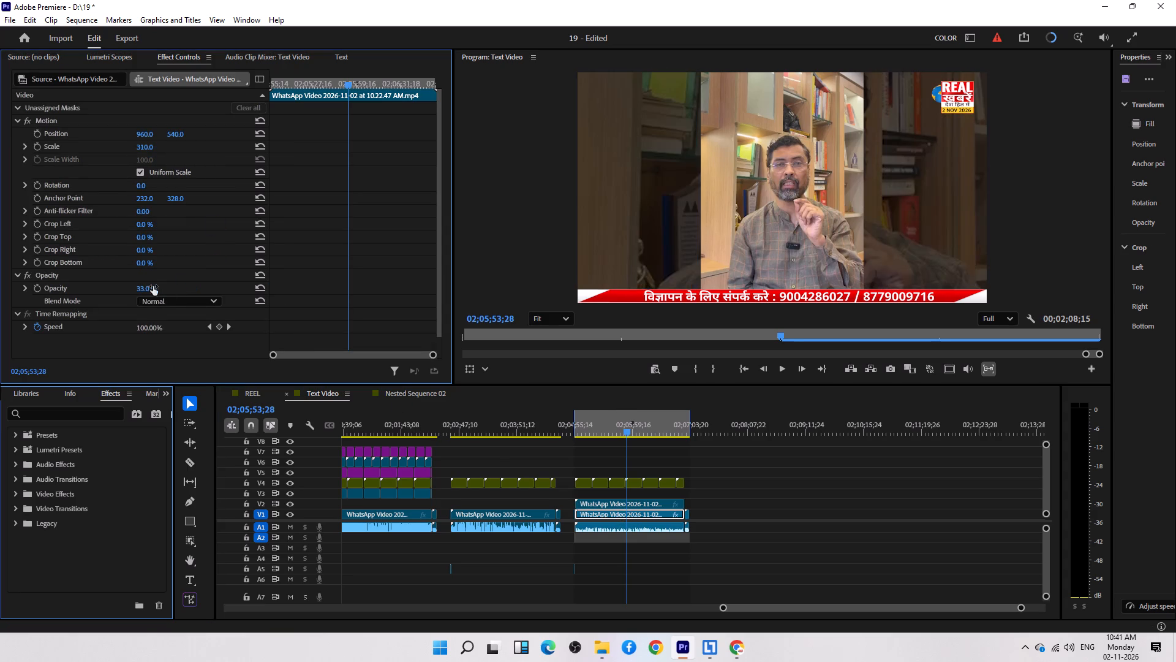
{"action": "left_click", "coordinate": [748, 439]}
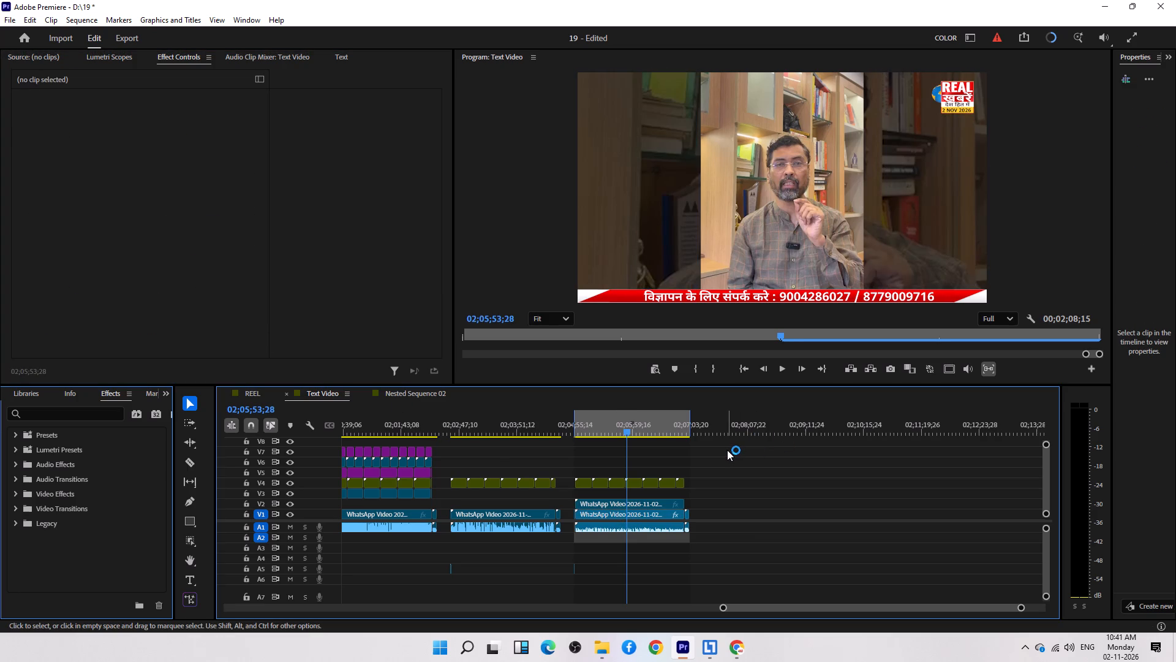
Set up a media export of the marked range, accepting the offline media, and name the file 2.
{"action": "key", "text": "ctrl+m"}
{"action": "left_click_drag", "start_coordinate": [680, 427], "coordinate": [685, 433]}
{"action": "key", "text": "equal"}
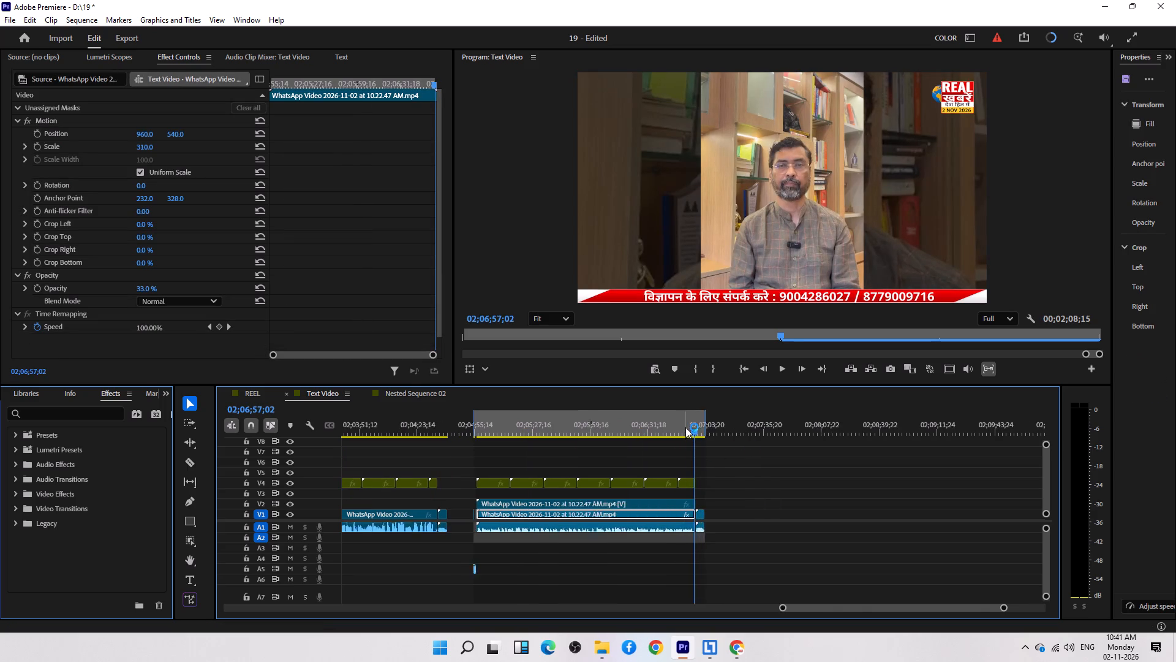
{"action": "type", "text": "==="}
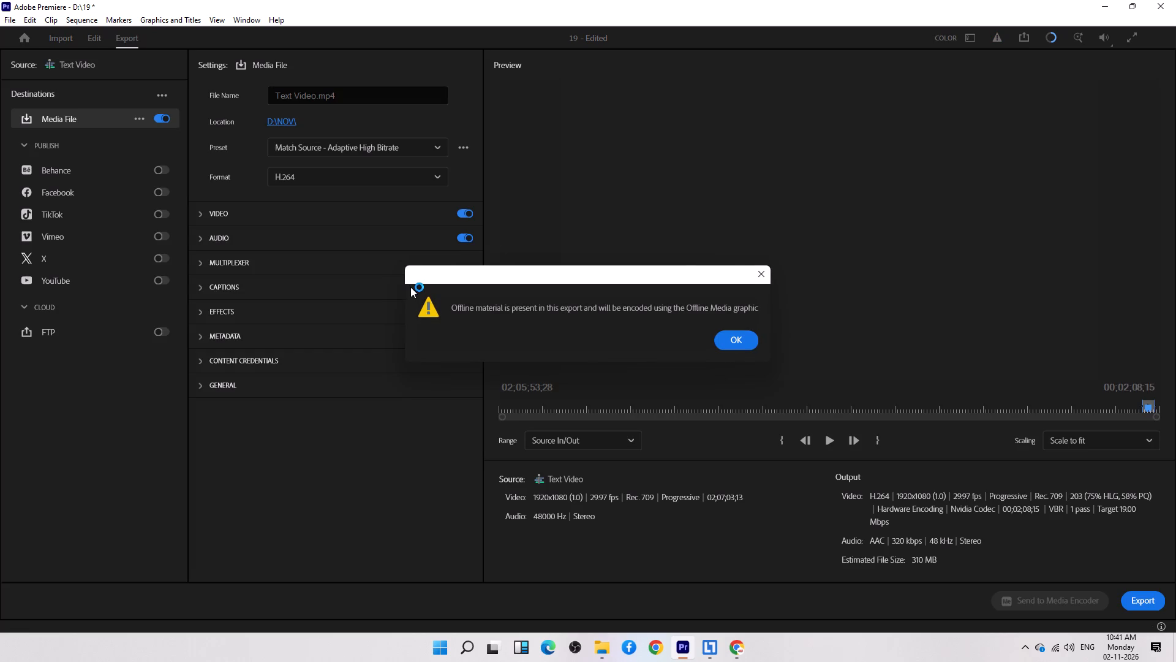
{"action": "left_click", "coordinate": [744, 341]}
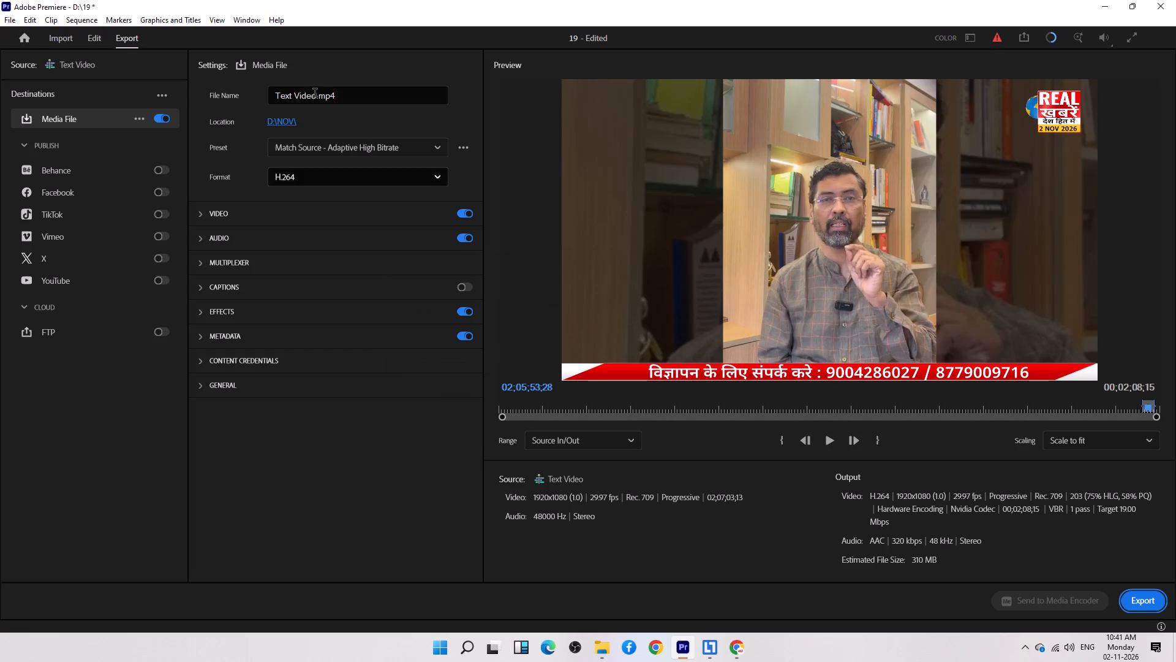
{"action": "triple_click", "coordinate": [315, 94]}
{"action": "key", "text": "2"}
{"action": "key", "text": "Return"}
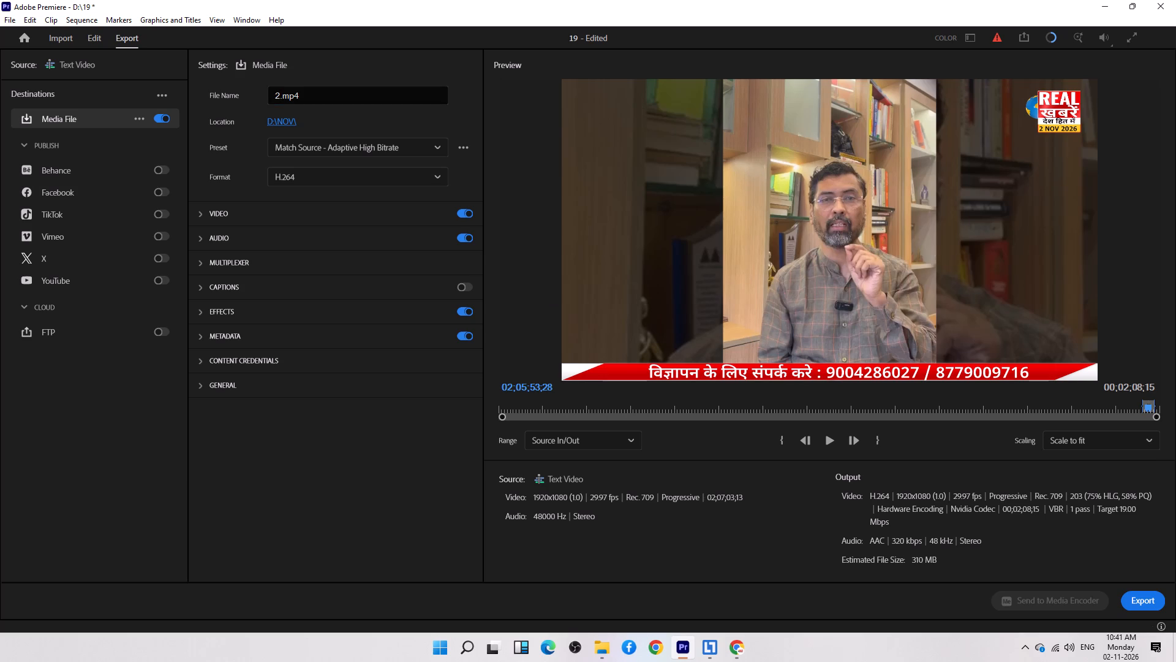
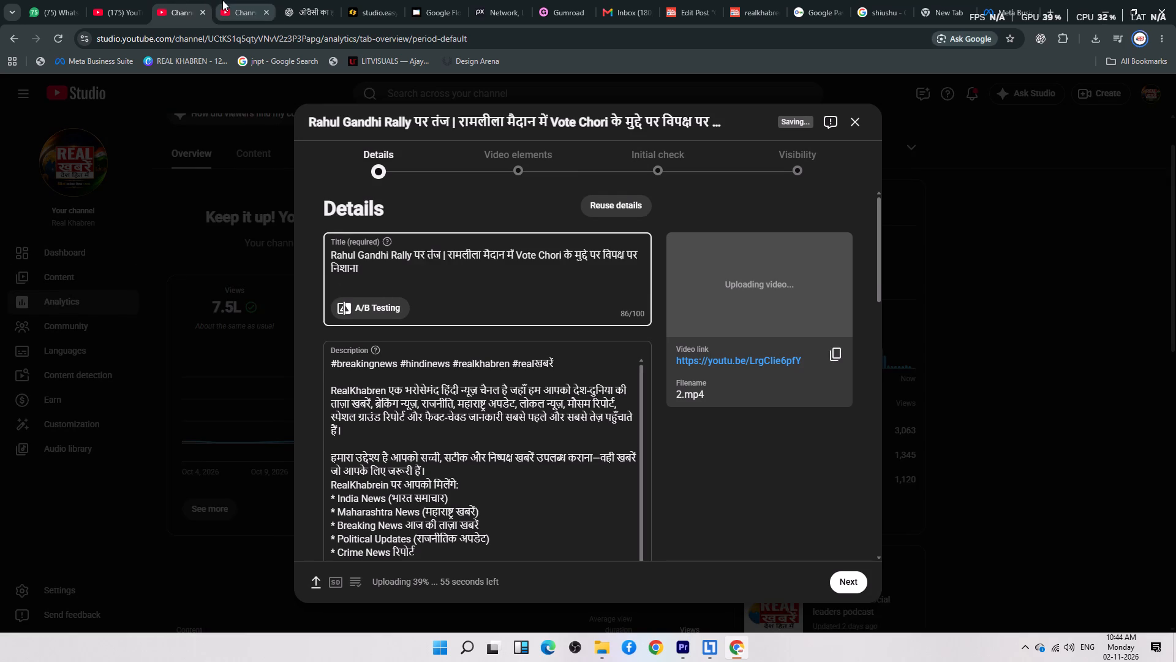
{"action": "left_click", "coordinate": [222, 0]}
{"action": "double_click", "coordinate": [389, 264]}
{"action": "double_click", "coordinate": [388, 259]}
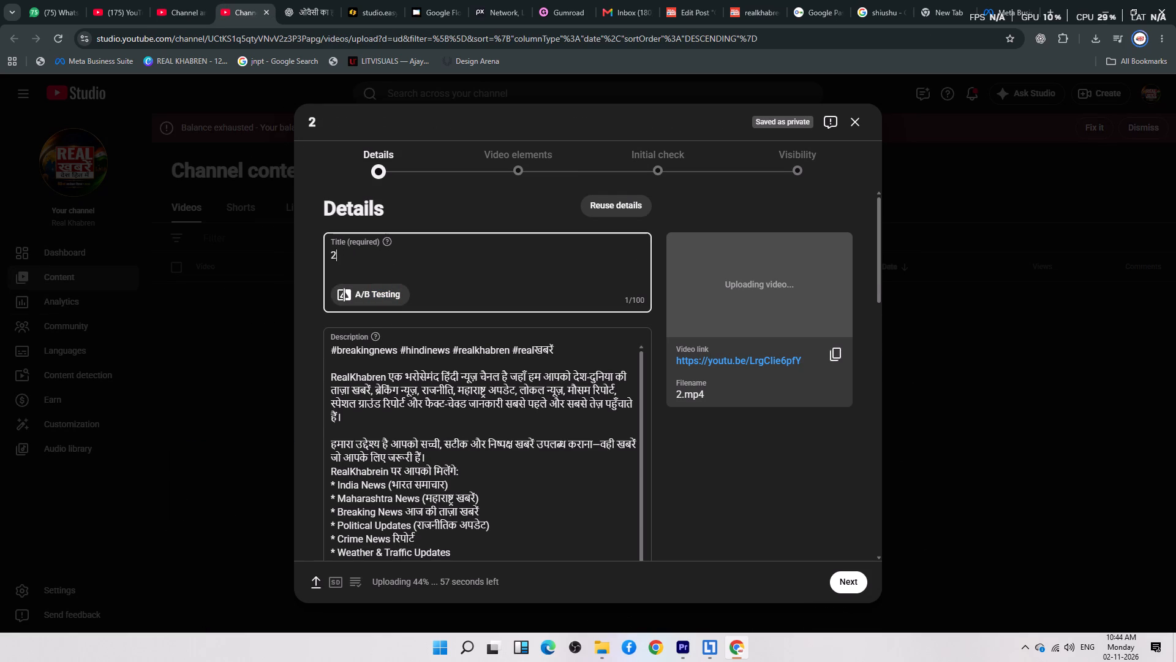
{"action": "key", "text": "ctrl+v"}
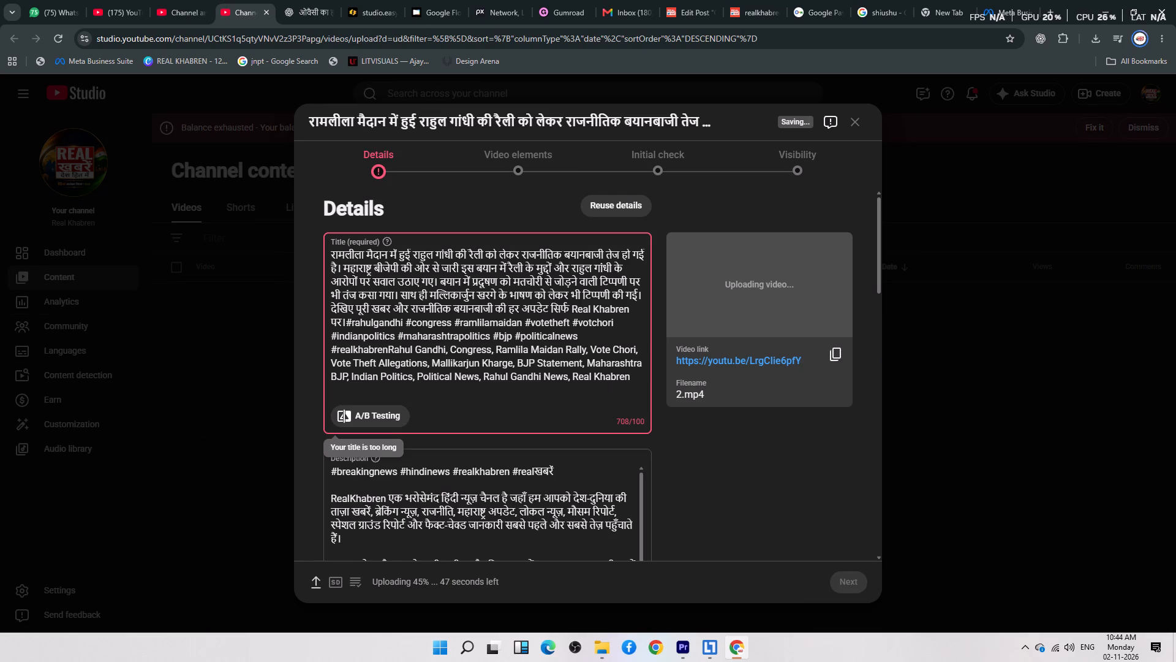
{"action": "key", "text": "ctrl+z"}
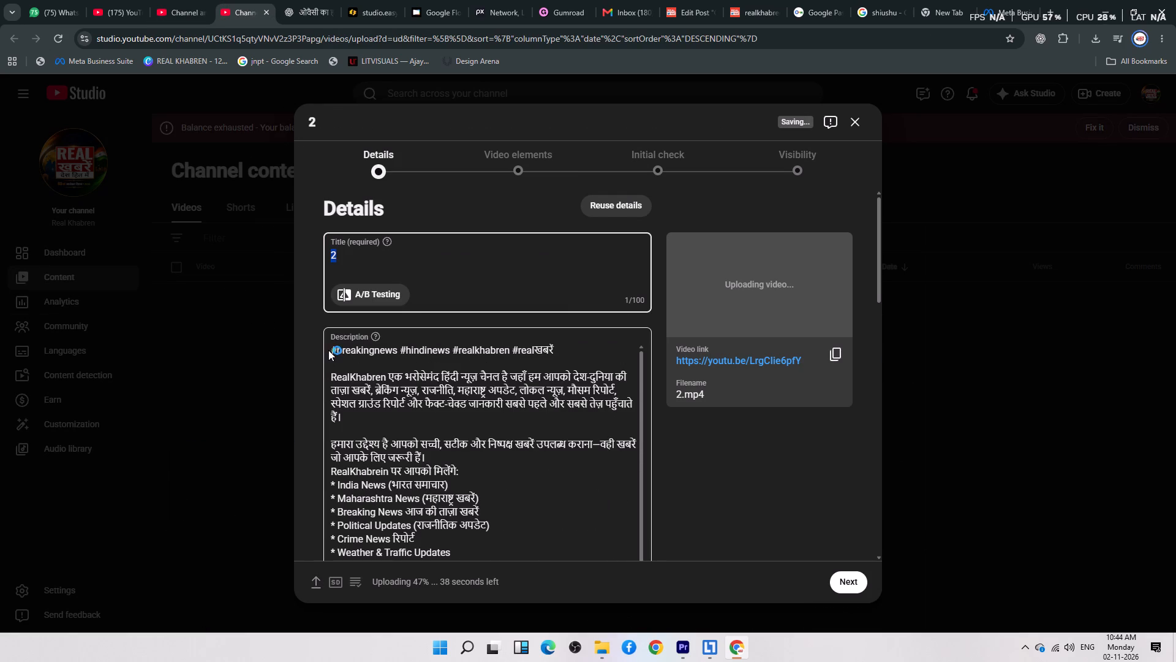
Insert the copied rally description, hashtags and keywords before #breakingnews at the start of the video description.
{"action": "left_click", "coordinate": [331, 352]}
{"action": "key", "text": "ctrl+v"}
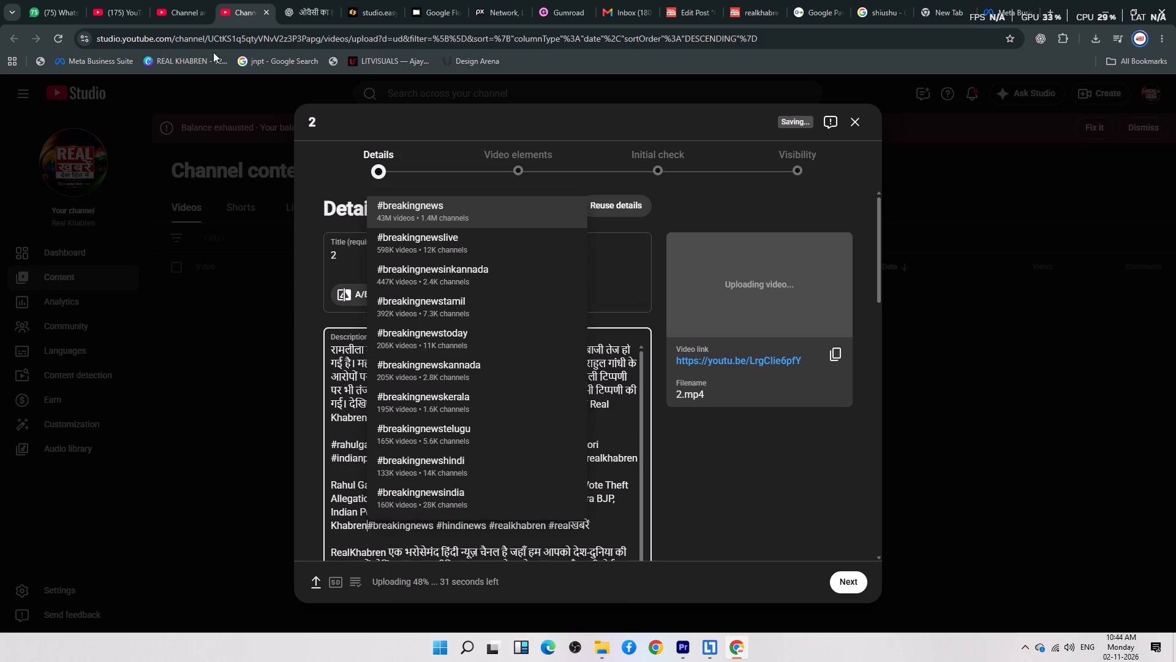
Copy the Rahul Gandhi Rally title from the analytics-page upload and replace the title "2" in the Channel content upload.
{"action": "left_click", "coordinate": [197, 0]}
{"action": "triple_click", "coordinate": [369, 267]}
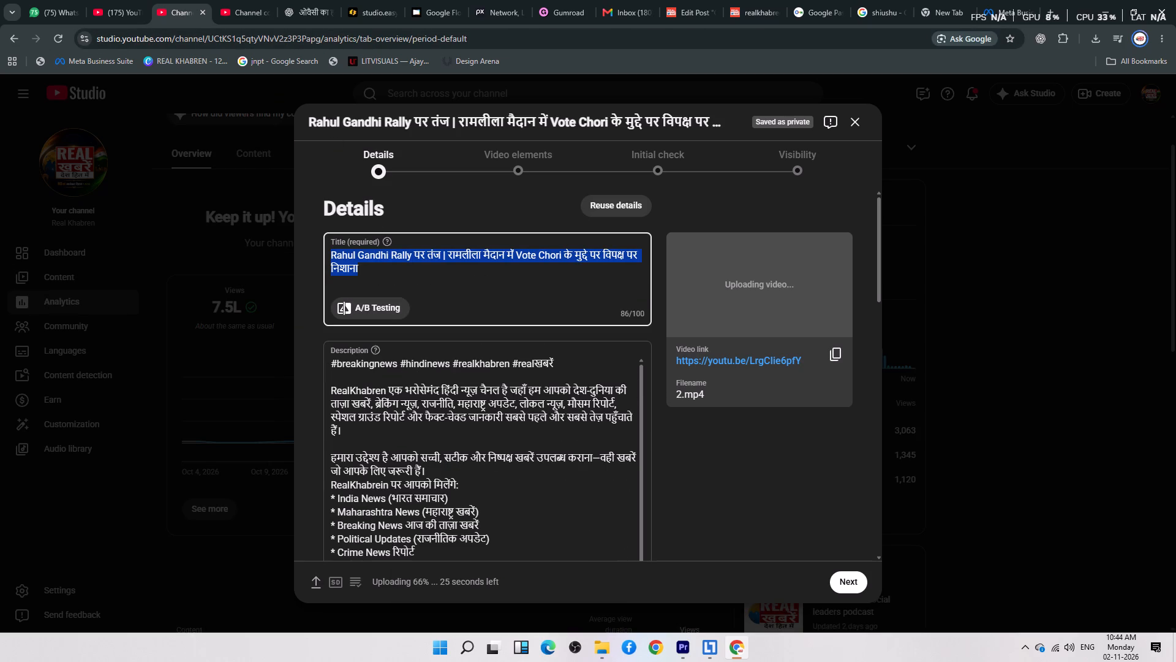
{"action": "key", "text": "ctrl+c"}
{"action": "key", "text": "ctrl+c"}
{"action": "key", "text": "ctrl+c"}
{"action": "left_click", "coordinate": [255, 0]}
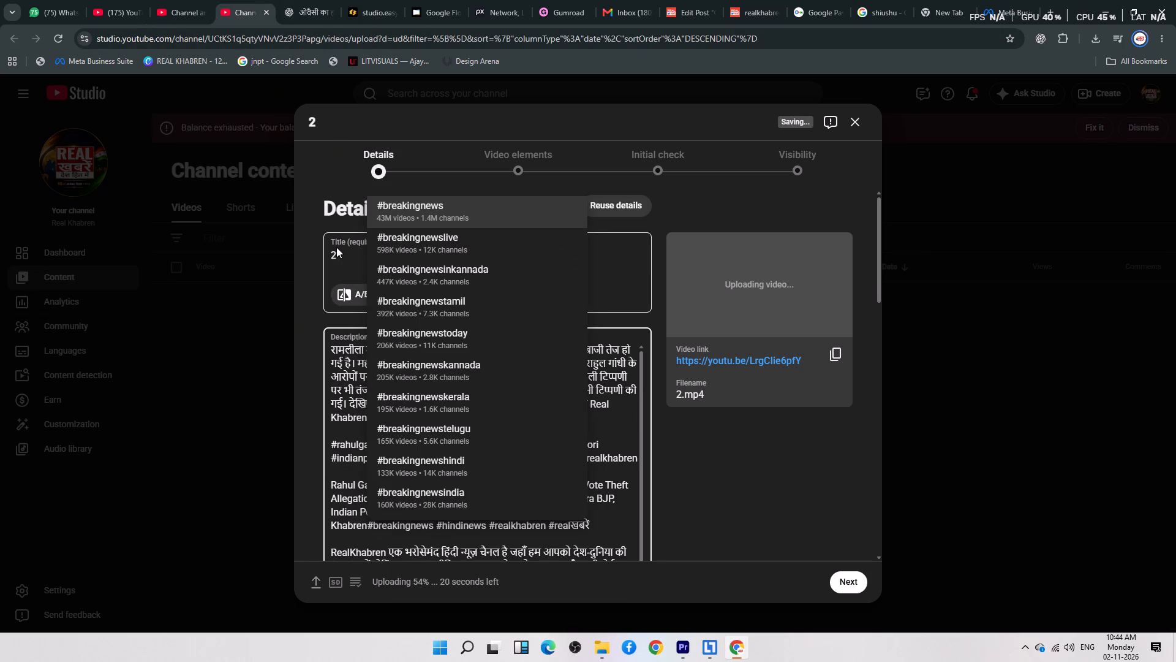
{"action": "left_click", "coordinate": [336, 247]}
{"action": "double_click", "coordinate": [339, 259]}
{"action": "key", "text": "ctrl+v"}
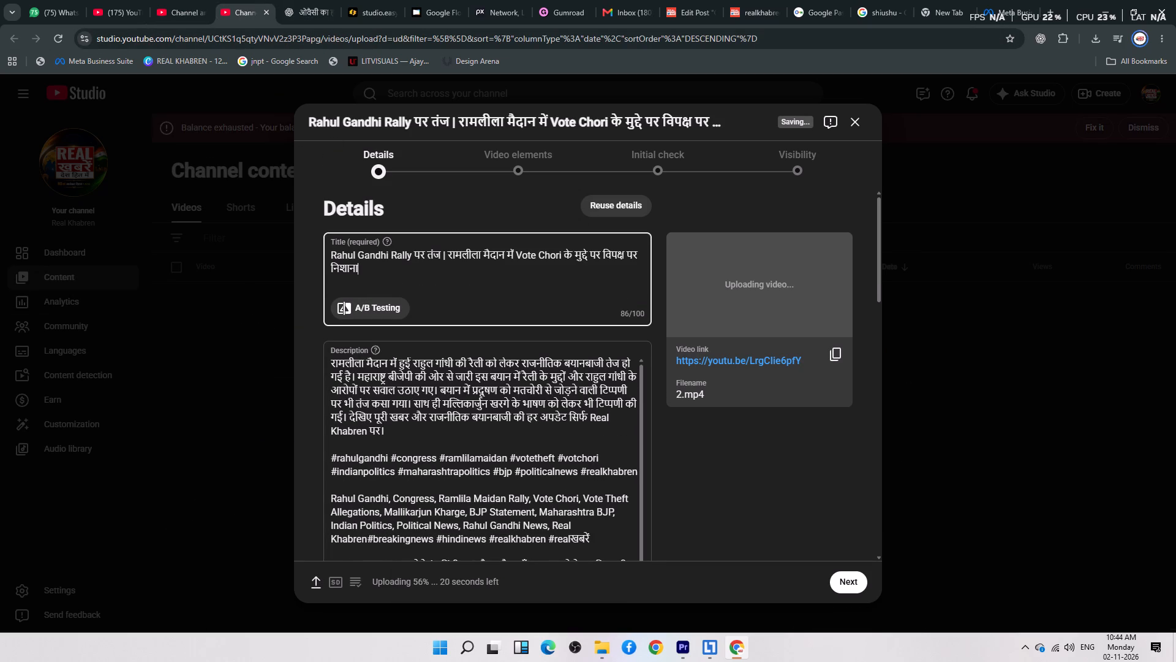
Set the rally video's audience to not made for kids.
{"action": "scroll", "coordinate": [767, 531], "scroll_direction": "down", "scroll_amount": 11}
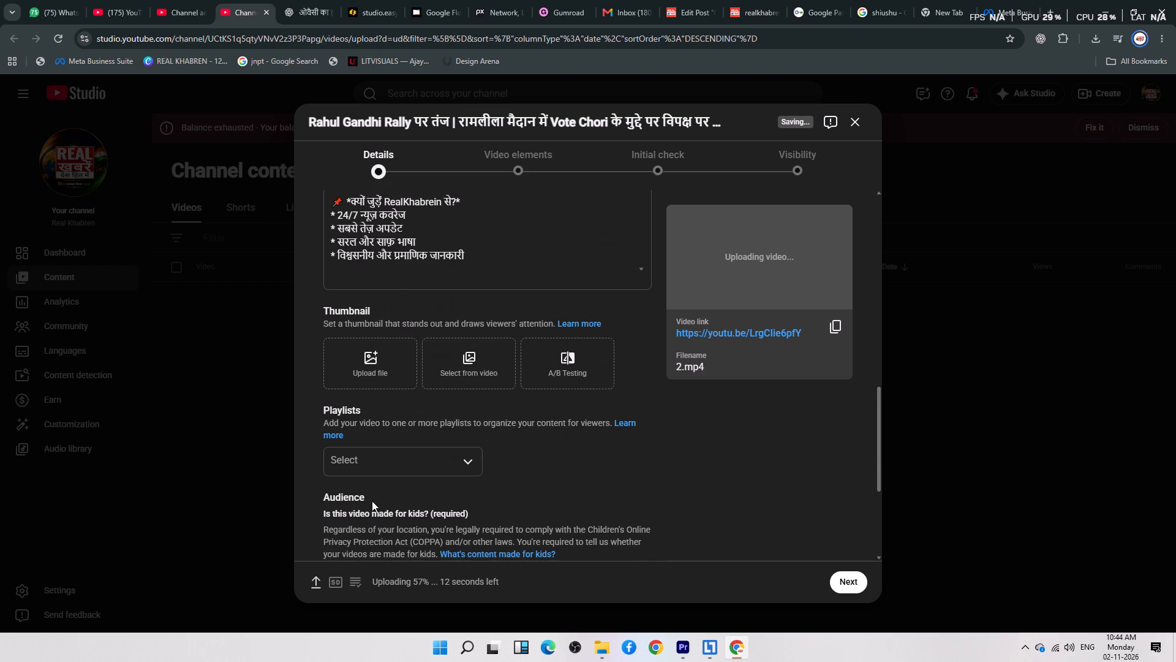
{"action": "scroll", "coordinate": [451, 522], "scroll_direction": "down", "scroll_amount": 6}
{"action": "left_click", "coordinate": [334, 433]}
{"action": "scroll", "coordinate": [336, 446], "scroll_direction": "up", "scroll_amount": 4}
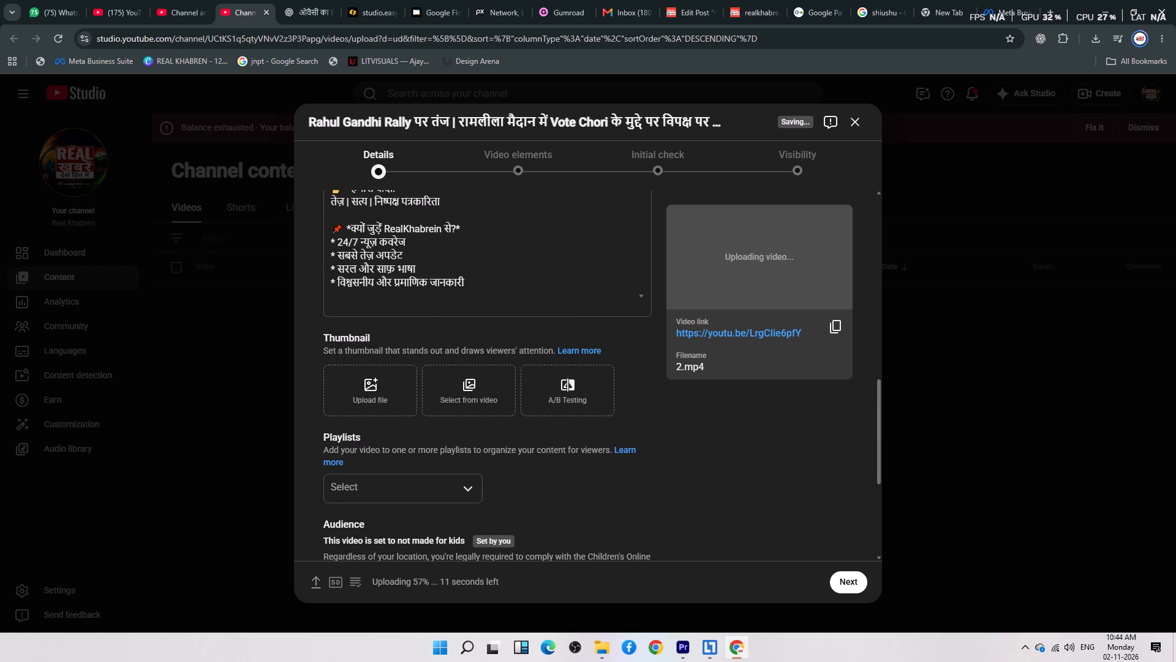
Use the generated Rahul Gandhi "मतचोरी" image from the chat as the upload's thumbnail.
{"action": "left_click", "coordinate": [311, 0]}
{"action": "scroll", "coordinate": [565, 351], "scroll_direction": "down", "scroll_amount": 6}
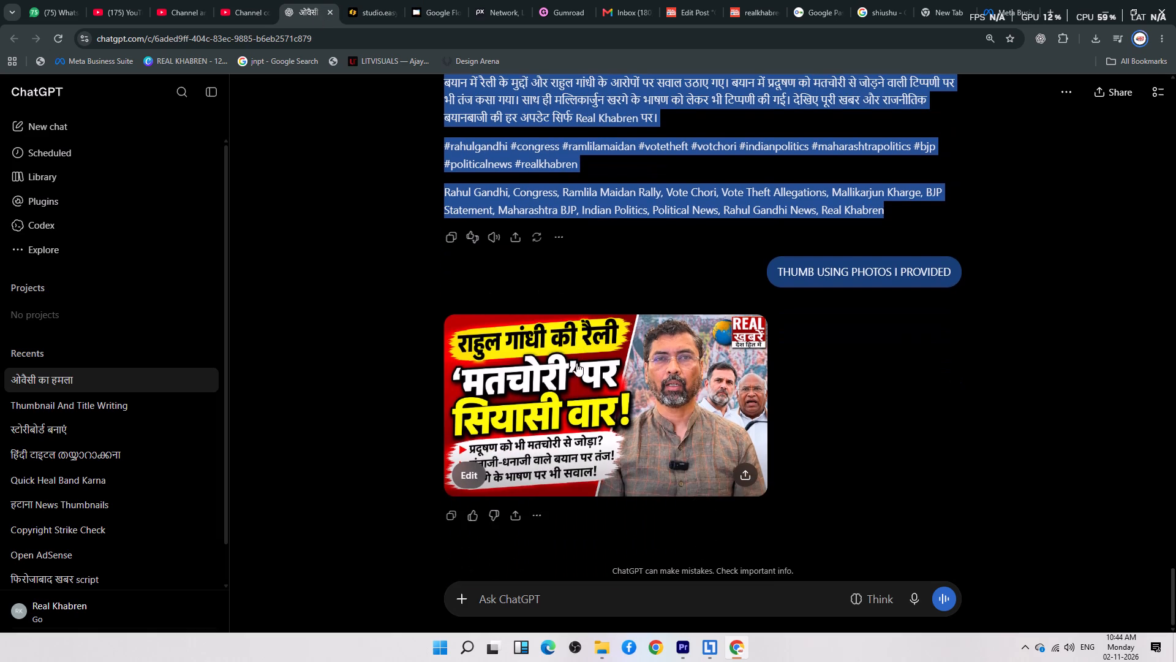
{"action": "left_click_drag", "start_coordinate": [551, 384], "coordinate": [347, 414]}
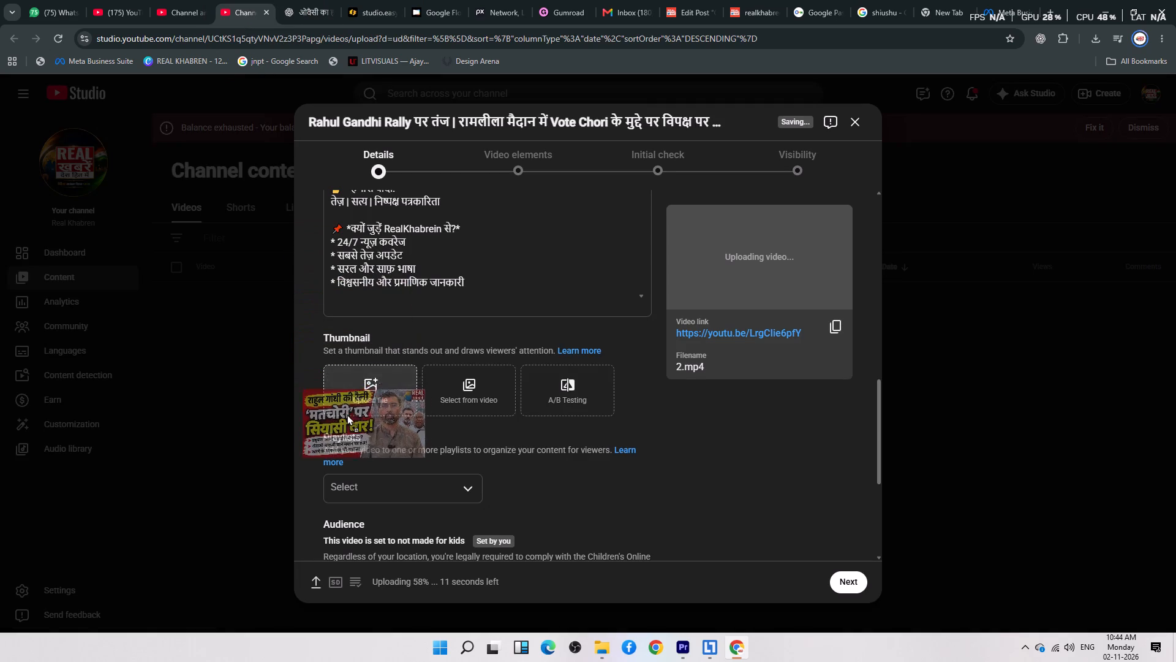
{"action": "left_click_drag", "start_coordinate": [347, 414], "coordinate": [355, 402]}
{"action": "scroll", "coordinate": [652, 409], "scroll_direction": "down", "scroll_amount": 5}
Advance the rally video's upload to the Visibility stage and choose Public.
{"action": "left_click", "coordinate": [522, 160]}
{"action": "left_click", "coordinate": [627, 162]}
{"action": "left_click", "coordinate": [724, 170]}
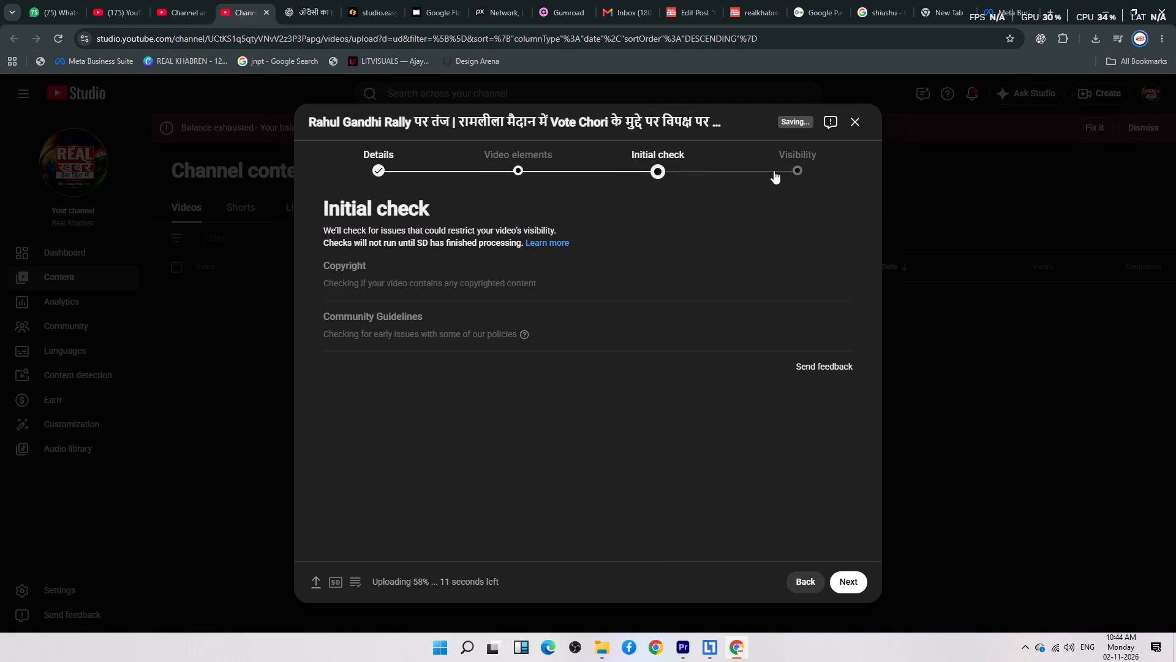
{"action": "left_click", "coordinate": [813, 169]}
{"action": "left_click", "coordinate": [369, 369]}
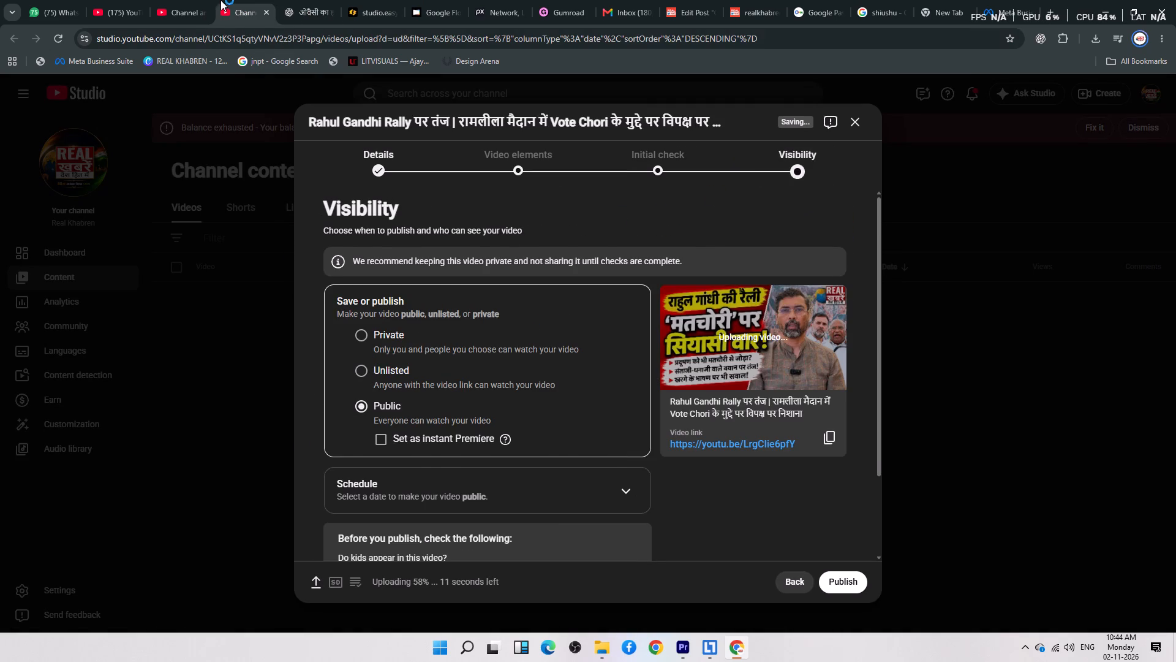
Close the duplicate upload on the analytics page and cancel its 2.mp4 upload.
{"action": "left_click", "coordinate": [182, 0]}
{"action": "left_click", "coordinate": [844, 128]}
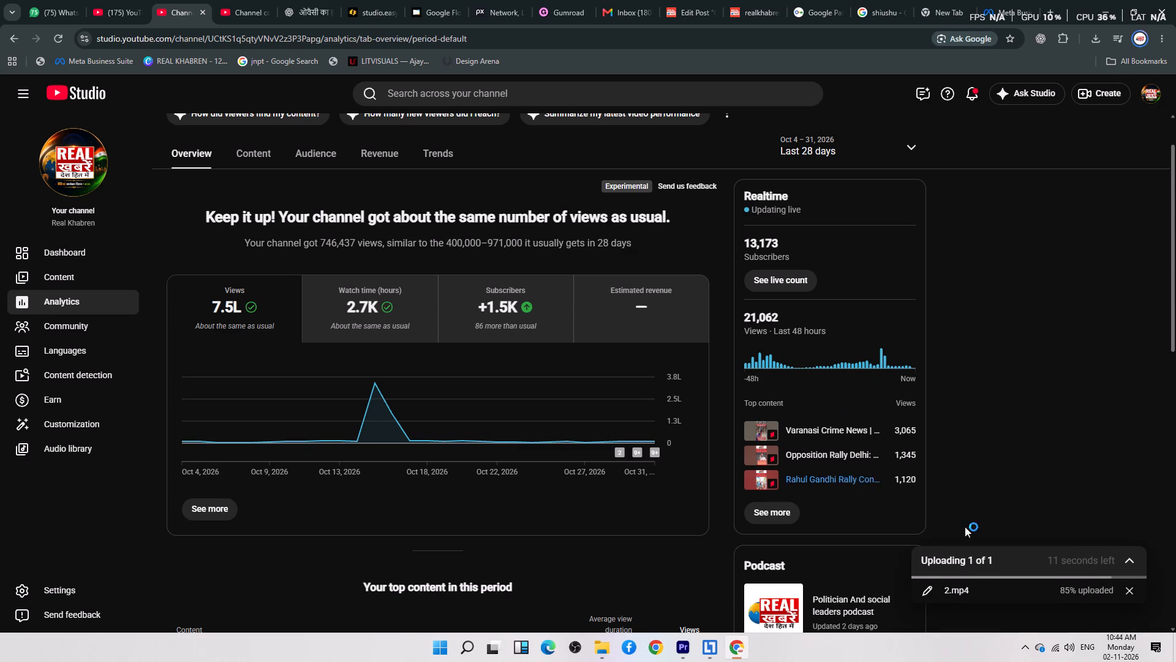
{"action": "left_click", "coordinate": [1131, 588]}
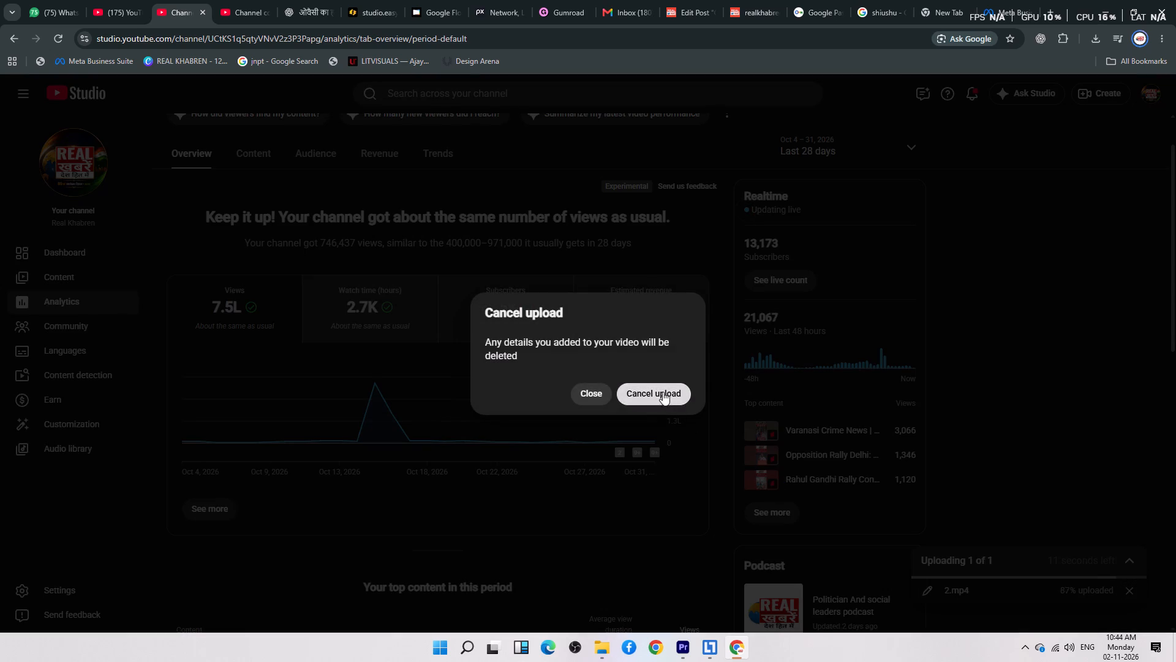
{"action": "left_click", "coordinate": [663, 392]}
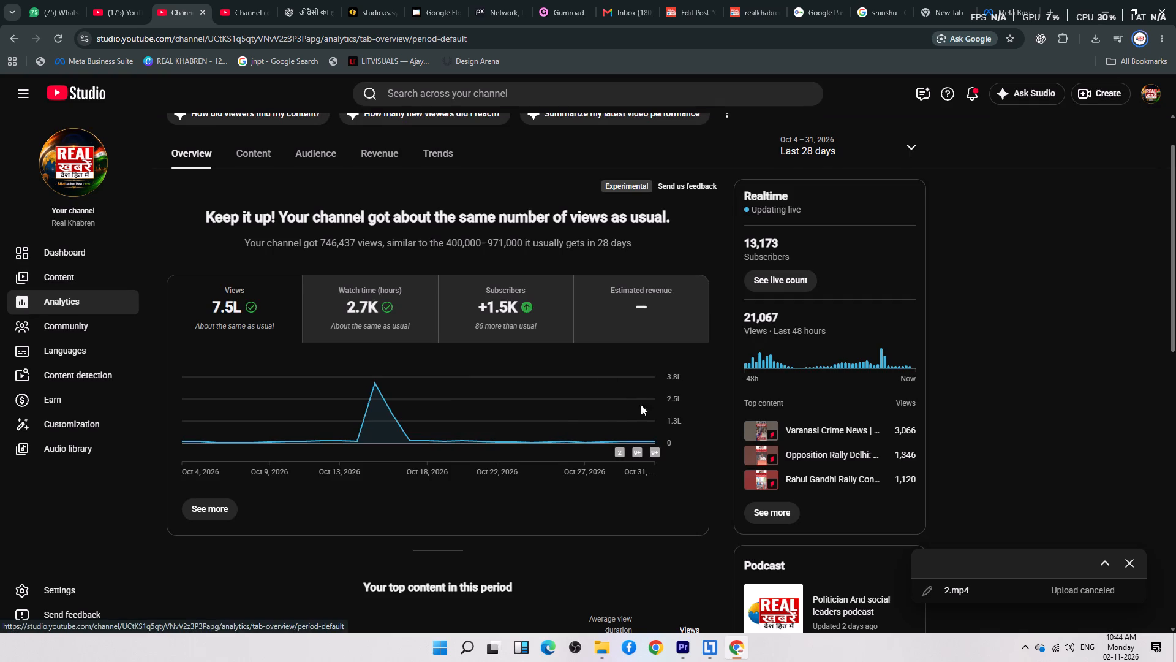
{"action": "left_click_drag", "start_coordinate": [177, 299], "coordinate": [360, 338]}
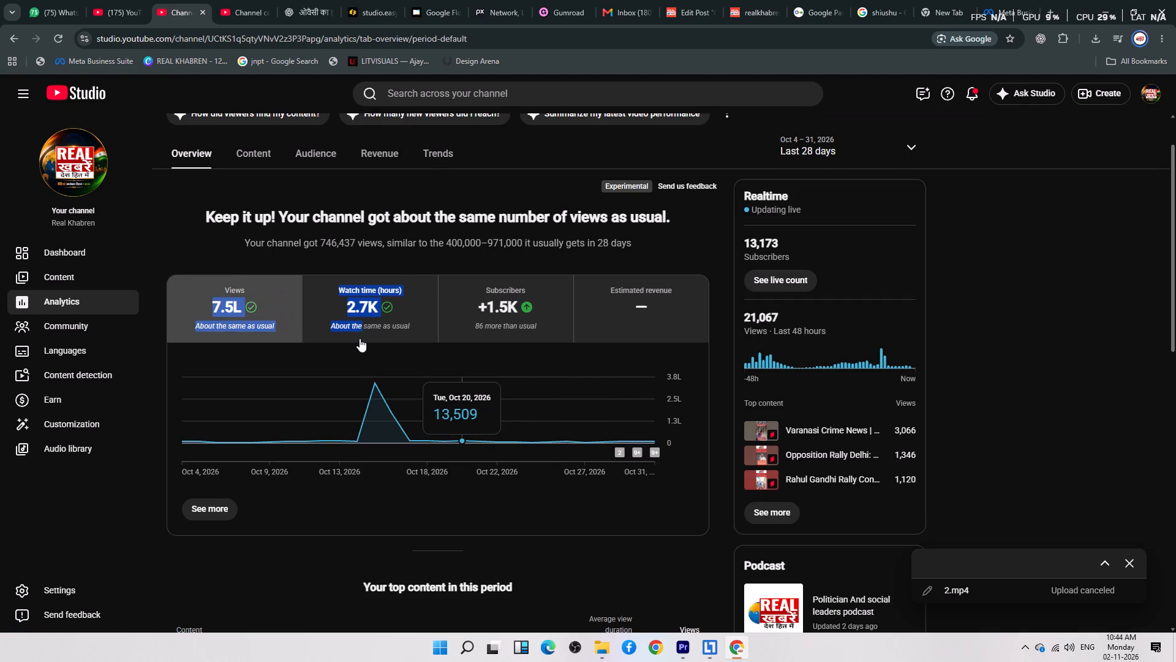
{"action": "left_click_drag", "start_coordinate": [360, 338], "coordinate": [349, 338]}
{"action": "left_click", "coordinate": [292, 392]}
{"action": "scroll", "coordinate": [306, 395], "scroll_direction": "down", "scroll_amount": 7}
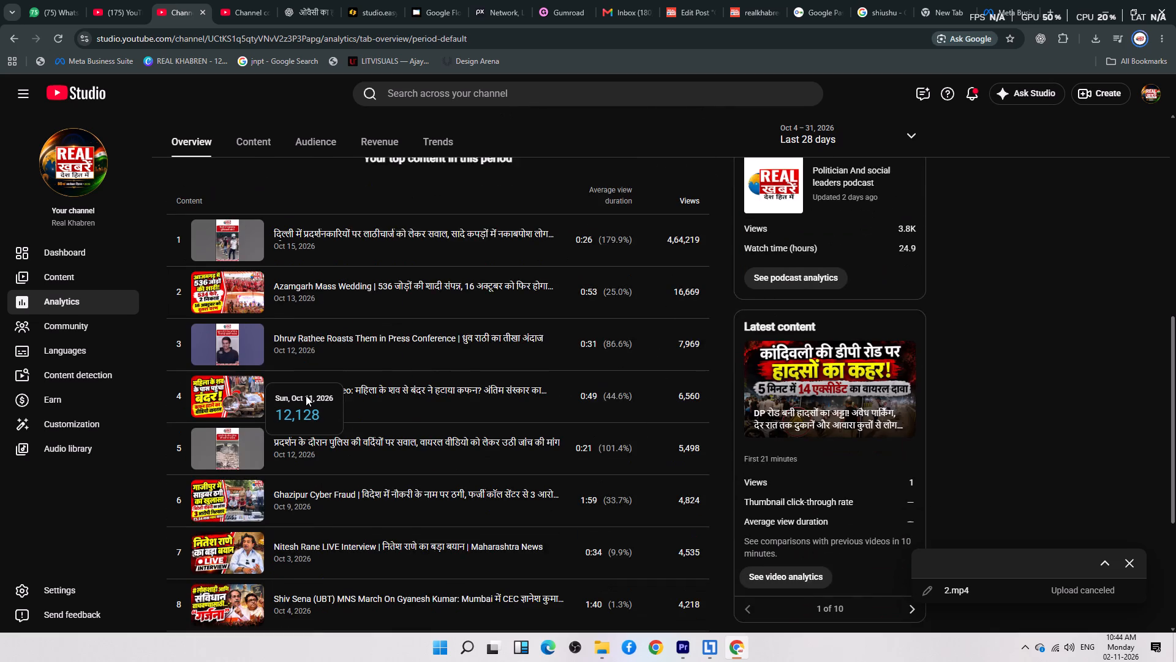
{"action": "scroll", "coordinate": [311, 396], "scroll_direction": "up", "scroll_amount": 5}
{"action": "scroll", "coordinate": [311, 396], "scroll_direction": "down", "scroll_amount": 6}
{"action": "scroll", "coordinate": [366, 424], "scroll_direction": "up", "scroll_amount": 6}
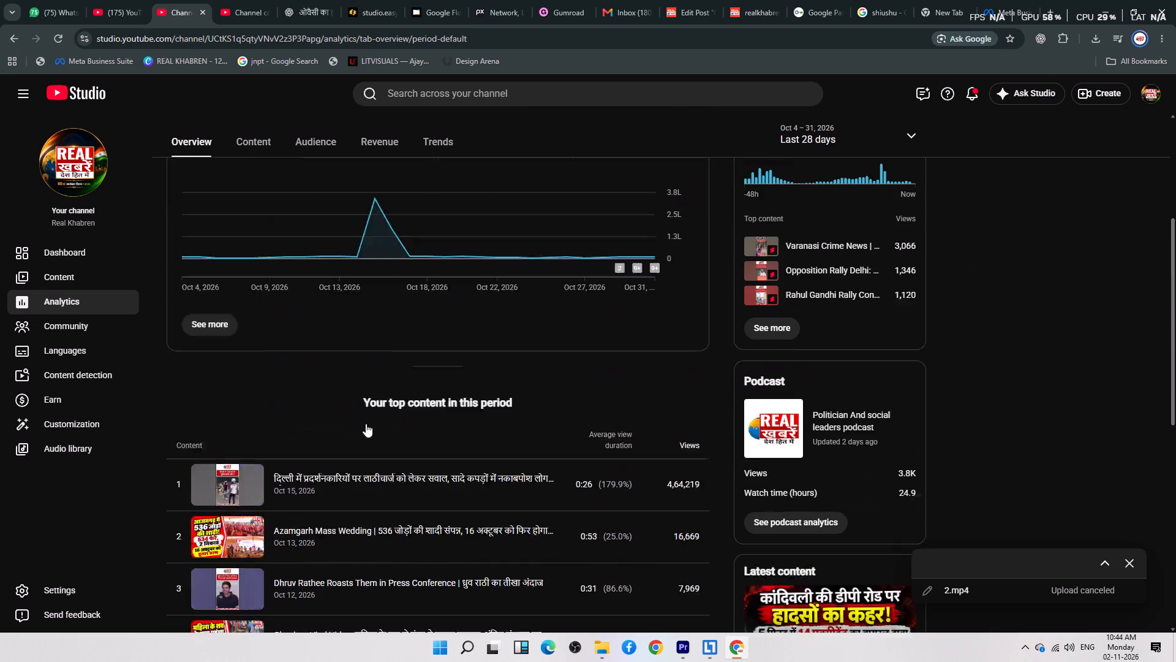
Close the rally video's upload dialog on the Channel content page and start a new upload of 2.mp4.
{"action": "left_click", "coordinate": [216, 0]}
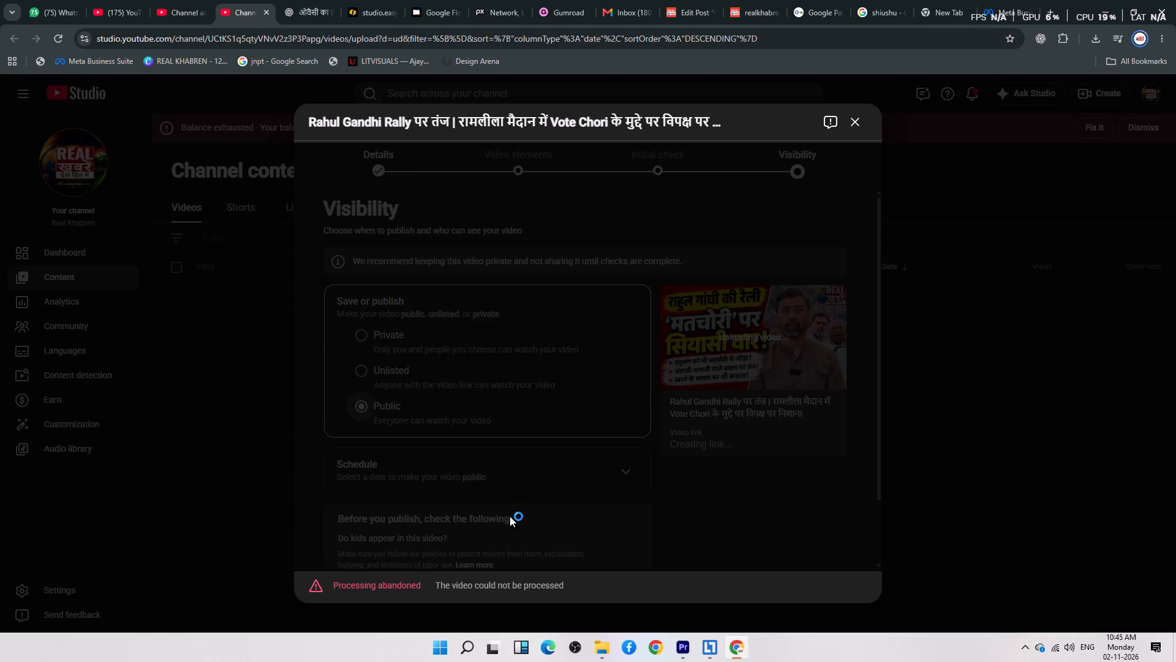
{"action": "left_click", "coordinate": [852, 128]}
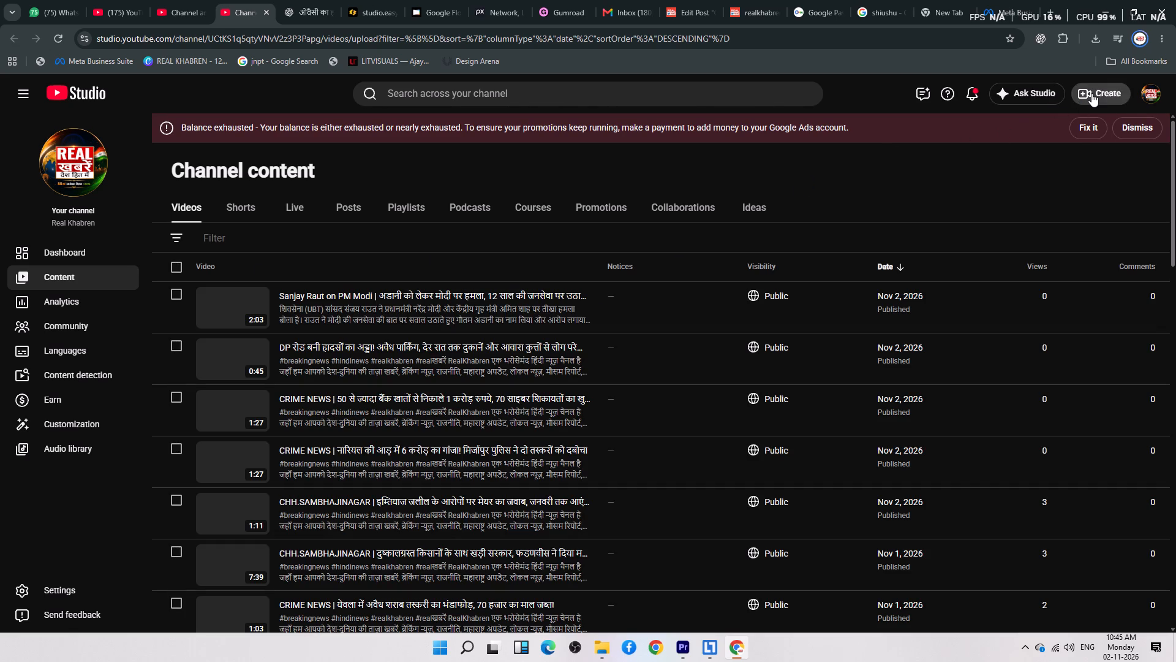
{"action": "left_click", "coordinate": [1091, 93]}
{"action": "left_click", "coordinate": [1068, 118]}
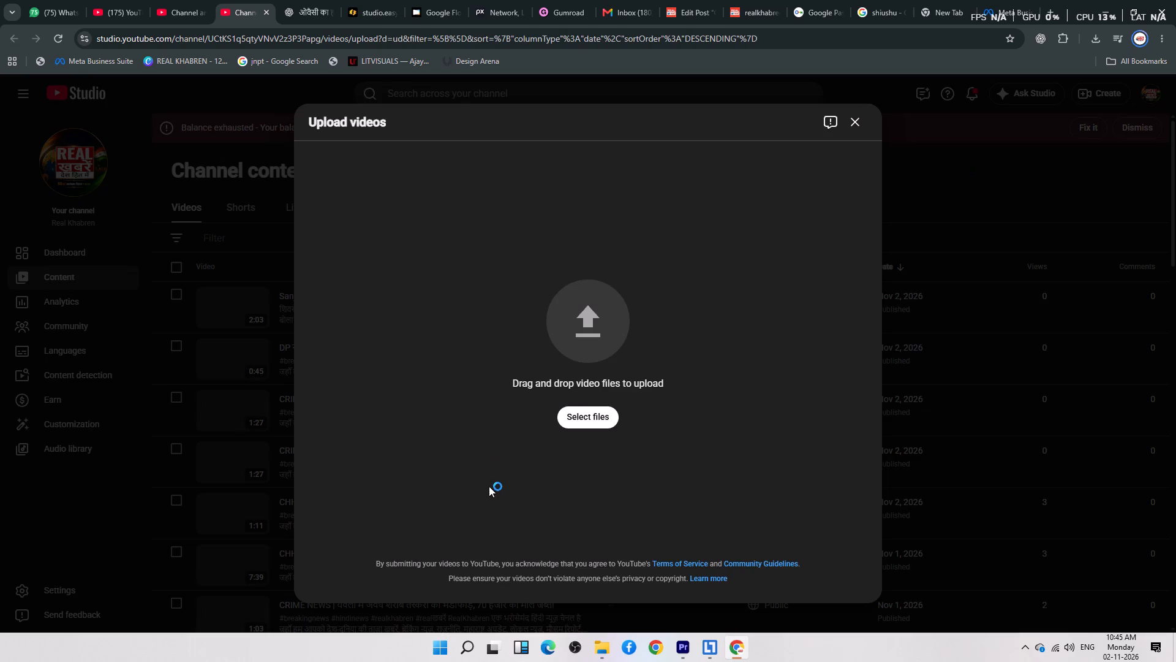
{"action": "left_click", "coordinate": [612, 417]}
{"action": "double_click", "coordinate": [268, 128]}
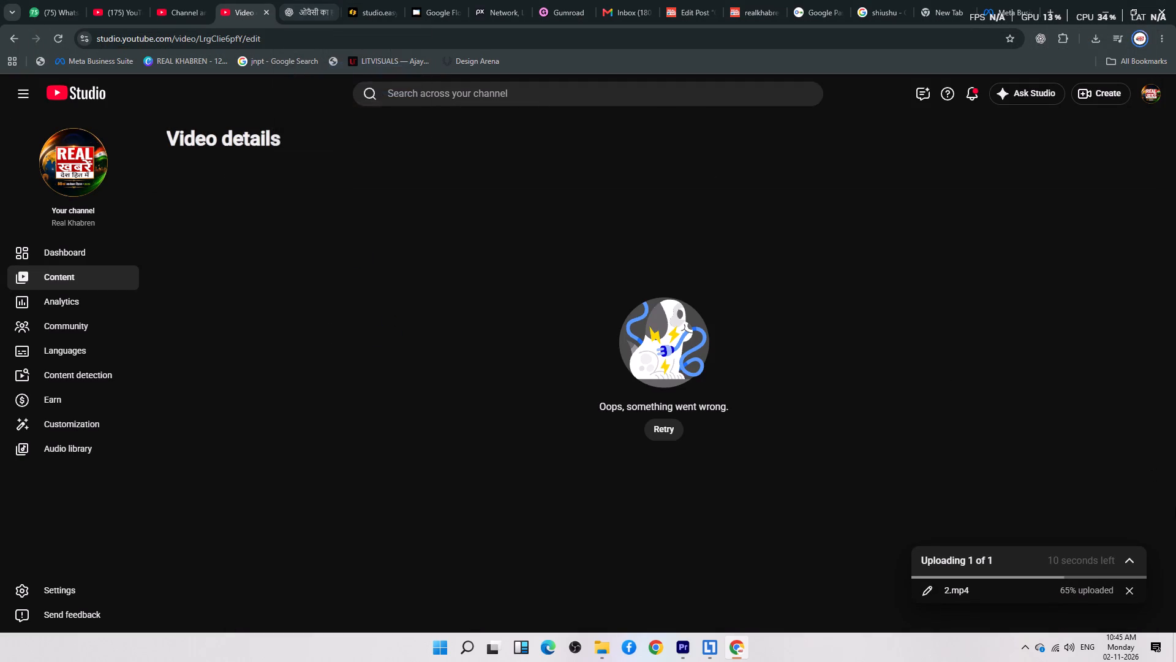
Retry the video details page, go back to Channel content and reopen the pending 2.mp4 upload.
{"action": "left_click", "coordinate": [661, 422]}
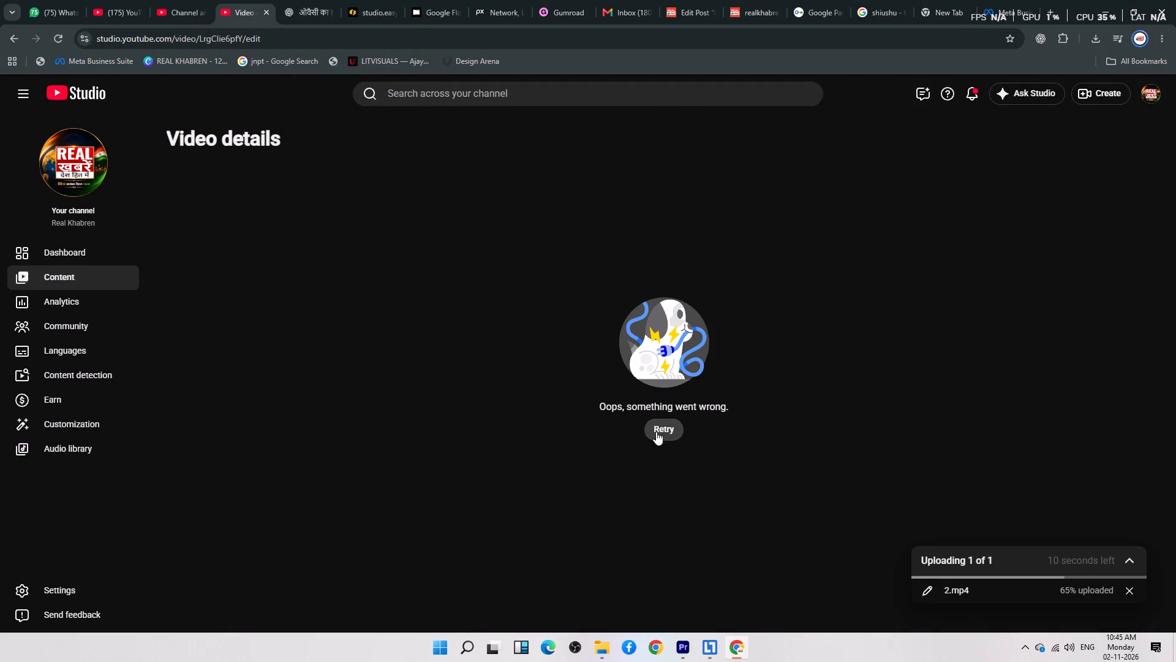
{"action": "left_click", "coordinate": [19, 39]}
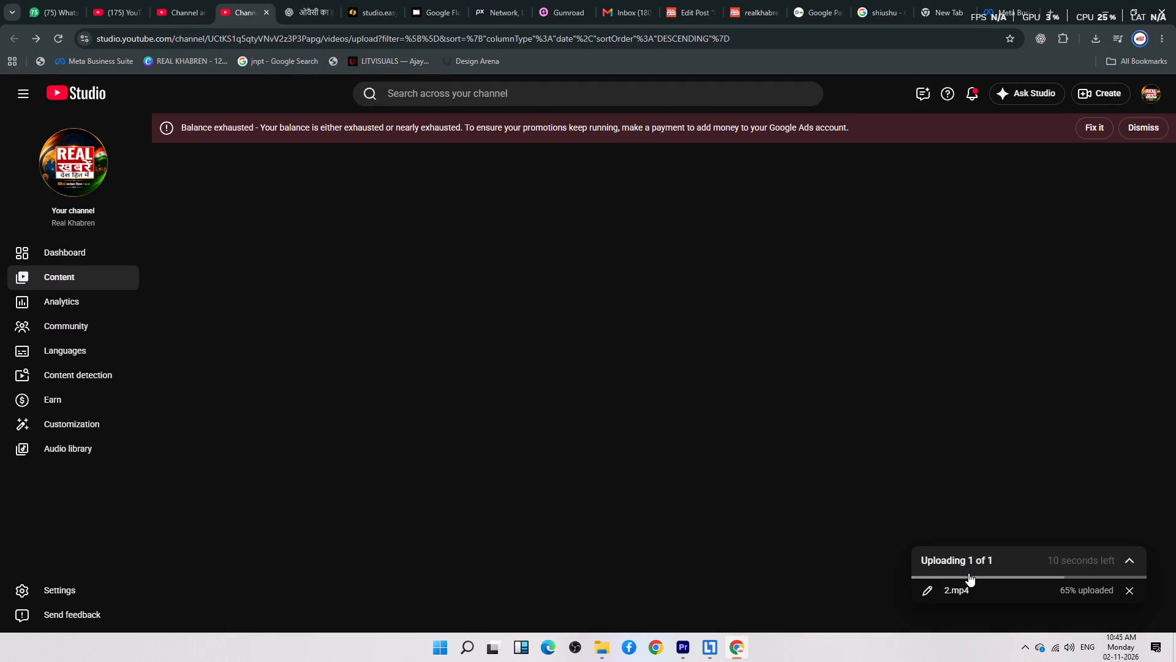
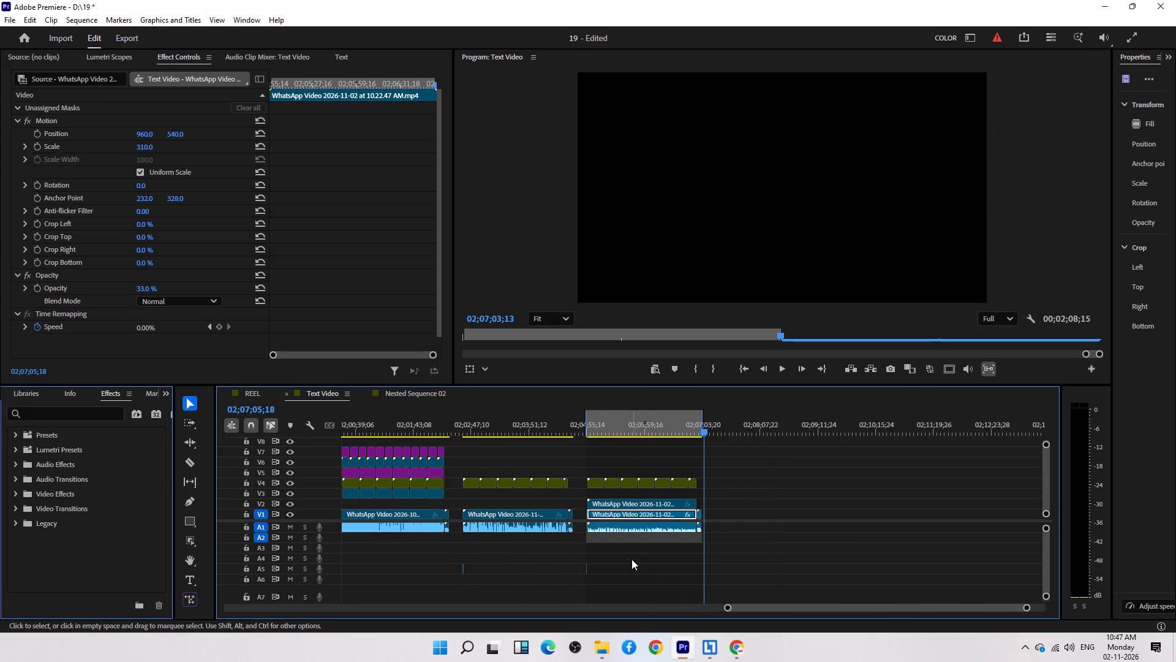
Copy the Breaking bumper that opens the previous video, with its A5 audio, and paste it at 02;07;05;18.
{"action": "left_click_drag", "start_coordinate": [630, 556], "coordinate": [553, 582]}
{"action": "key", "text": "ctrl+c"}
{"action": "key", "text": "ctrl+v"}
Add WhatsApp Video 2026-11-02 at 10.40.28 AM from the Downloads folder to the Text Video timeline after the pasted Breaking bumper.
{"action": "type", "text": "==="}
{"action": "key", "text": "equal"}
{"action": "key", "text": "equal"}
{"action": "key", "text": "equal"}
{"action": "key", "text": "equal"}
{"action": "left_click", "coordinate": [610, 648]}
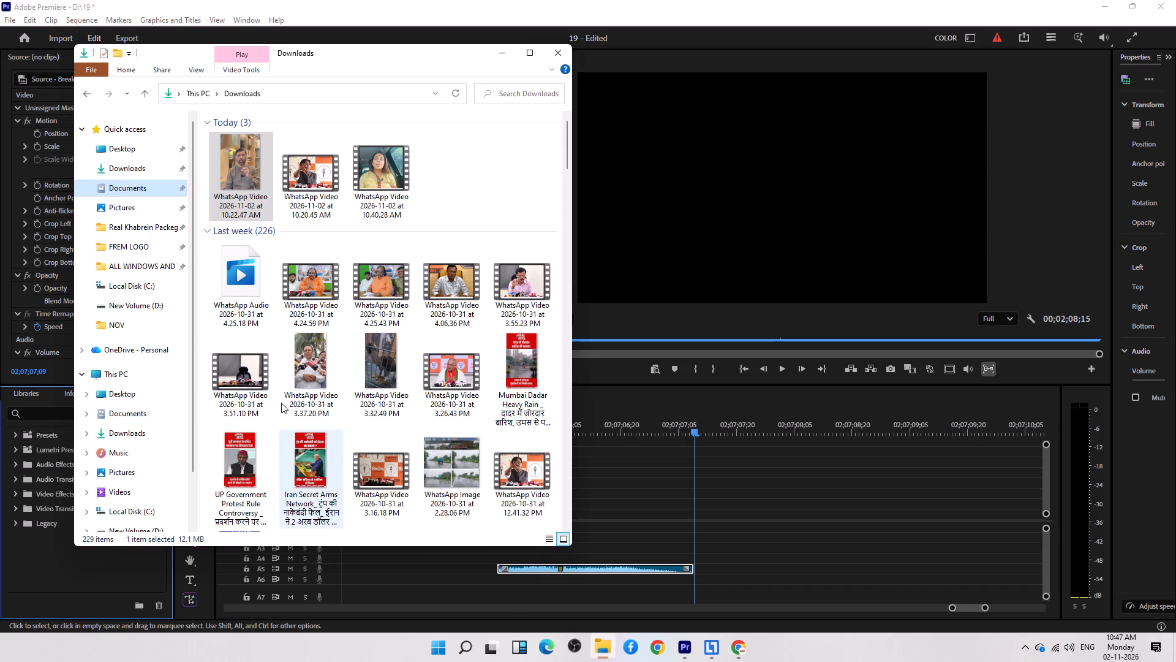
{"action": "left_click", "coordinate": [125, 181]}
{"action": "left_click", "coordinate": [133, 168]}
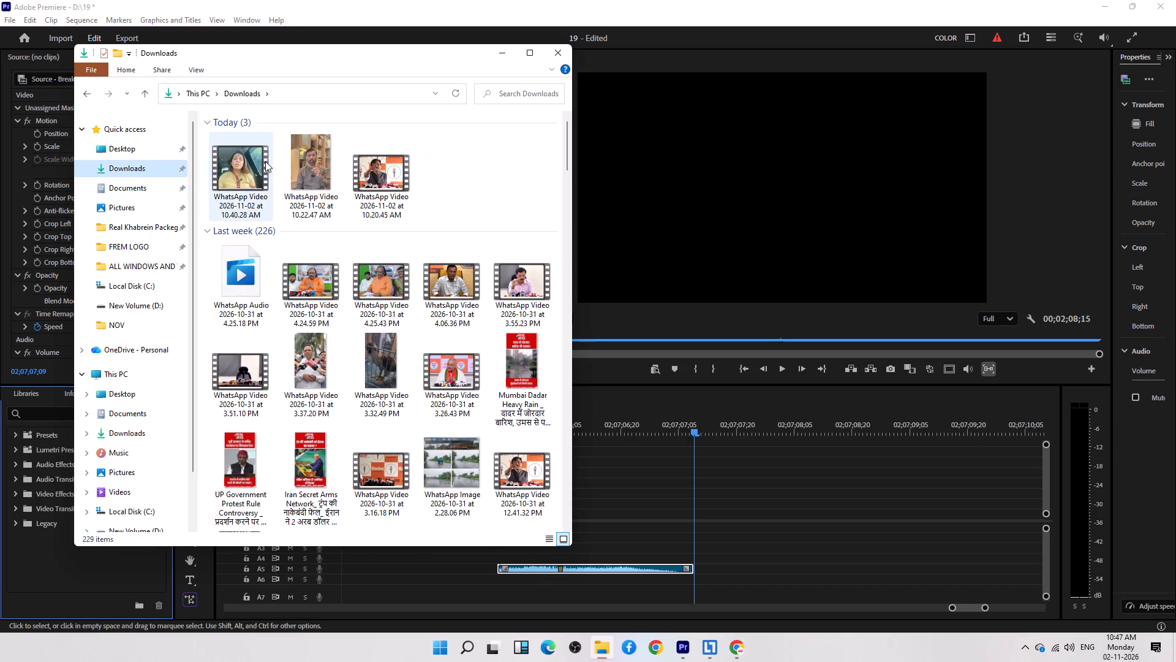
{"action": "left_click_drag", "start_coordinate": [247, 168], "coordinate": [582, 508]}
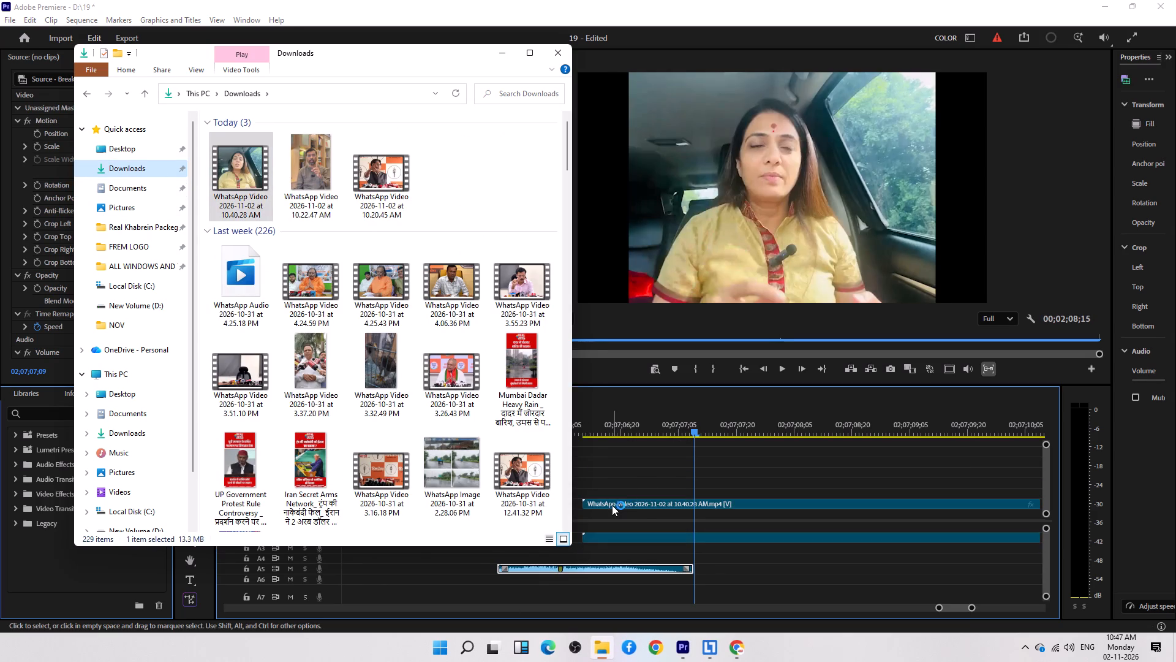
Move the new WhatsApp clip to V1 with its audio on A1, starting directly at the end of the Breaking bumper.
{"action": "left_click", "coordinate": [612, 505]}
{"action": "left_click_drag", "start_coordinate": [611, 505], "coordinate": [595, 523]}
{"action": "left_click_drag", "start_coordinate": [611, 504], "coordinate": [590, 514]}
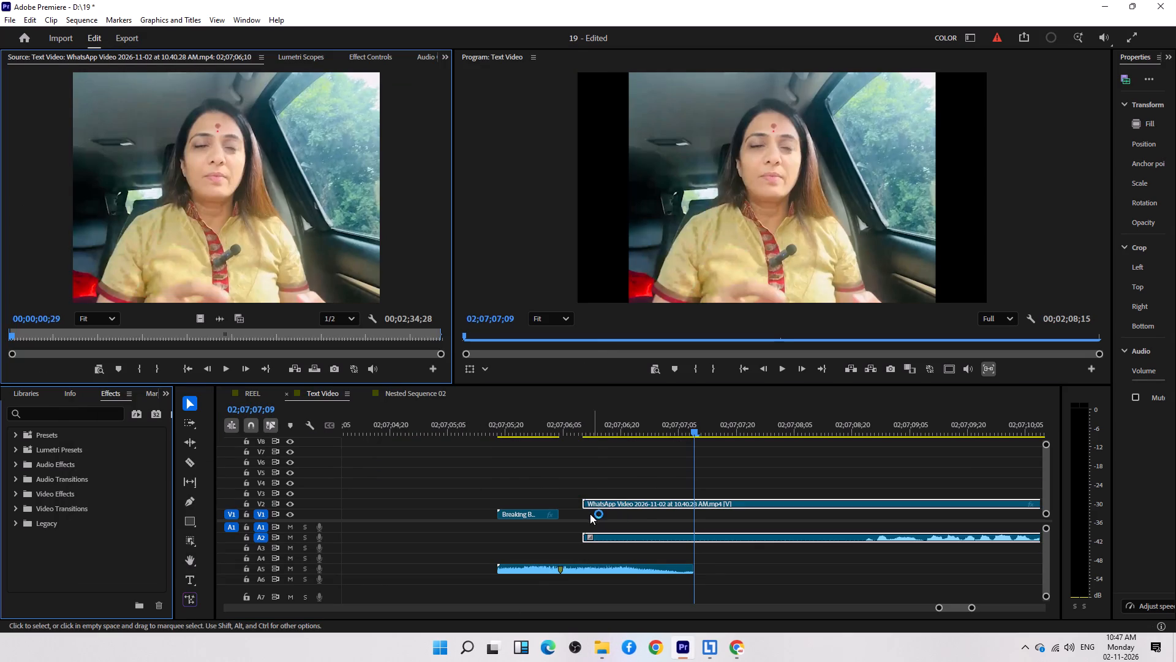
{"action": "left_click_drag", "start_coordinate": [590, 514], "coordinate": [587, 513]}
{"action": "left_click", "coordinate": [616, 452]}
{"action": "left_click_drag", "start_coordinate": [609, 501], "coordinate": [608, 520]}
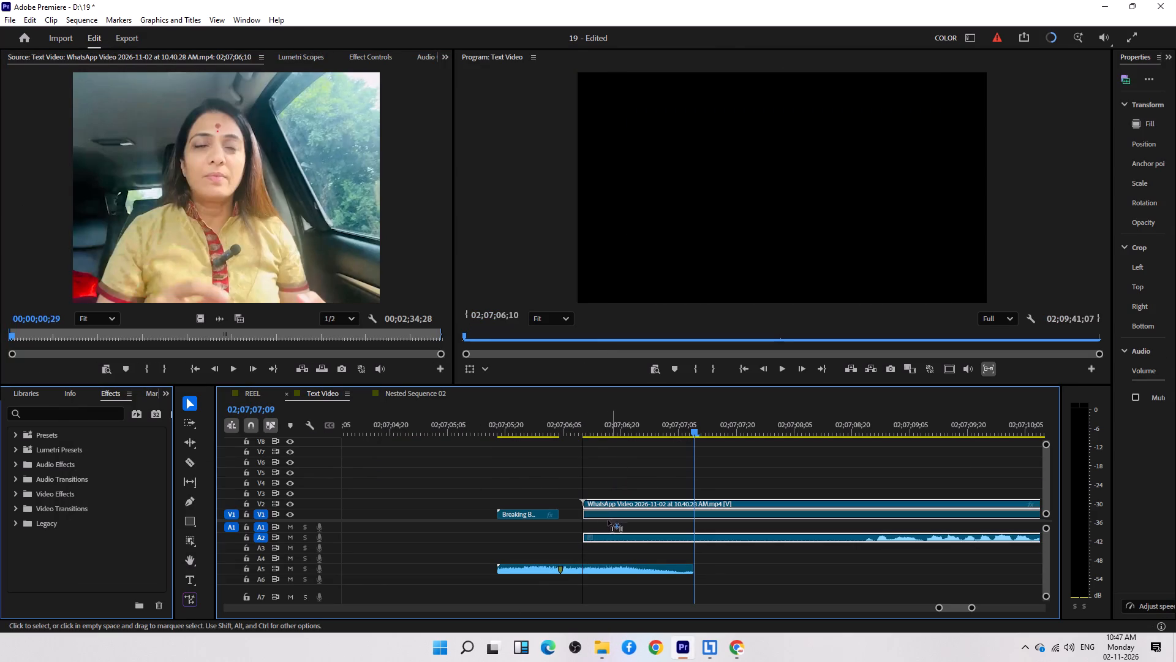
{"action": "left_click_drag", "start_coordinate": [608, 520], "coordinate": [583, 516]}
{"action": "left_click_drag", "start_coordinate": [611, 536], "coordinate": [611, 525]}
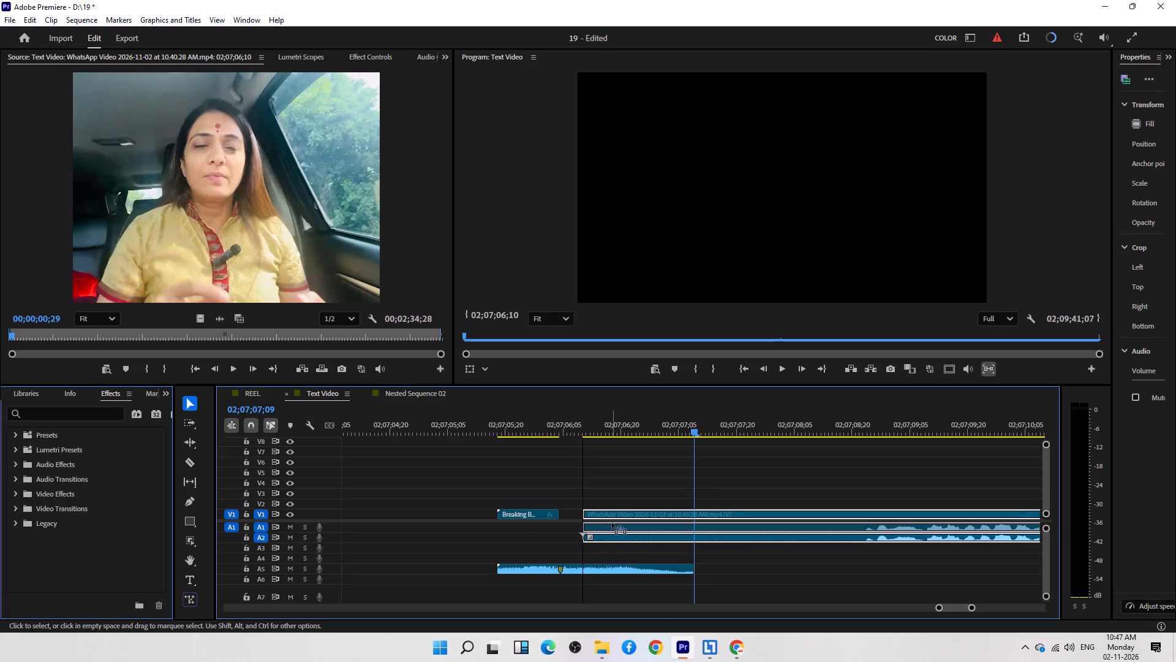
{"action": "left_click_drag", "start_coordinate": [622, 514], "coordinate": [597, 515]}
{"action": "left_click", "coordinate": [606, 485]}
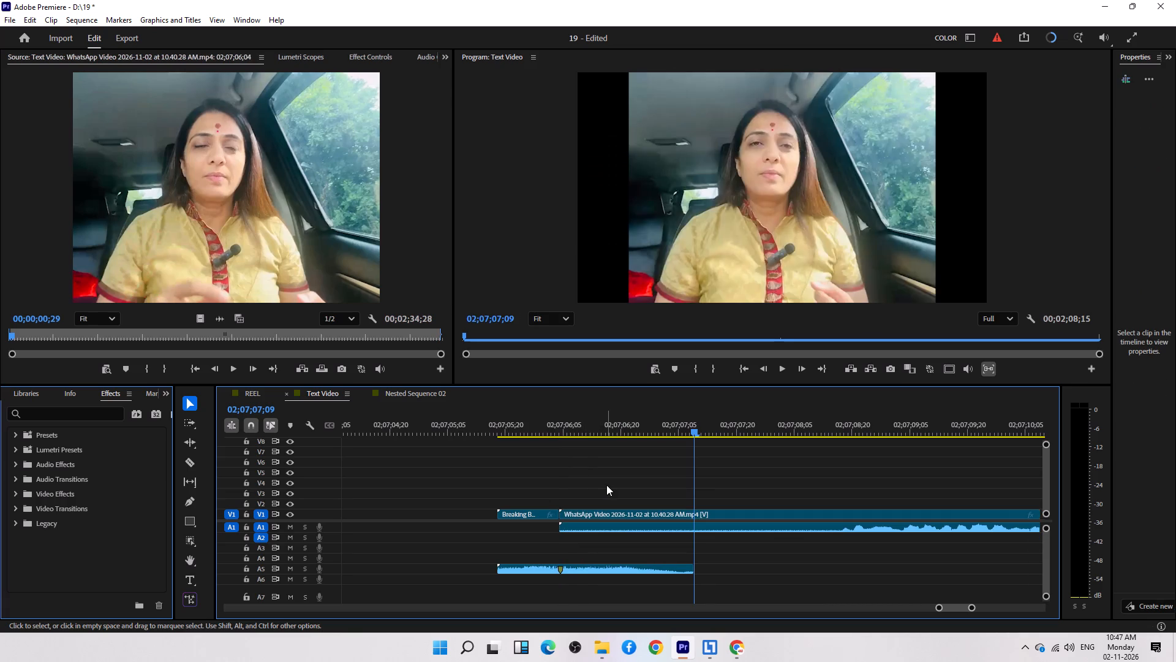
Duplicate the 10.40.28 AM clip's video onto V2, directly above the original at 02;07;06;04.
{"action": "key", "text": "Up"}
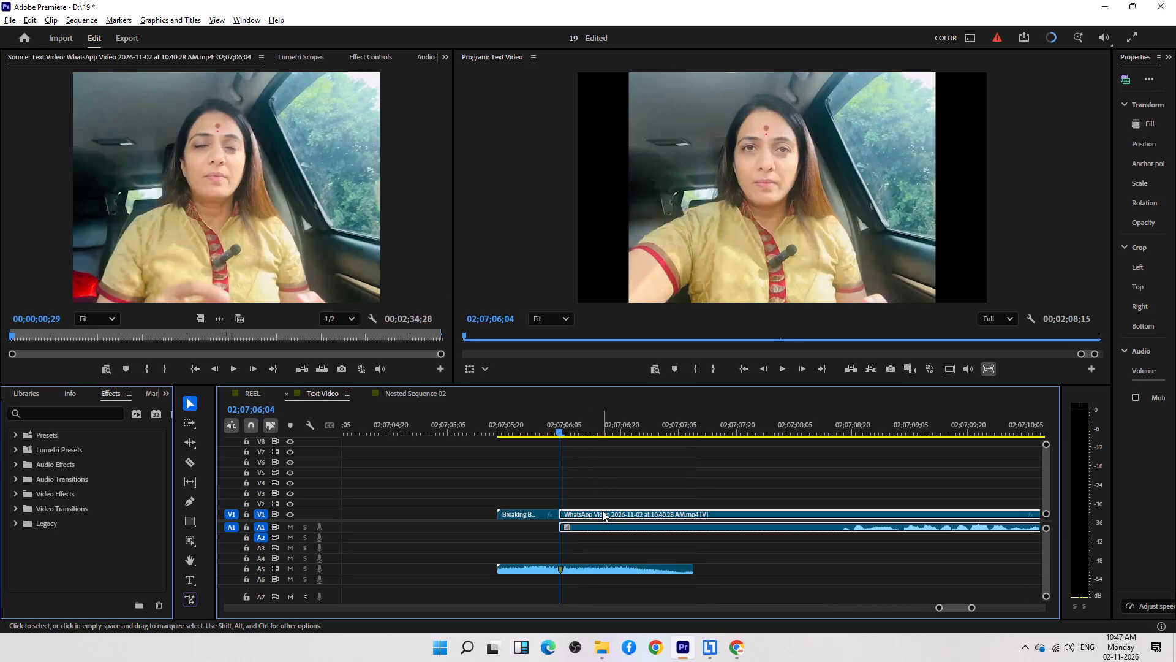
{"action": "left_click_drag", "start_coordinate": [602, 511], "coordinate": [600, 502], "text": "alt"}
{"action": "left_click", "coordinate": [605, 482]}
Turn the V1 copy of the 10.40.28 AM clip into a faded background with scale 260 and opacity 20%.
{"action": "left_click", "coordinate": [609, 517]}
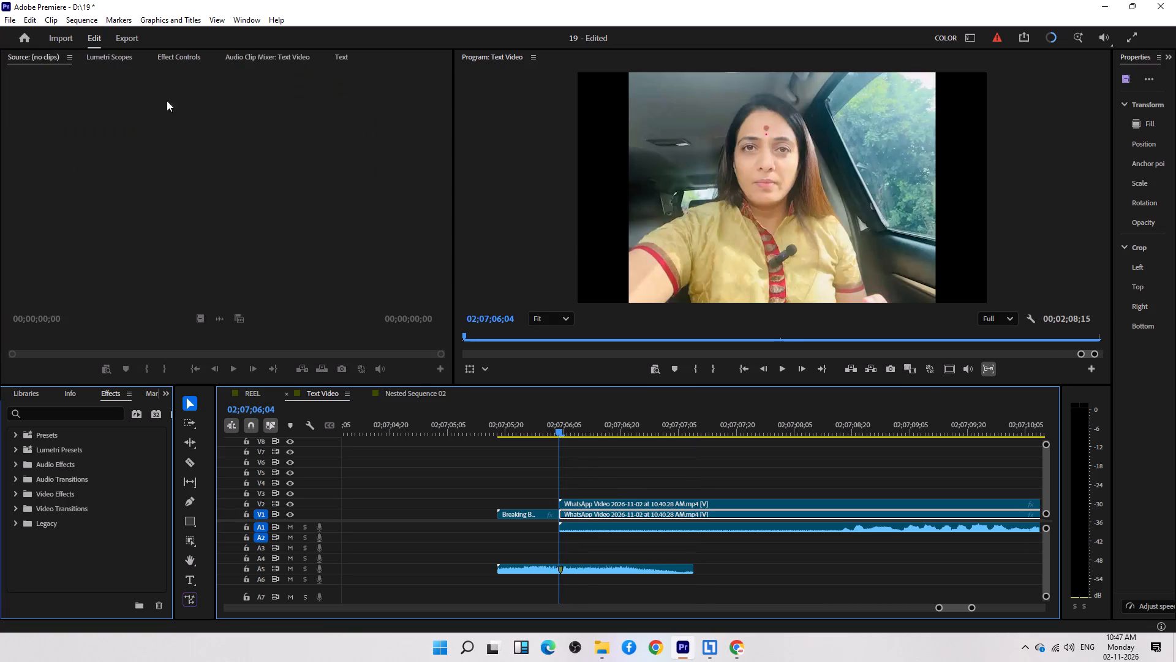
{"action": "left_click", "coordinate": [181, 56]}
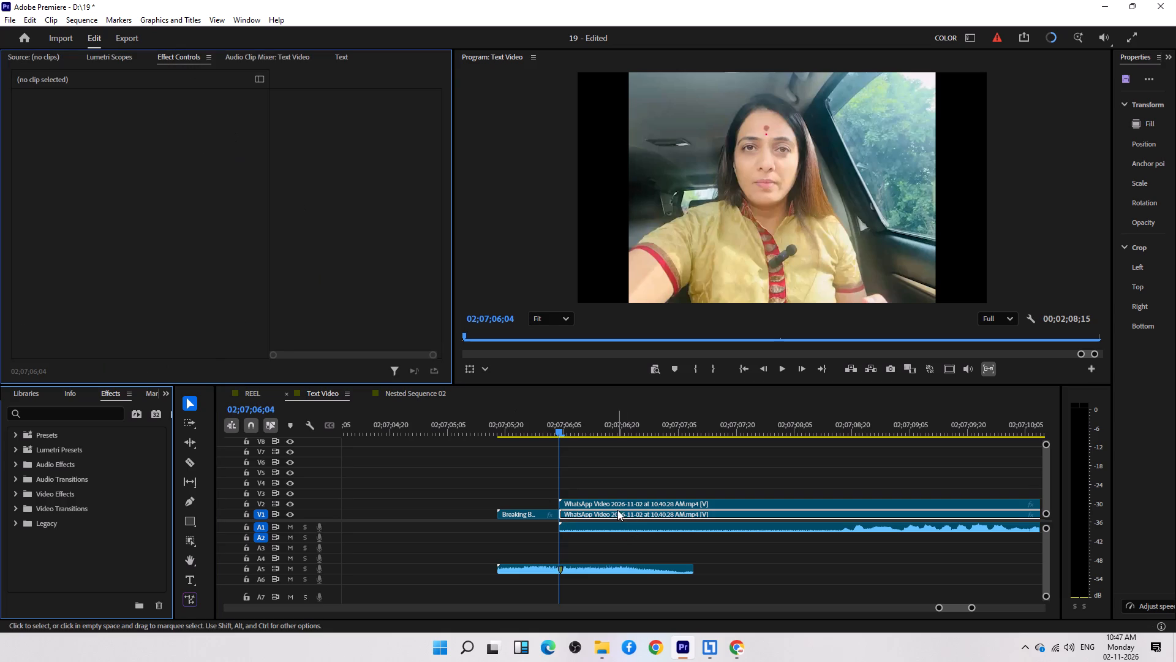
{"action": "left_click", "coordinate": [614, 516]}
{"action": "left_click_drag", "start_coordinate": [148, 148], "coordinate": [239, 149]}
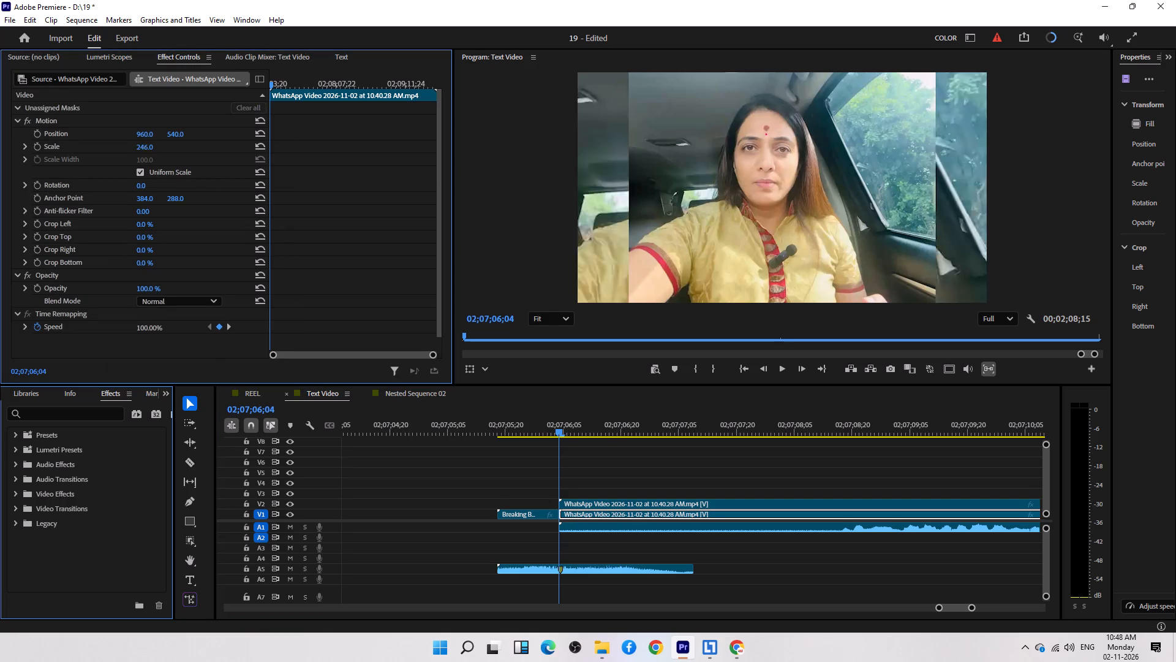
{"action": "left_click_drag", "start_coordinate": [239, 149], "coordinate": [246, 148]}
{"action": "left_click_drag", "start_coordinate": [151, 291], "coordinate": [140, 299]}
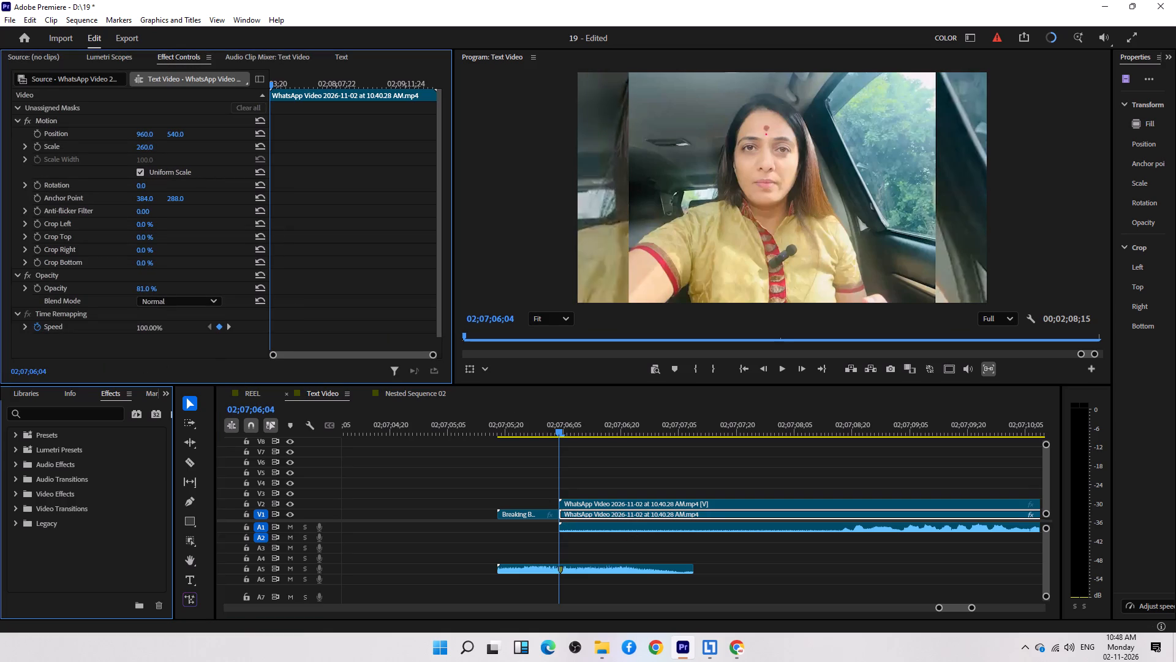
{"action": "left_click_drag", "start_coordinate": [140, 299], "coordinate": [106, 314]}
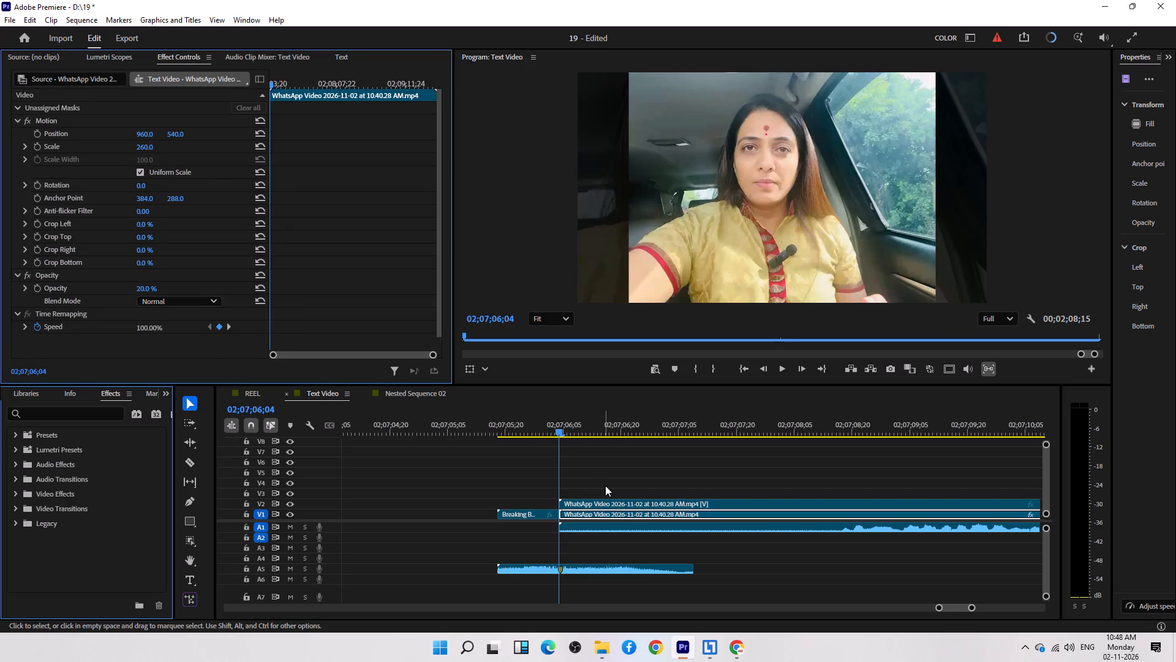
{"action": "left_click", "coordinate": [606, 485]}
Copy the first five Nested Sequence 02 overlays above the 10.22.47 AM video and paste them twice on V4 from 02;07;06;04.
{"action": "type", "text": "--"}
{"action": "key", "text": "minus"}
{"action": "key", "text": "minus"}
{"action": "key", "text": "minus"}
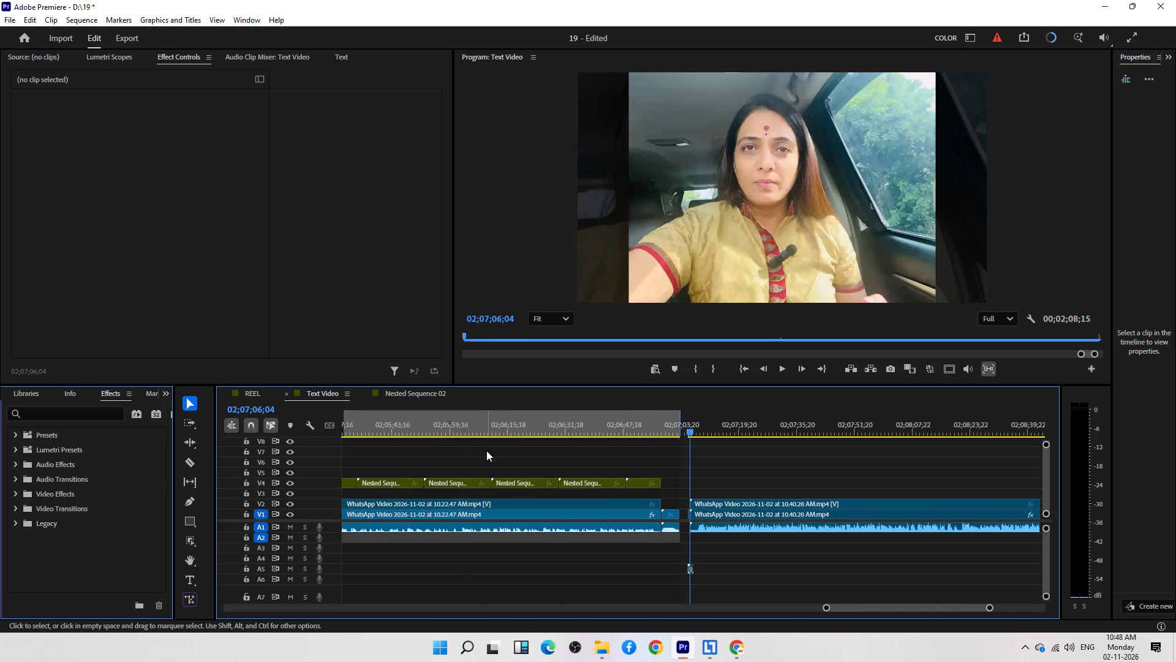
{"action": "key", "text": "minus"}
{"action": "left_click_drag", "start_coordinate": [459, 458], "coordinate": [619, 490]}
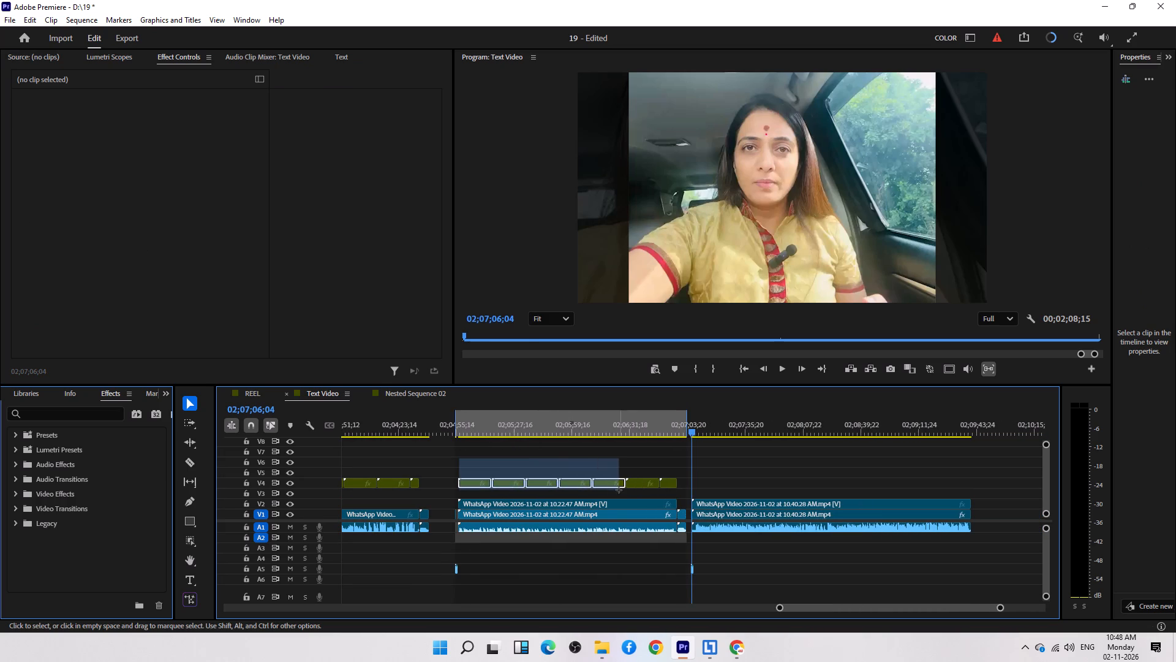
{"action": "left_click_drag", "start_coordinate": [619, 490], "coordinate": [617, 489]}
{"action": "key", "text": "ctrl+c"}
{"action": "key", "text": "ctrl+v"}
{"action": "key", "text": "ctrl+v"}
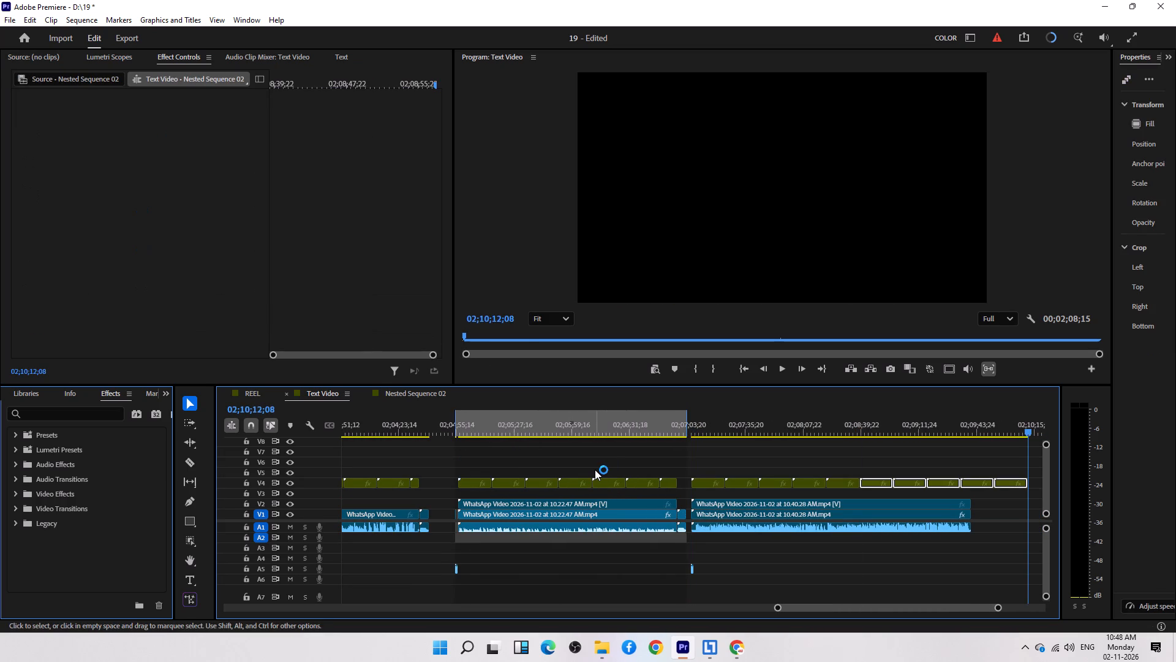
Split the pasted V4 overlays at the new video's end, 02;09;41;02, and try to delete the excess pieces beyond it.
{"action": "key", "text": "Up"}
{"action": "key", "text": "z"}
{"action": "scroll", "coordinate": [769, 633], "scroll_direction": "down", "scroll_amount": 7}
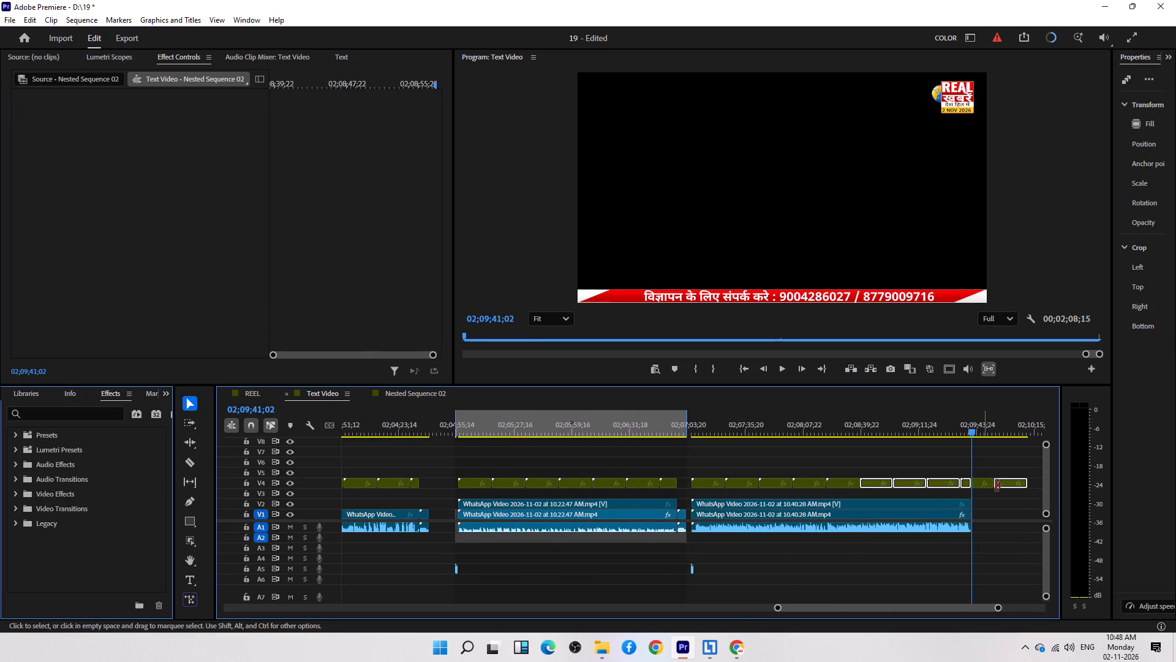
{"action": "left_click_drag", "start_coordinate": [1016, 470], "coordinate": [982, 502]}
{"action": "key", "text": "Delete"}
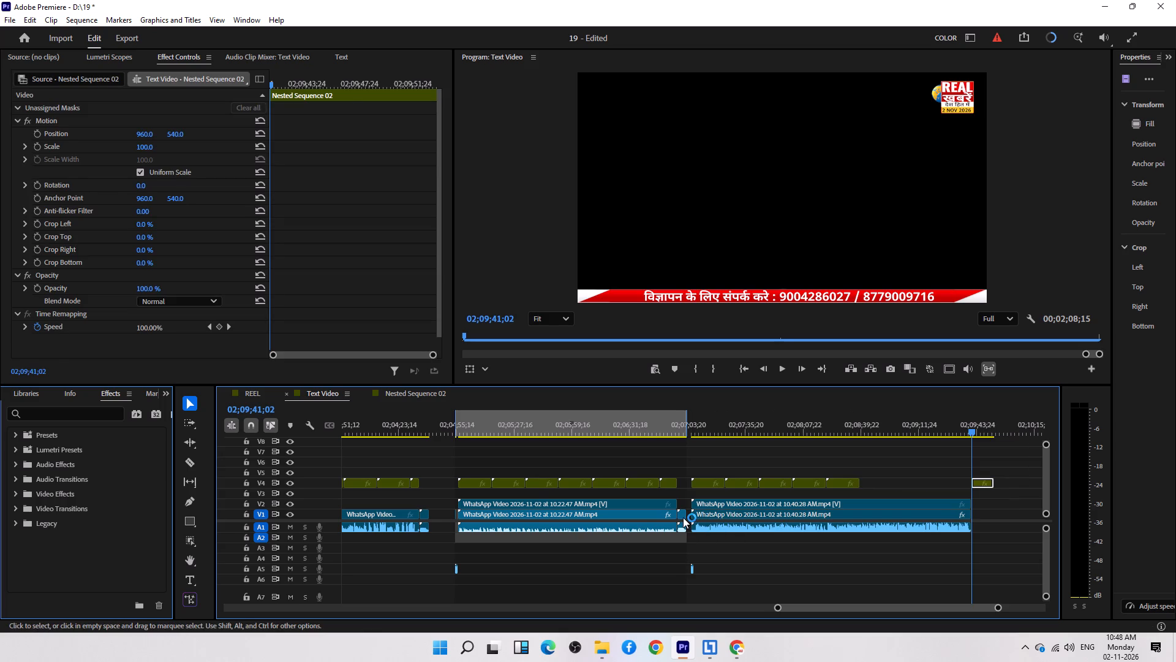
Copy the End Bumbar with Music.mp4 clip from the end of the 10.22.47 AM video.
{"action": "left_click", "coordinate": [683, 517]}
{"action": "key", "text": "ctrl+c"}
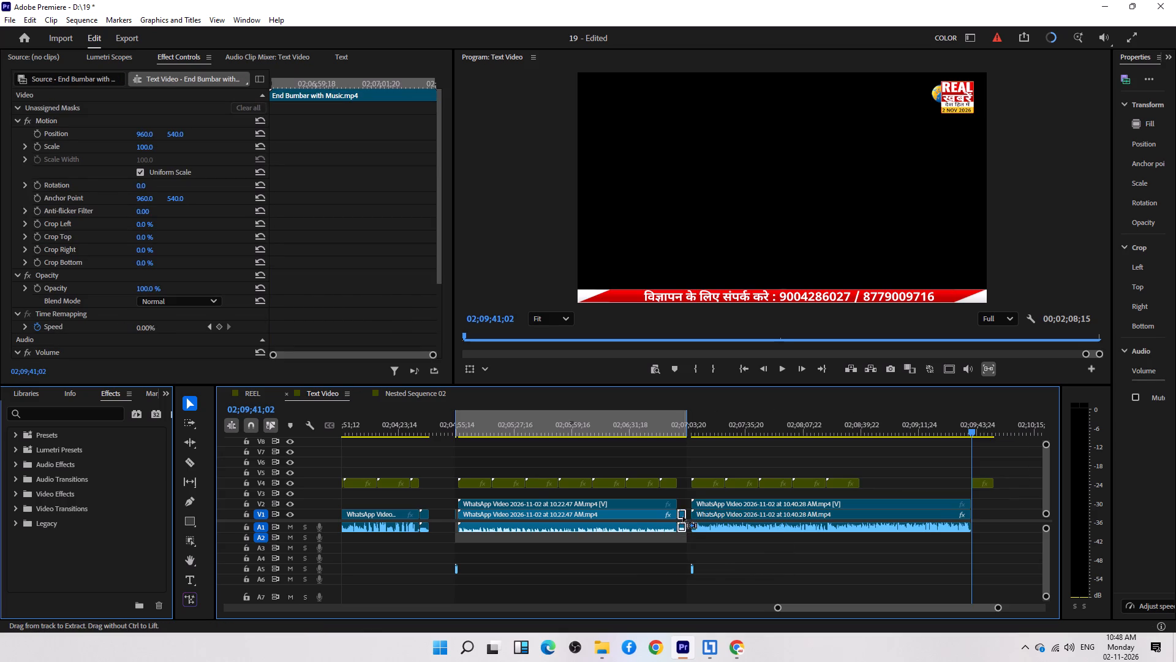
Try pasting the end bumper after the 10.40.28 AM video, and undo it together with the preceding deletion of V4 overlay clips.
{"action": "key", "text": "ctrl+v"}
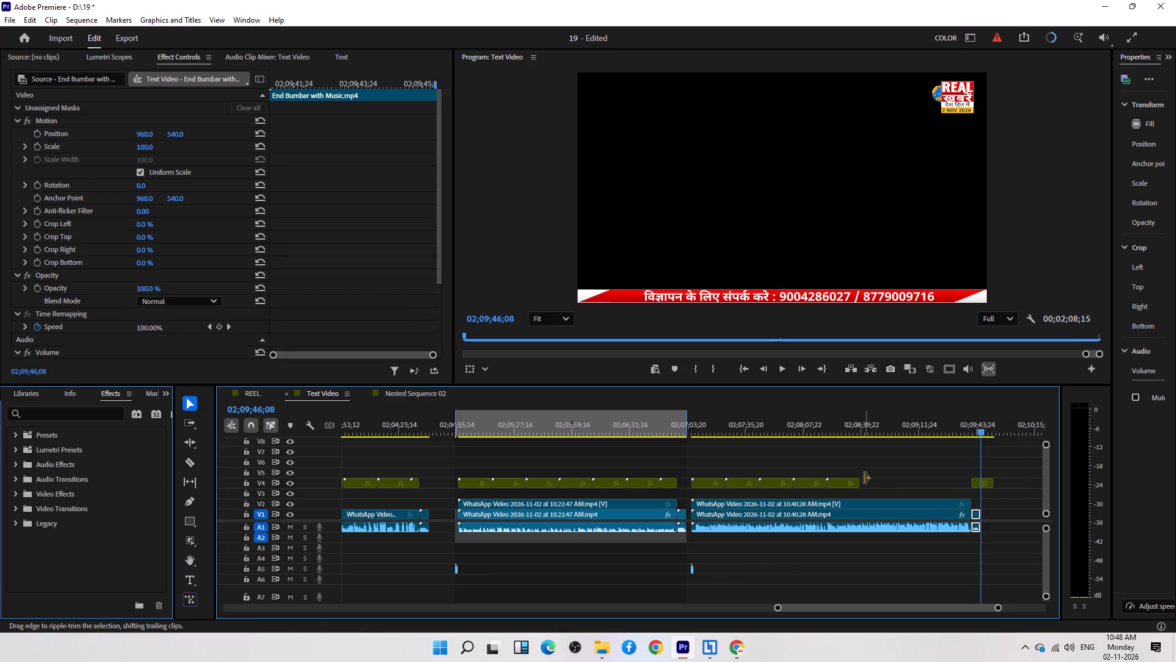
{"action": "key", "text": "ctrl+z"}
{"action": "key", "text": "ctrl+z"}
Delete the two surplus Nested Sequence 02 clips on V4 that lie past the end of the 10.40.28 AM video.
{"action": "left_click_drag", "start_coordinate": [1031, 463], "coordinate": [979, 491]}
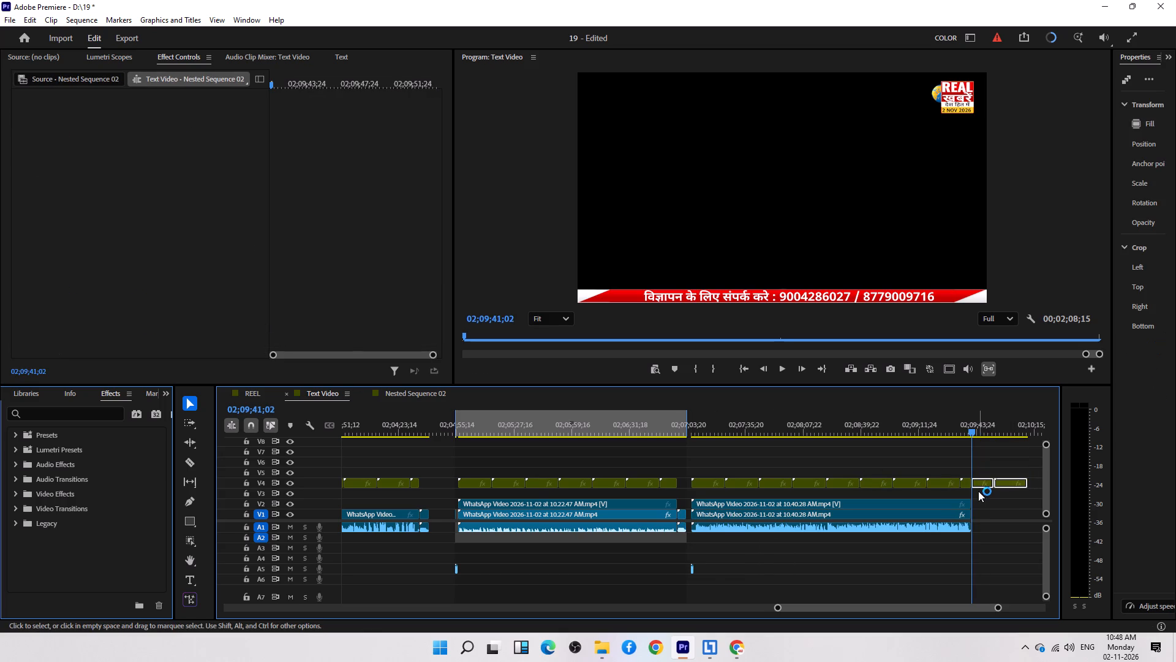
{"action": "key", "text": "Delete"}
Copy the End Bumbar with Music clip that follows the 10.22.47 AM video and paste it at the end of the 10.40.28 AM video.
{"action": "left_click", "coordinate": [680, 519]}
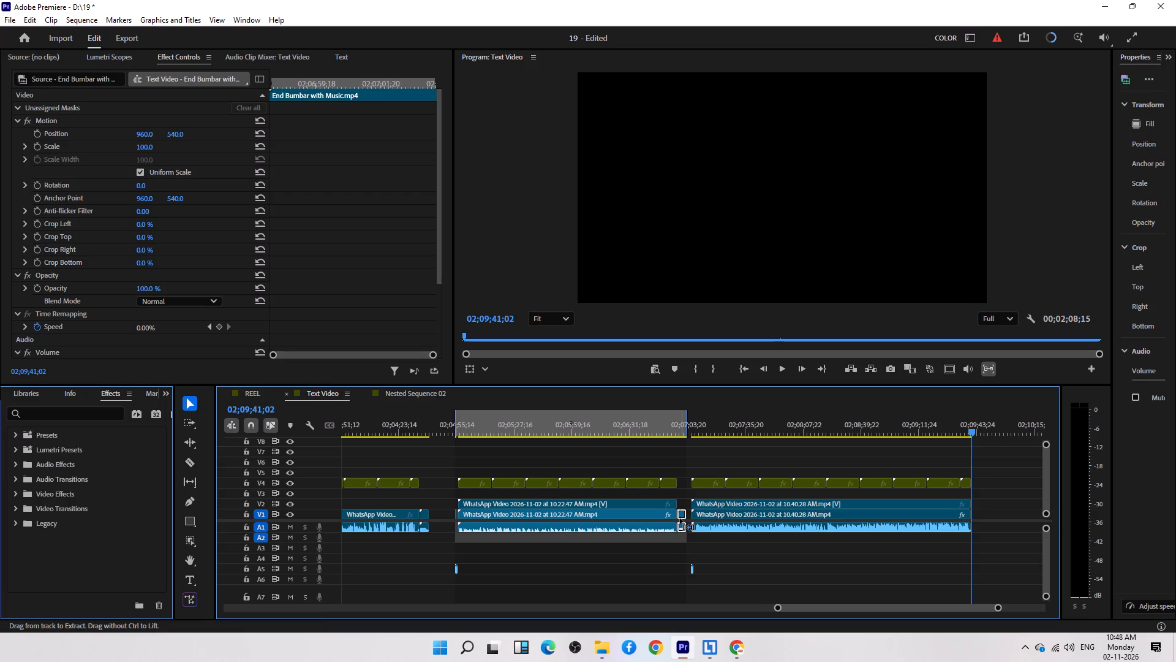
{"action": "key", "text": "ctrl+c"}
{"action": "key", "text": "ctrl+v"}
{"action": "left_click_drag", "start_coordinate": [1000, 468], "coordinate": [655, 595]}
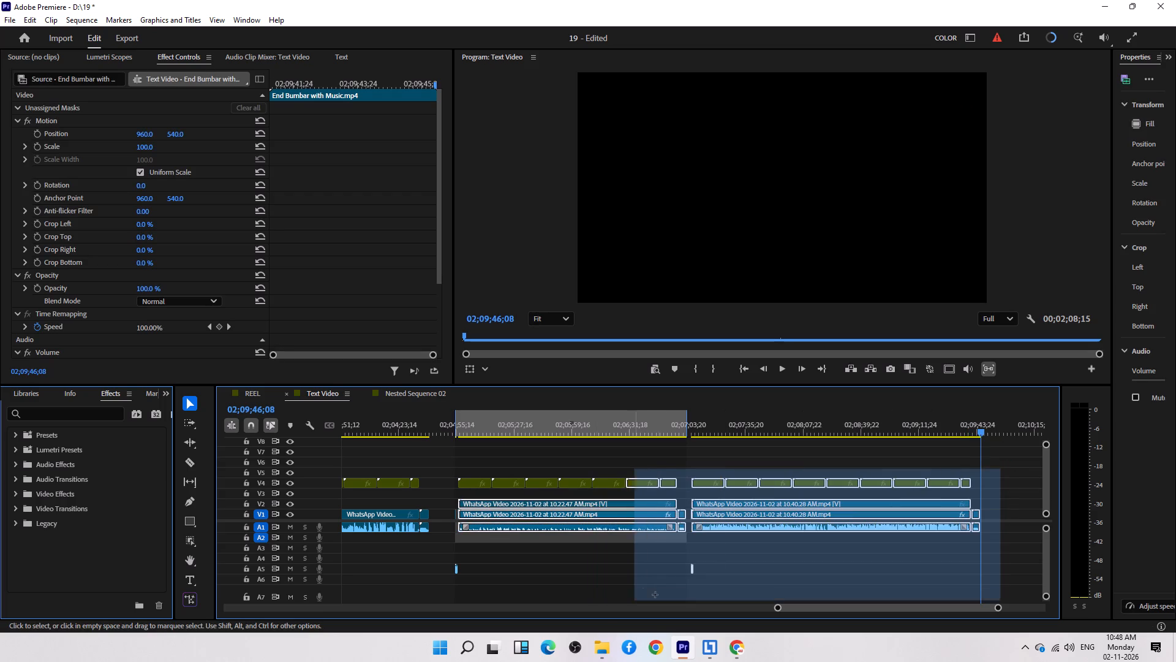
{"action": "left_click_drag", "start_coordinate": [655, 595], "coordinate": [685, 581]}
{"action": "left_click", "coordinate": [685, 581]}
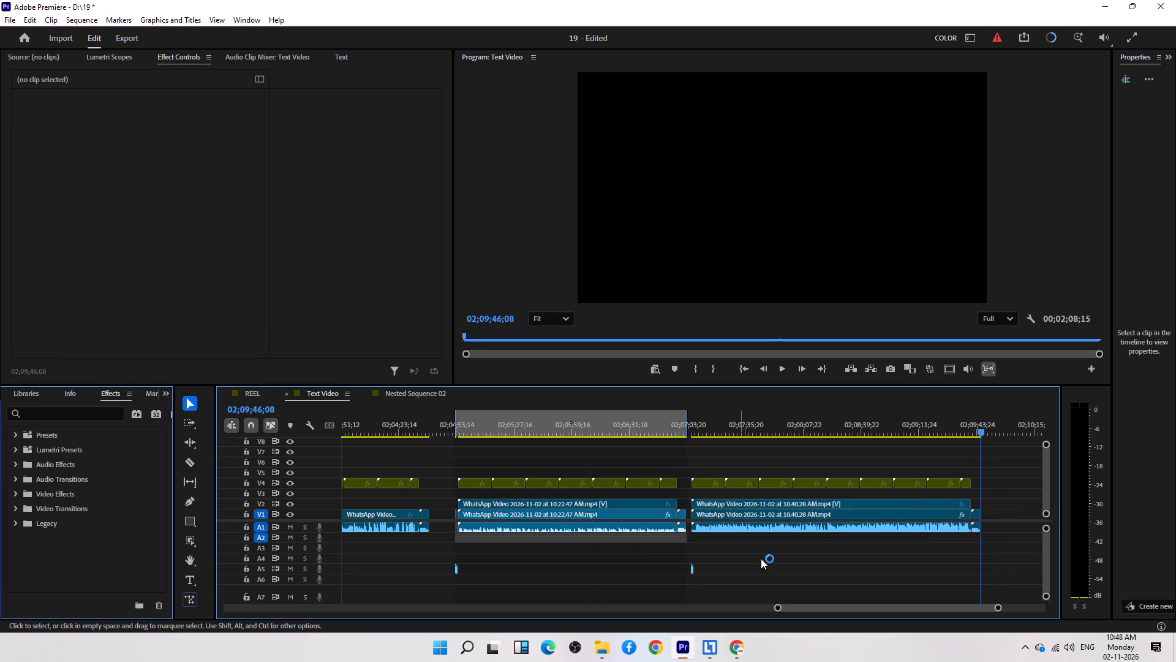
Mark the 10.40.28 AM video with its overlays and end bumper as the In/Out range and bring up its export settings.
{"action": "left_click_drag", "start_coordinate": [1027, 464], "coordinate": [688, 601]}
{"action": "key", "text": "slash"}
{"action": "key", "text": "ctrl+m"}
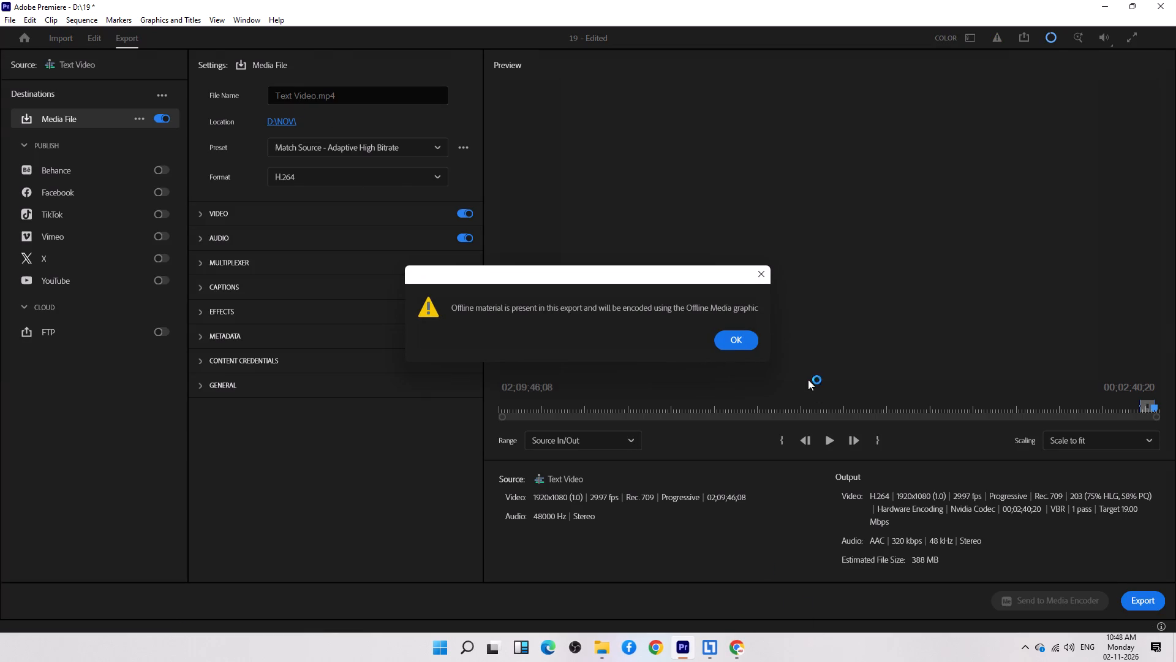
{"action": "left_click", "coordinate": [752, 344]}
Check the file names already used in the NOV export folder, leaving the export location as it is.
{"action": "left_click", "coordinate": [283, 123]}
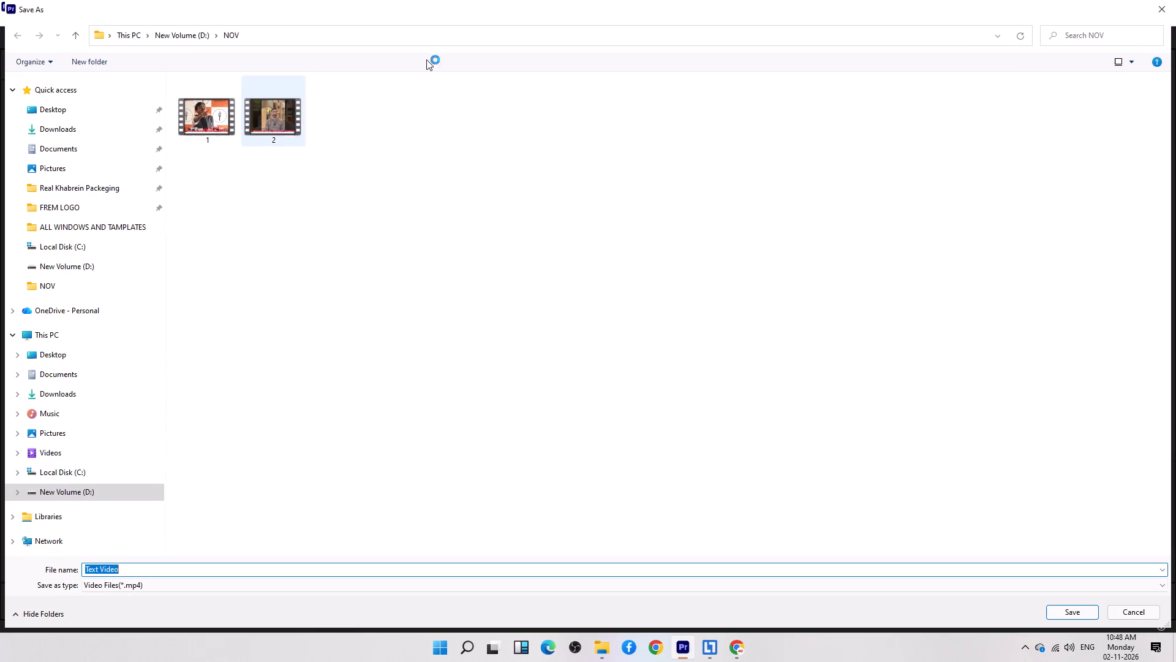
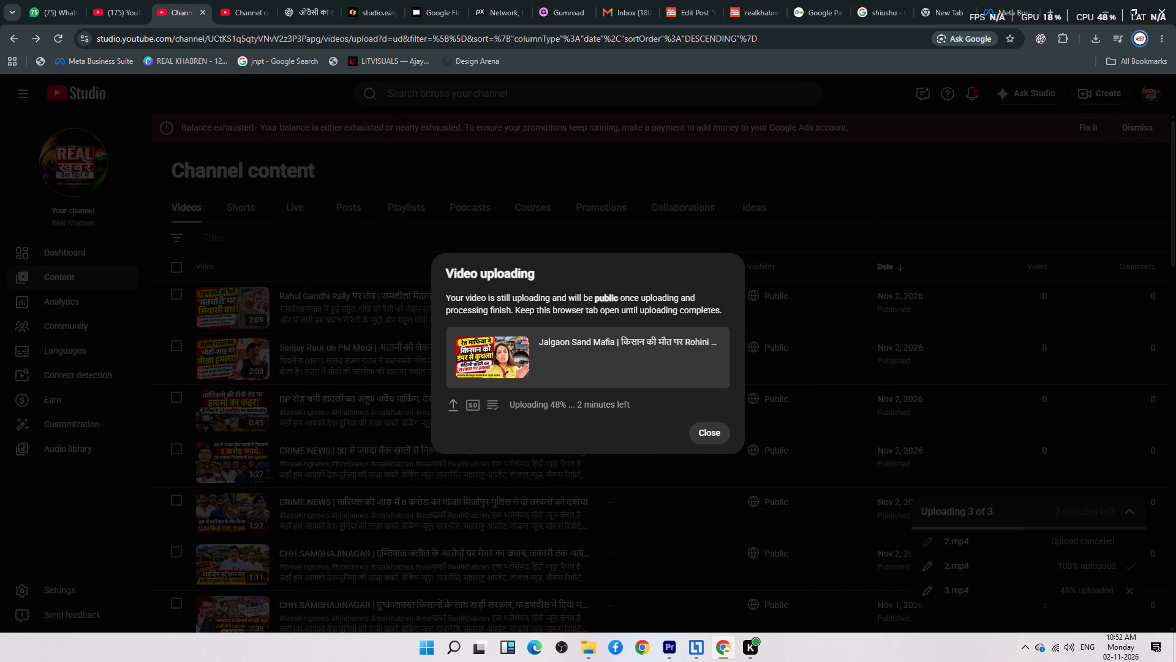
{"action": "left_click", "coordinate": [718, 432]}
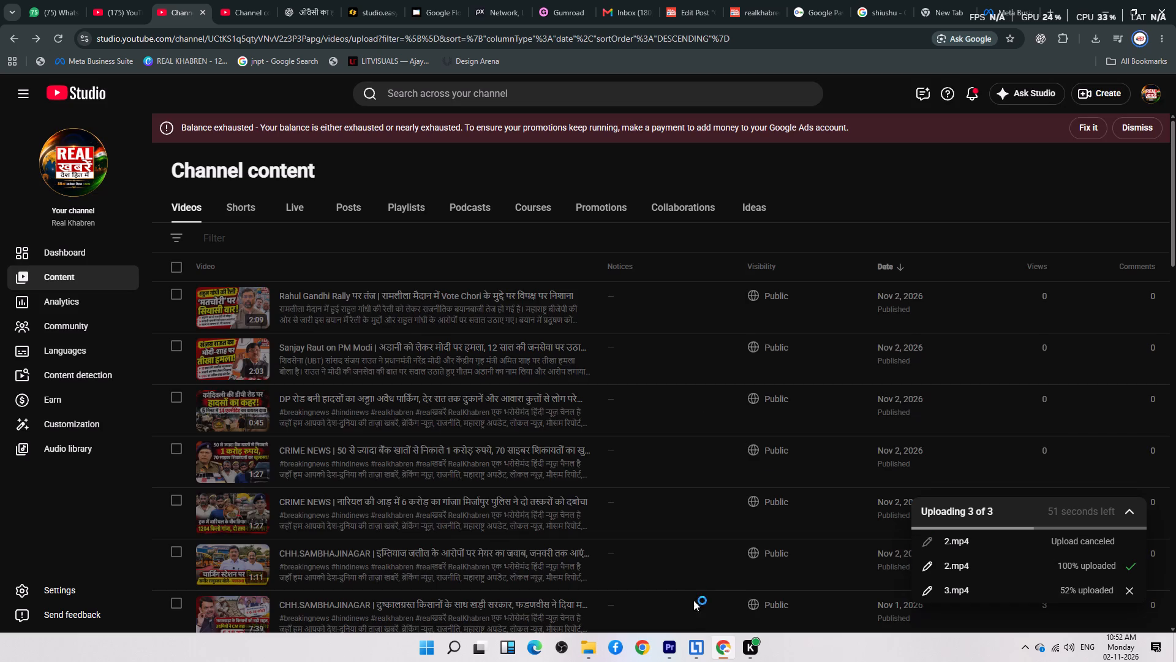
Switch to Premiere and copy the Breaking Bug with Music intro from the 10.40.28 AM video to about 02;09;53;08, after that video's end.
{"action": "left_click", "coordinate": [661, 641]}
{"action": "scroll", "coordinate": [701, 435], "scroll_direction": "down", "scroll_amount": 11}
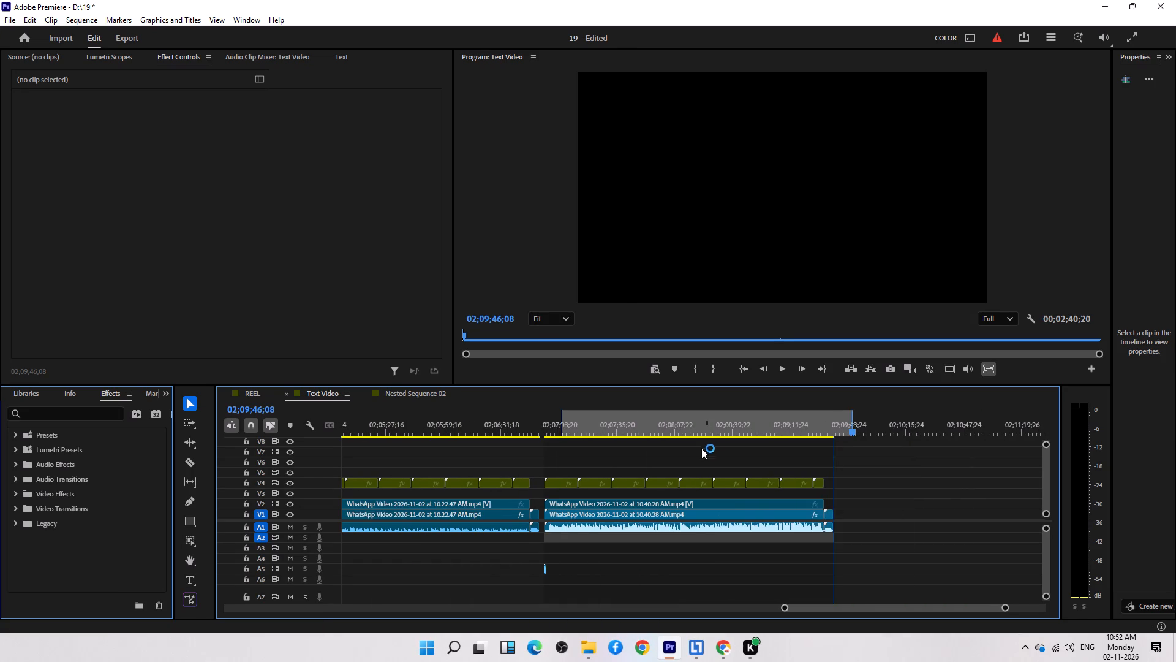
{"action": "left_click", "coordinate": [793, 417]}
{"action": "left_click_drag", "start_coordinate": [626, 551], "coordinate": [578, 561]}
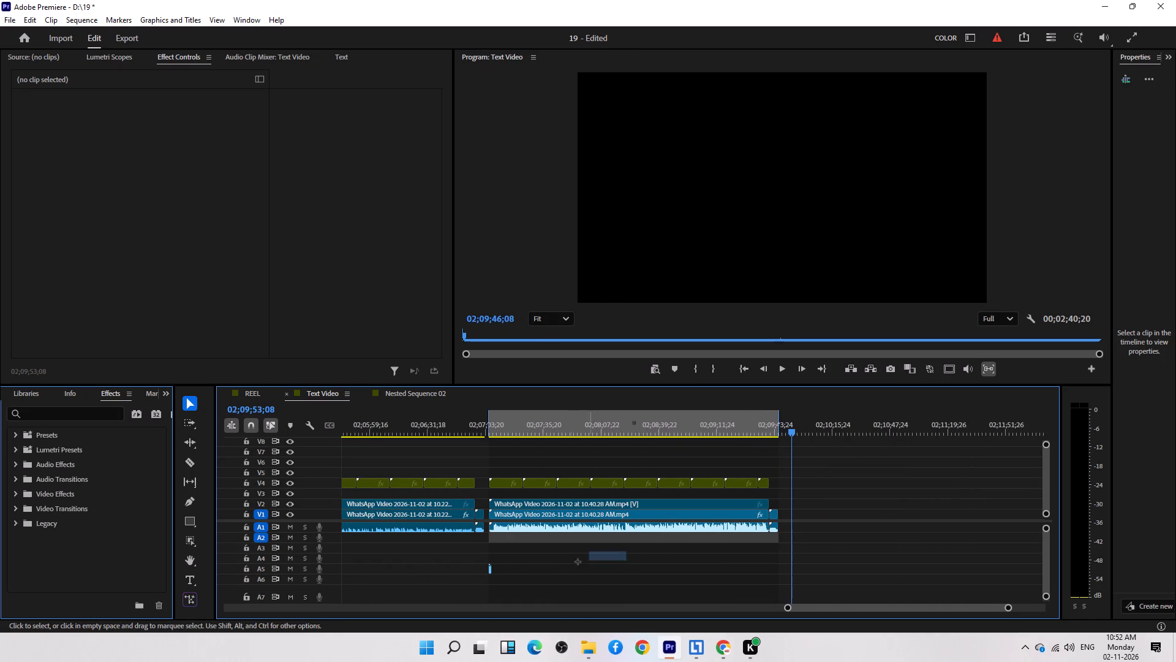
{"action": "left_click_drag", "start_coordinate": [578, 561], "coordinate": [482, 595]}
{"action": "key", "text": "ctrl+c"}
{"action": "key", "text": "ctrl+v"}
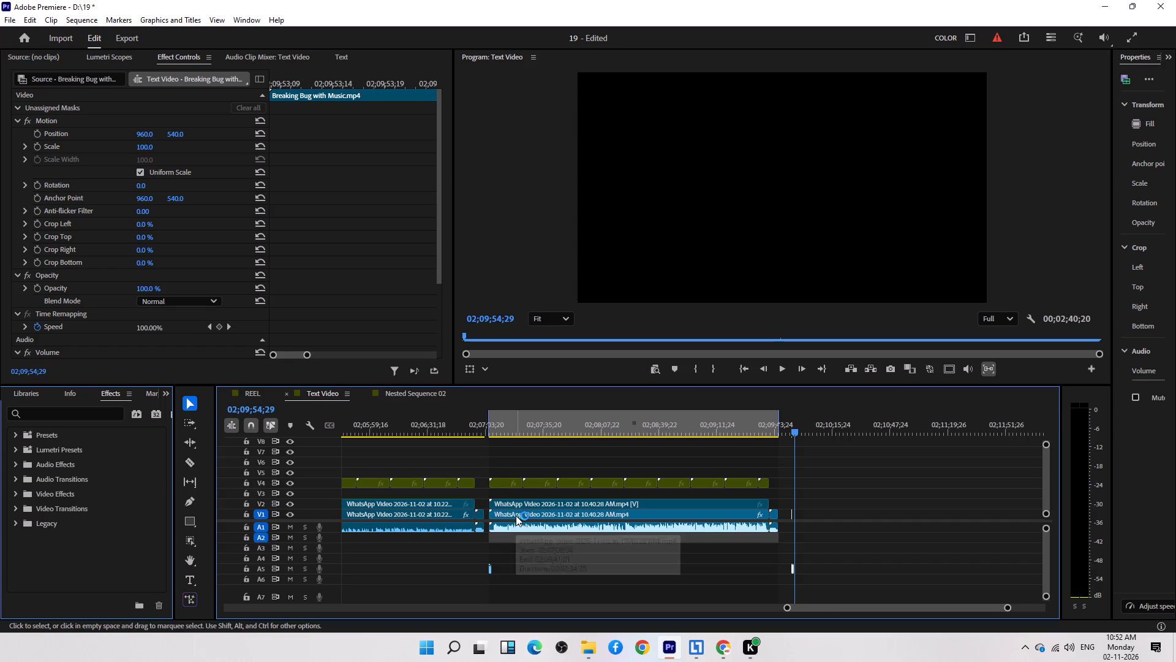
Add the 10.40.12 AM WhatsApp video from the Downloads folder to track V1, directly after the pasted intro.
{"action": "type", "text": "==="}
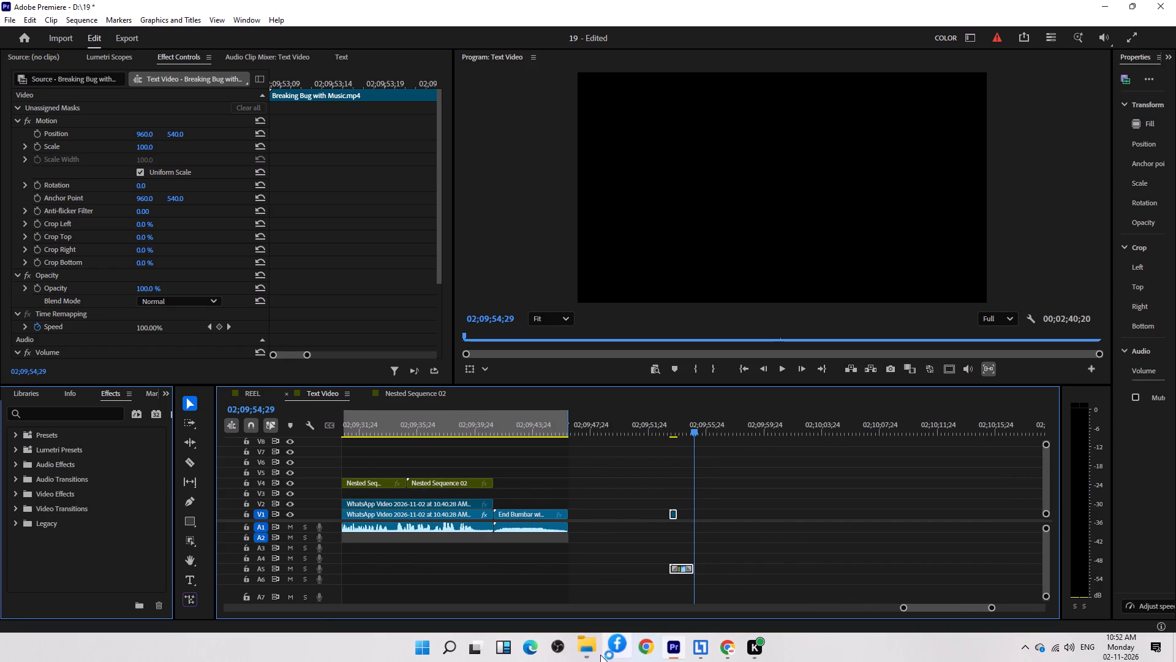
{"action": "left_click", "coordinate": [590, 652]}
{"action": "left_click", "coordinate": [132, 167]}
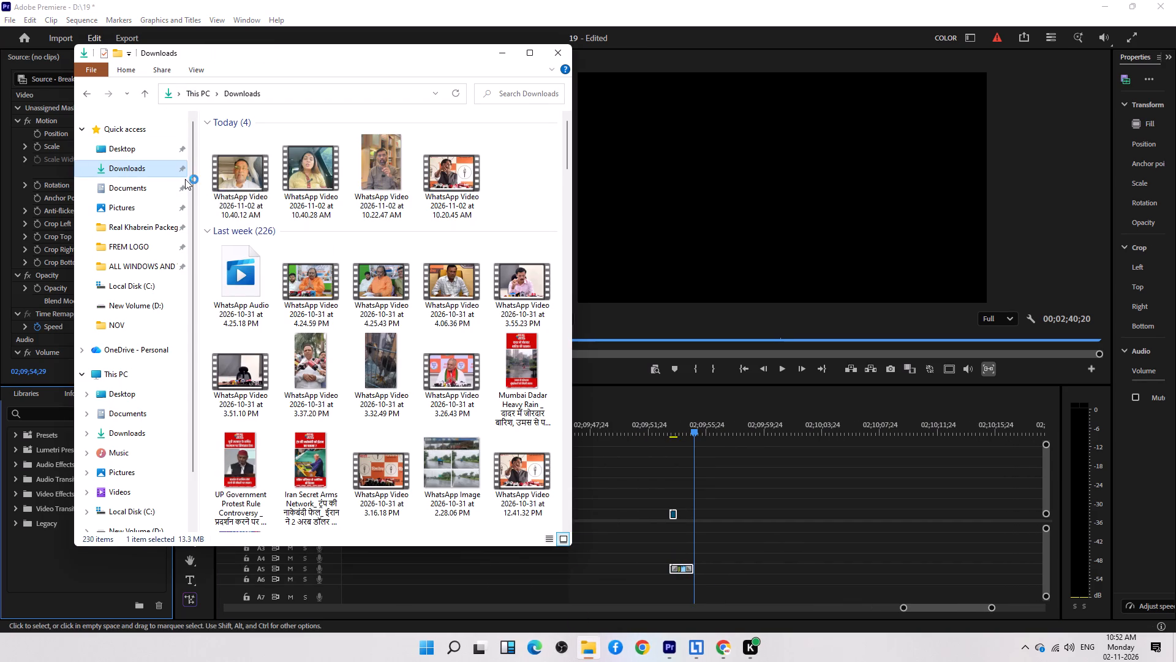
{"action": "left_click_drag", "start_coordinate": [251, 190], "coordinate": [663, 515]}
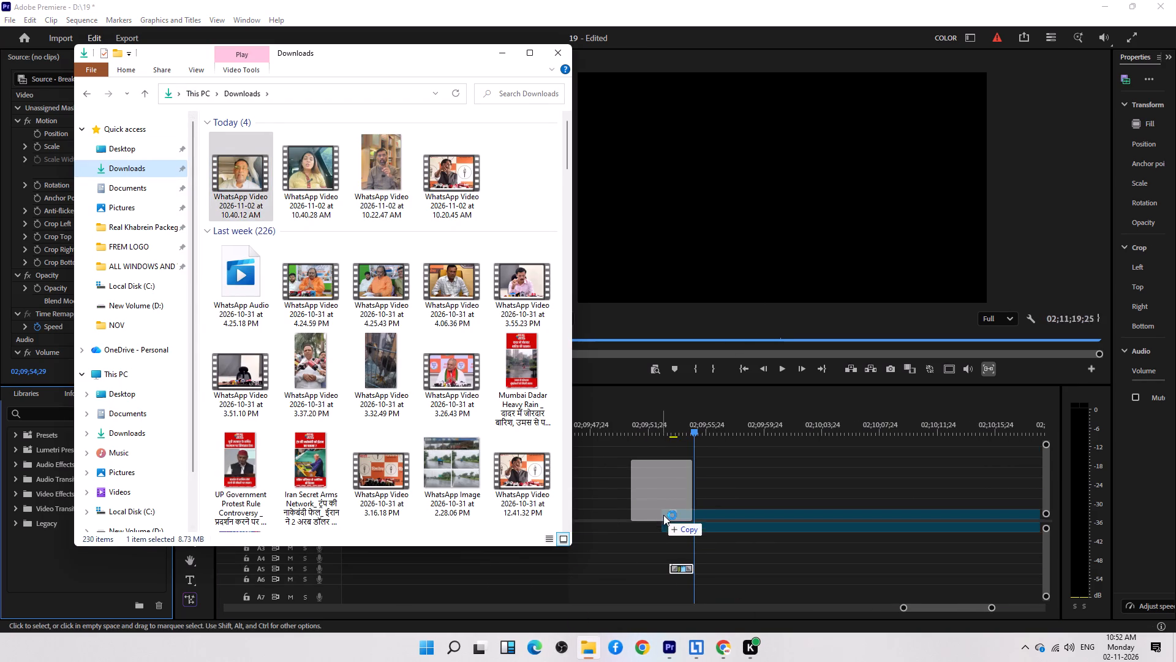
{"action": "left_click_drag", "start_coordinate": [663, 515], "coordinate": [677, 520]}
{"action": "left_click", "coordinate": [725, 497]}
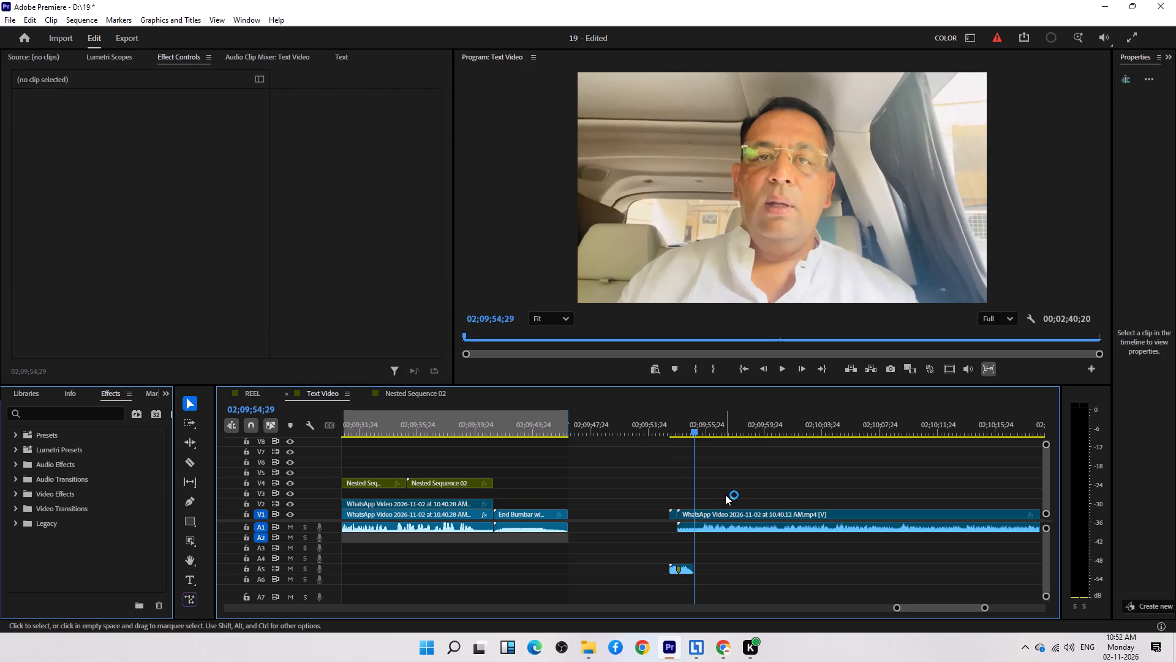
Copy five Nested Sequence 02 overlays from above the 10.40.28 AM video onto V4, starting where the 10.40.12 AM clip begins.
{"action": "key", "text": "Up"}
{"action": "scroll", "coordinate": [533, 514], "scroll_direction": "up", "scroll_amount": 6}
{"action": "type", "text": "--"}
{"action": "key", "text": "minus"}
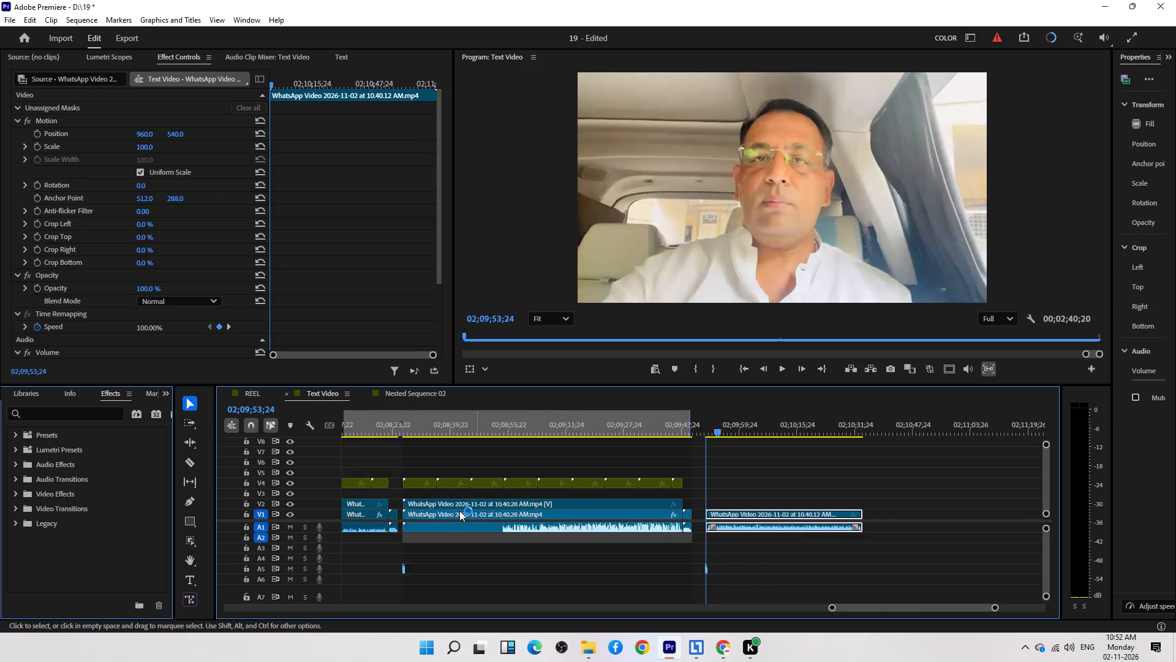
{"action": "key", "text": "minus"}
{"action": "left_click_drag", "start_coordinate": [560, 469], "coordinate": [628, 484]}
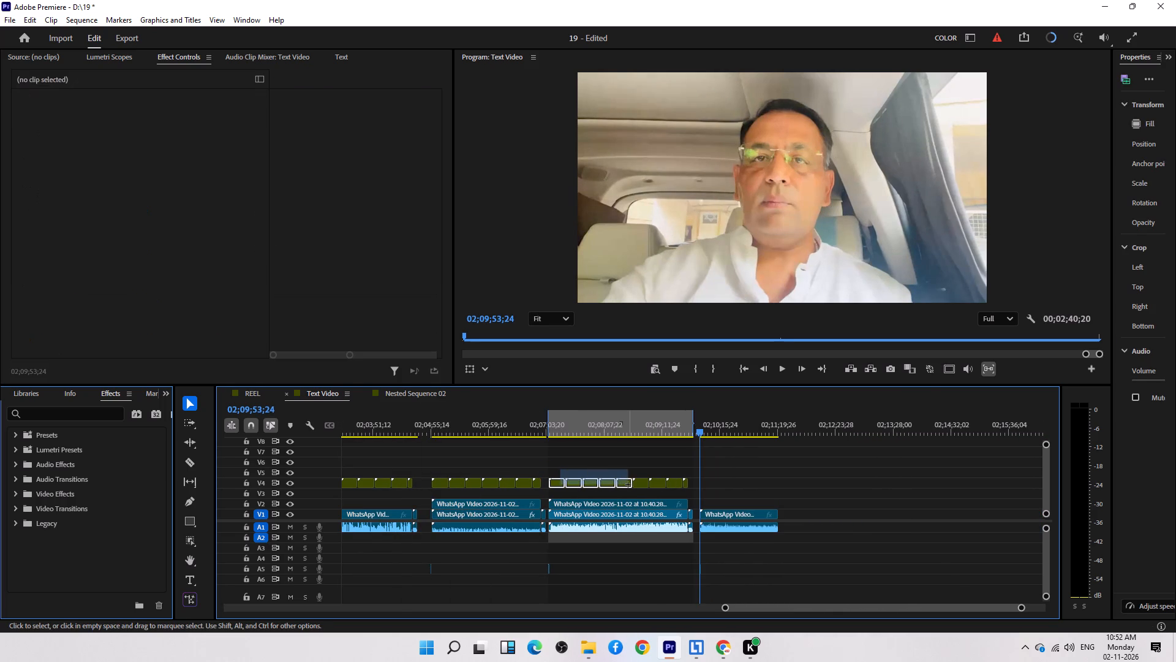
{"action": "key", "text": "ctrl+c"}
{"action": "key", "text": "ctrl+v"}
Cut the Nested Sequence 02 overlay at the end of the 10.40.12 AM clip and delete the part running past it.
{"action": "key", "text": "Up"}
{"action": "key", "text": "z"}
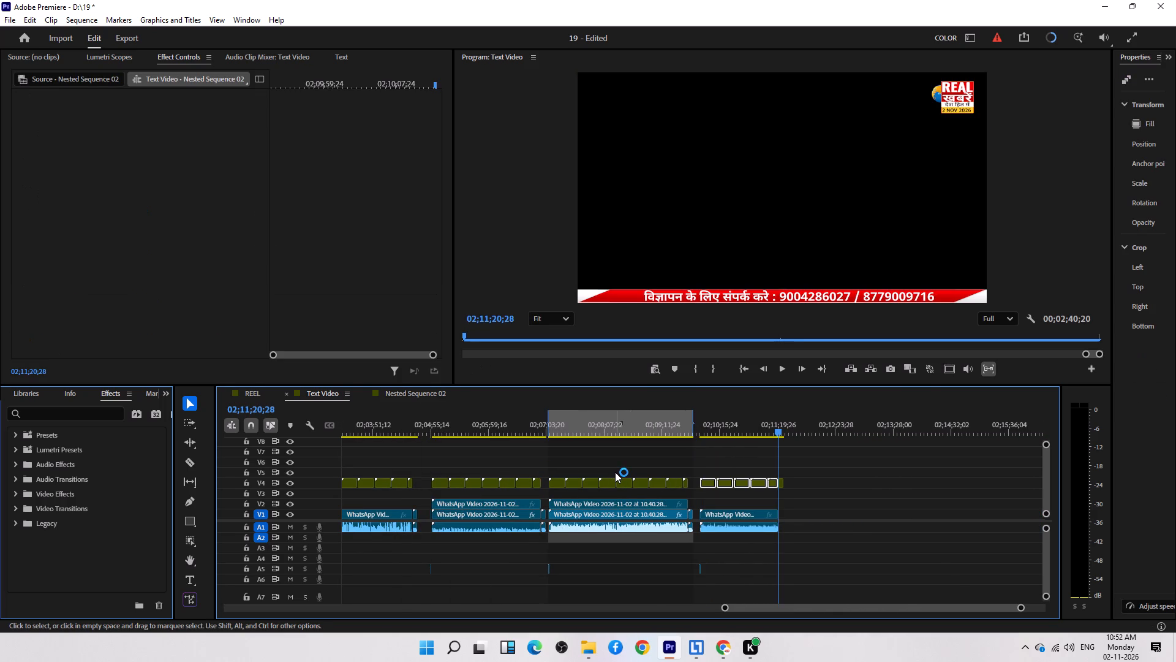
{"action": "key", "text": "equal"}
{"action": "key", "text": "equal"}
{"action": "key", "text": "equal"}
{"action": "left_click_drag", "start_coordinate": [831, 457], "coordinate": [739, 503]}
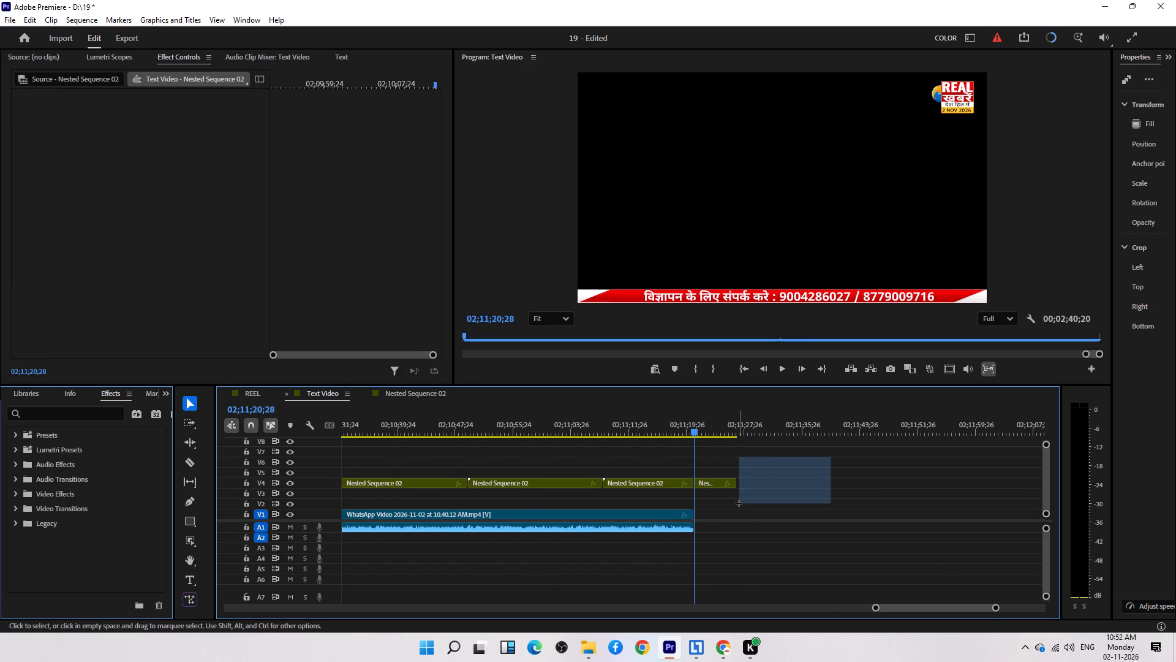
{"action": "left_click_drag", "start_coordinate": [739, 503], "coordinate": [728, 503]}
{"action": "key", "text": "Delete"}
Copy the End Bumbar with Music clip from the 10.40.28 AM video to the end of the 10.40.12 AM clip.
{"action": "scroll", "coordinate": [590, 511], "scroll_direction": "up", "scroll_amount": 20}
{"action": "scroll", "coordinate": [590, 511], "scroll_direction": "up", "scroll_amount": 3}
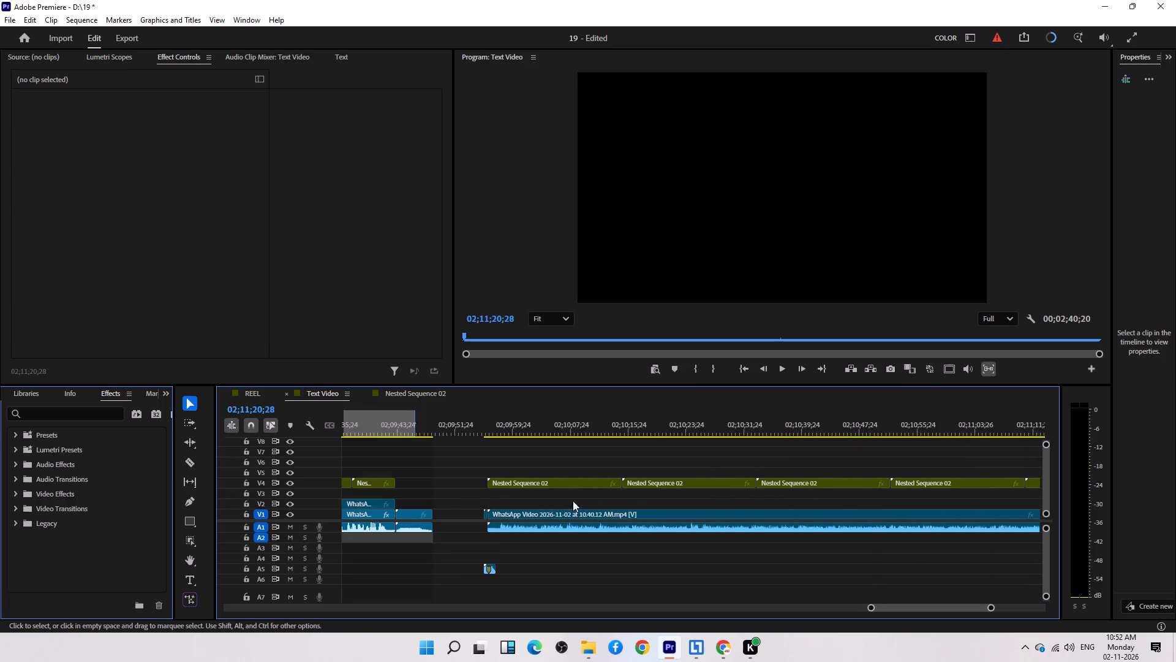
{"action": "left_click_drag", "start_coordinate": [456, 498], "coordinate": [421, 545]}
{"action": "key", "text": "ctrl+c"}
{"action": "key", "text": "ctrl+v"}
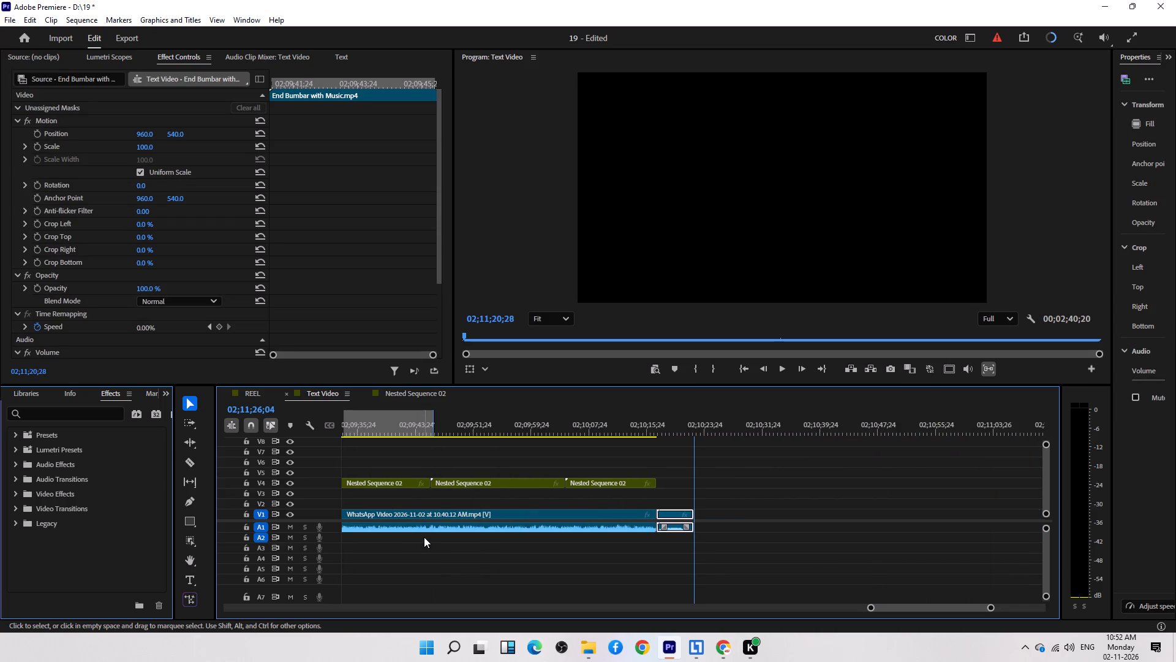
Mark In and Out points around all clips of the 10.40.12 AM video, from its opening Breaking Bug through the end bumper.
{"action": "left_click_drag", "start_coordinate": [728, 466], "coordinate": [315, 578]}
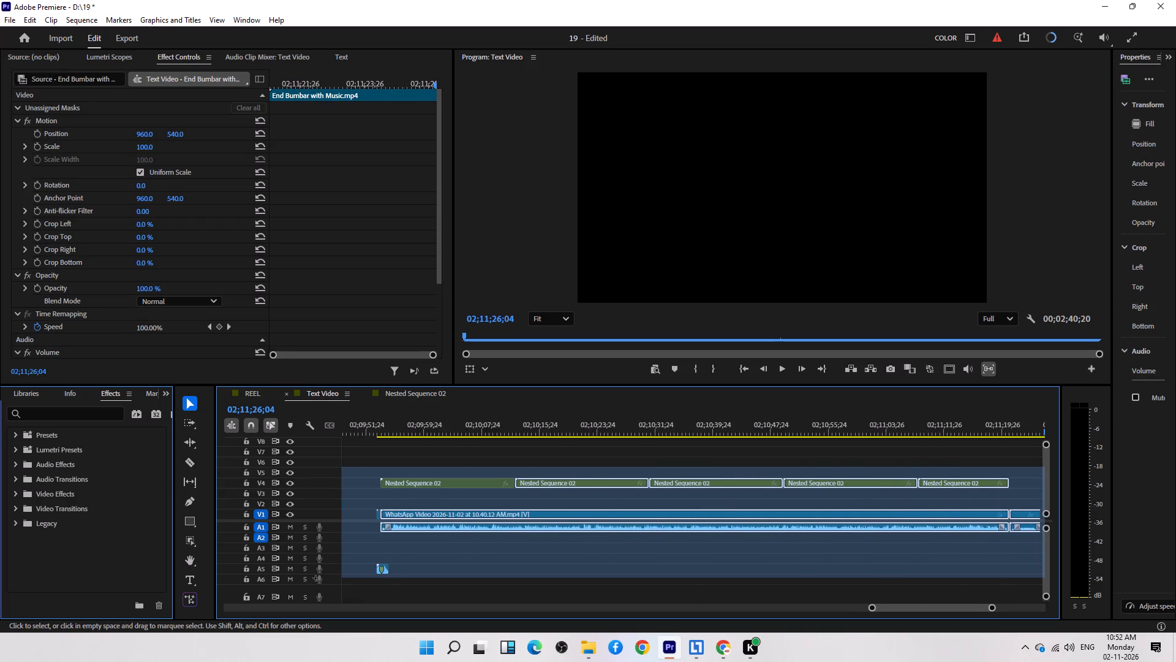
{"action": "left_click_drag", "start_coordinate": [315, 578], "coordinate": [445, 571]}
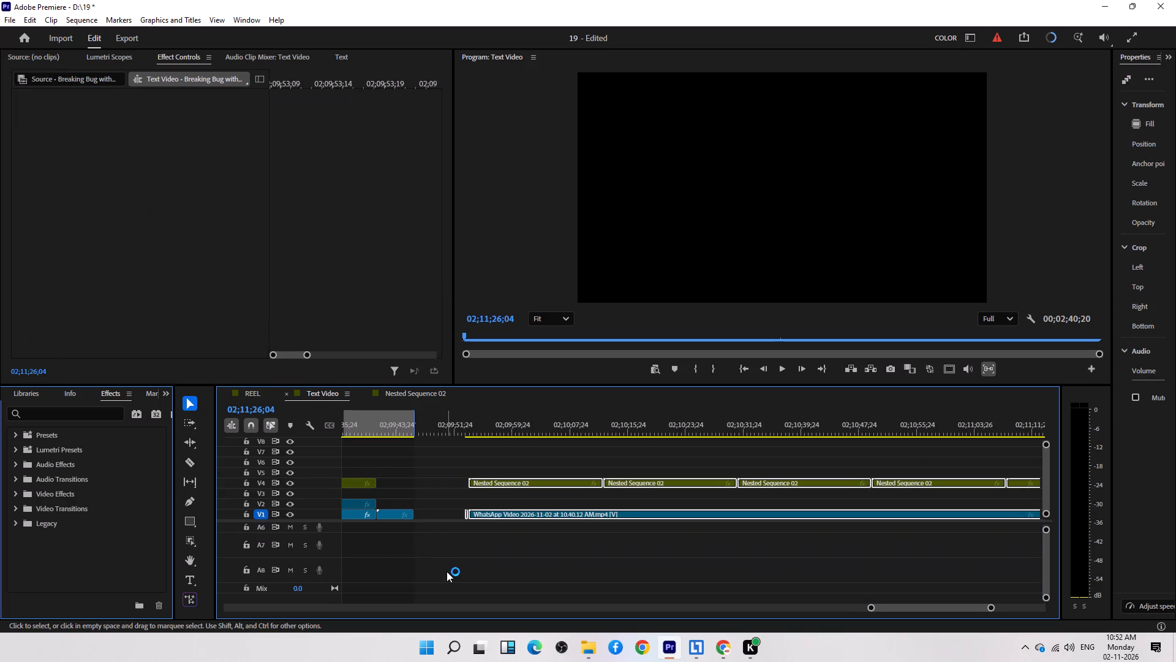
{"action": "key", "text": "slash"}
Export the marked range of the Text Video sequence as 4.mp4.
{"action": "key", "text": "ctrl+m"}
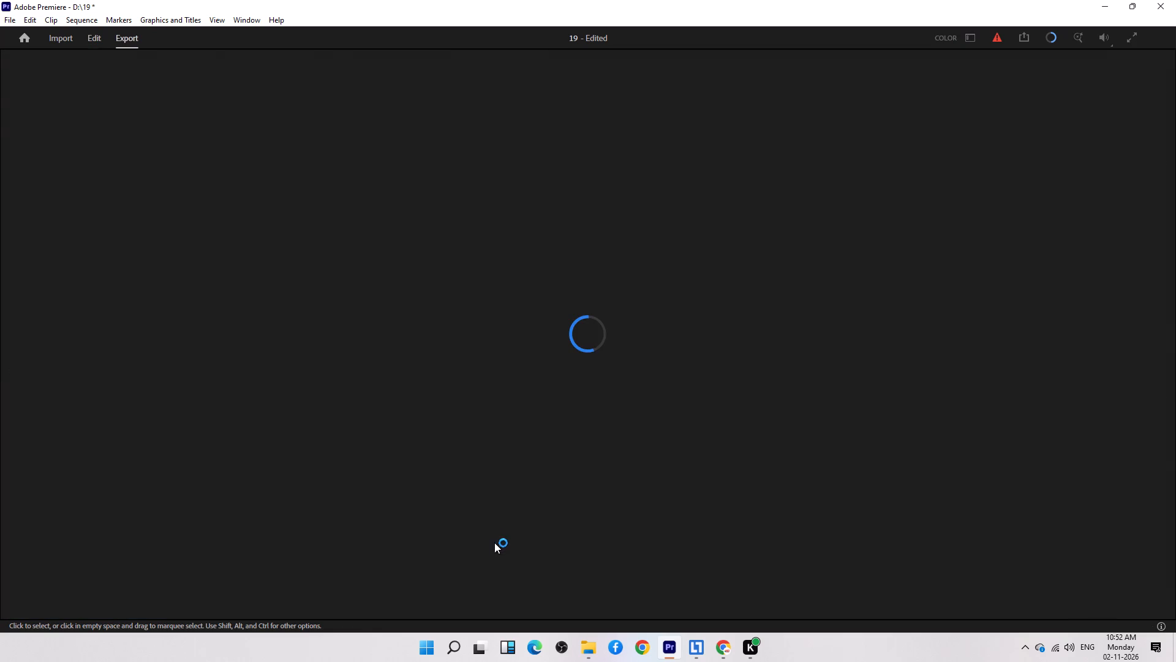
{"action": "left_click_drag", "start_coordinate": [727, 338], "coordinate": [707, 330]}
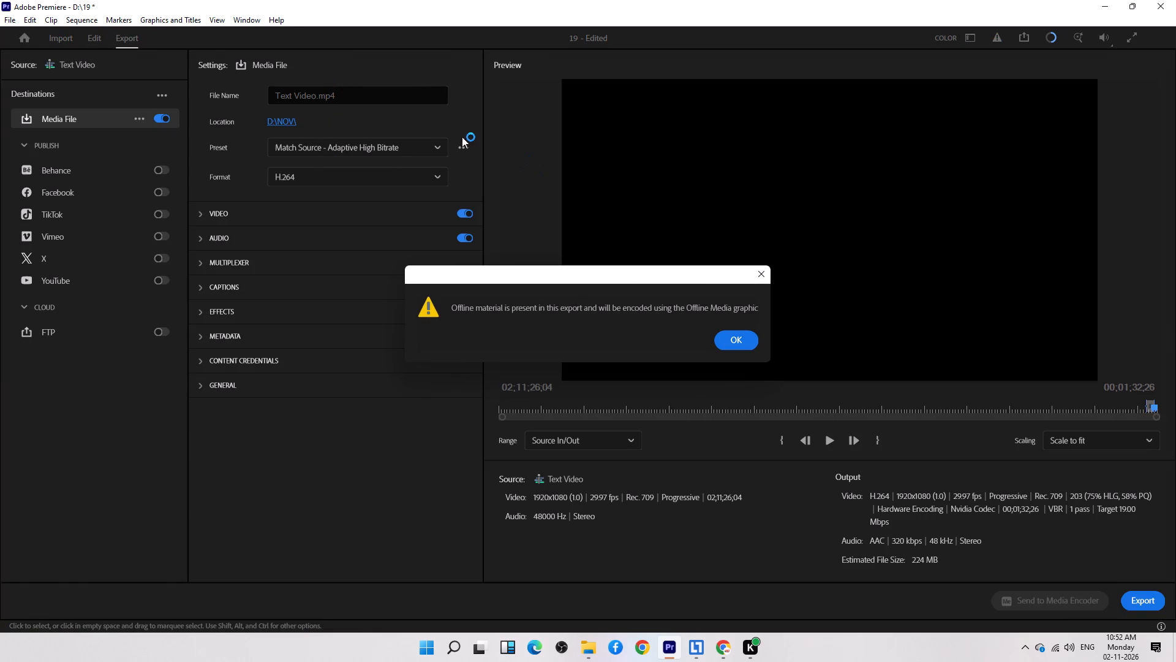
{"action": "left_click_drag", "start_coordinate": [733, 340], "coordinate": [726, 338]}
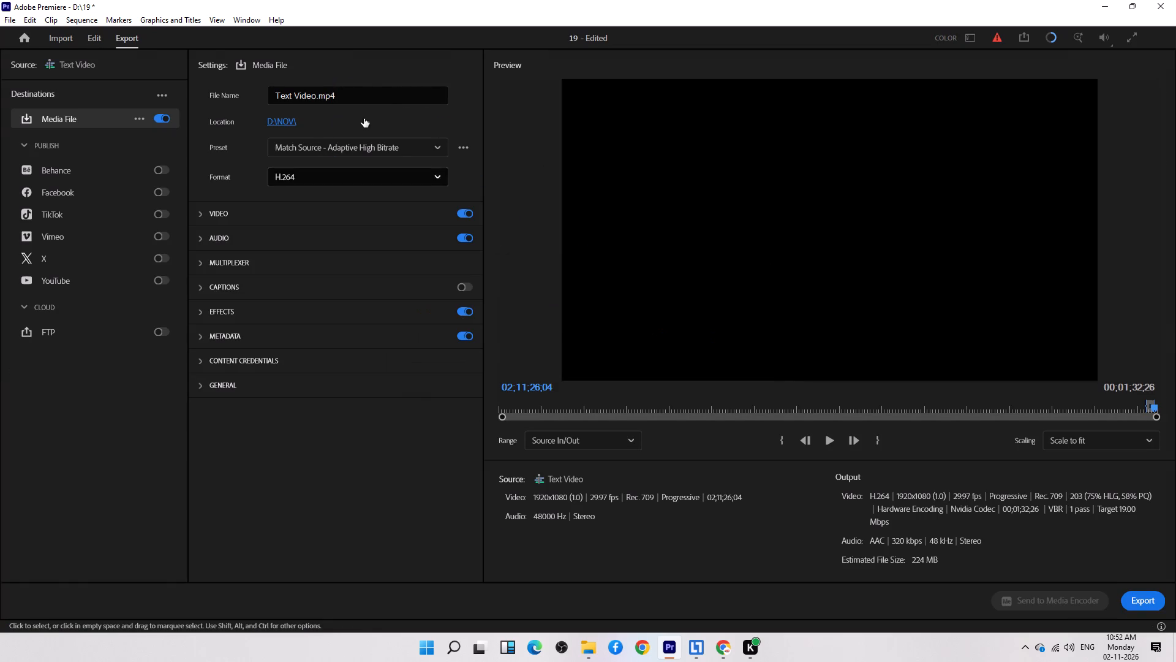
{"action": "triple_click", "coordinate": [355, 96]}
{"action": "key", "text": "4"}
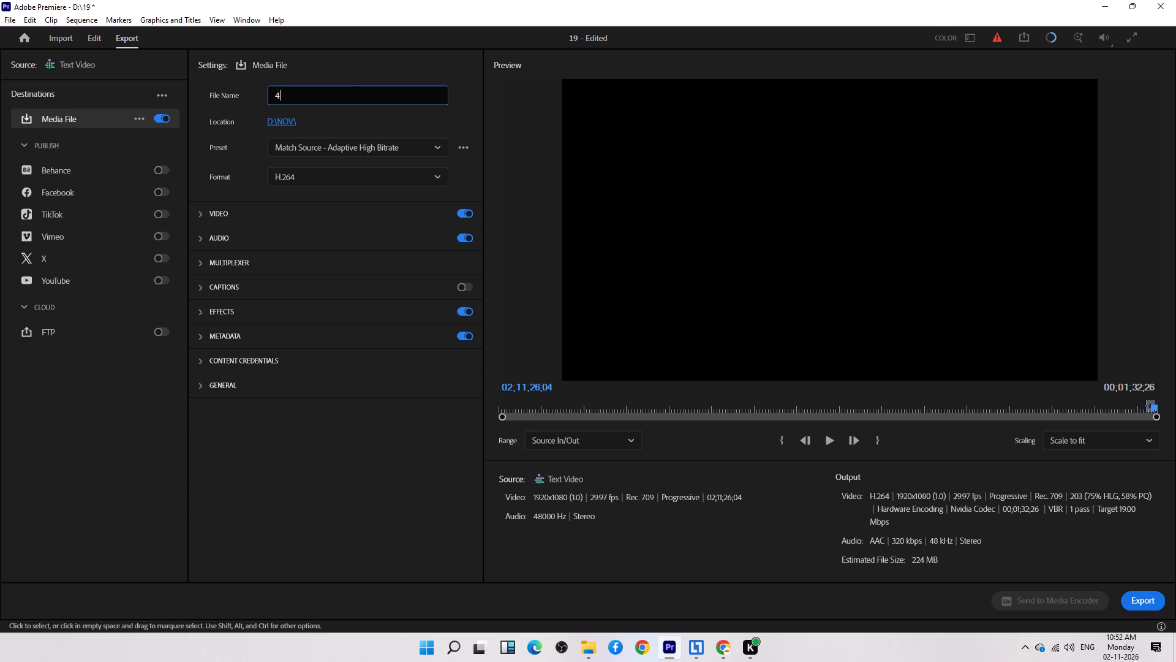
{"action": "key", "text": "Return"}
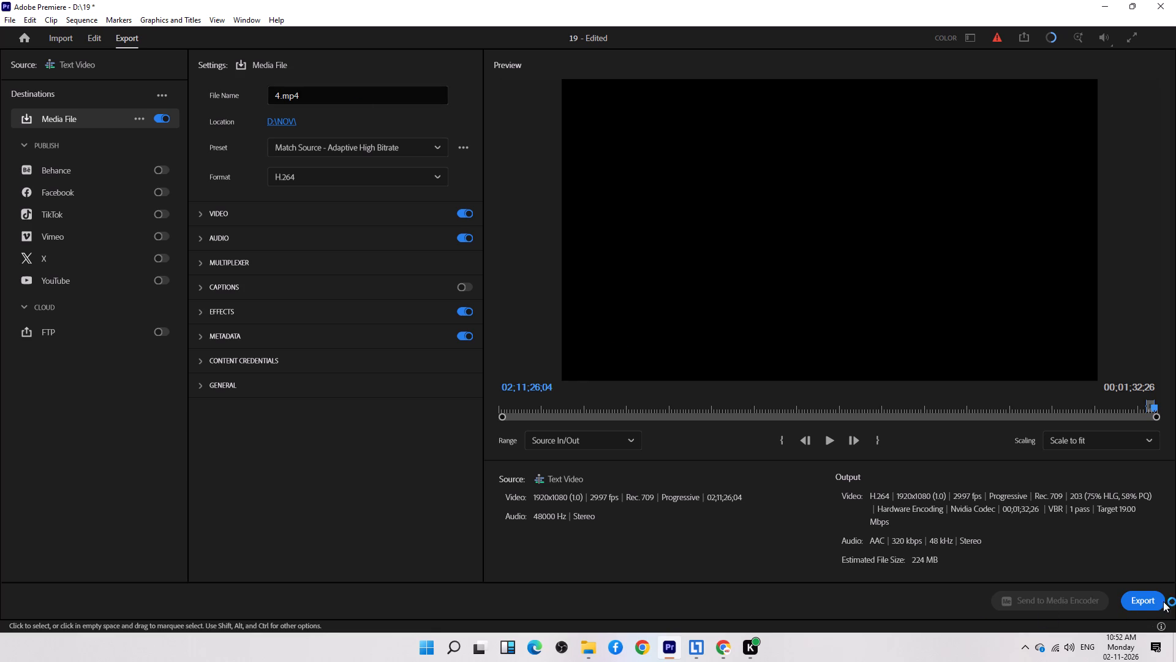
{"action": "left_click", "coordinate": [1134, 601]}
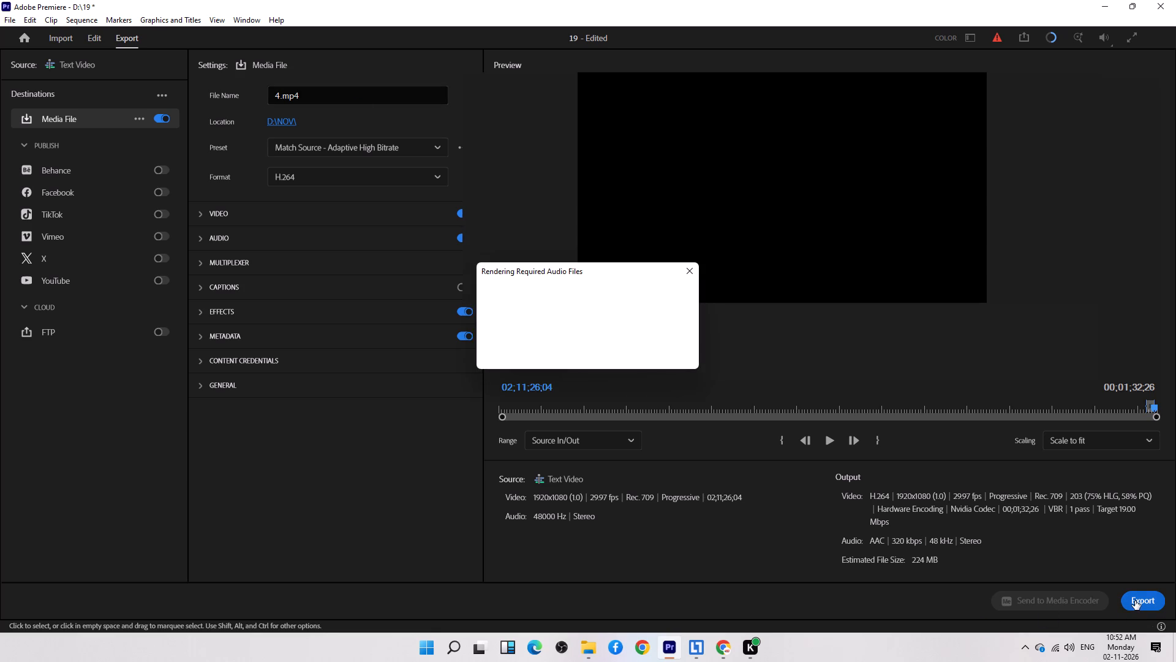
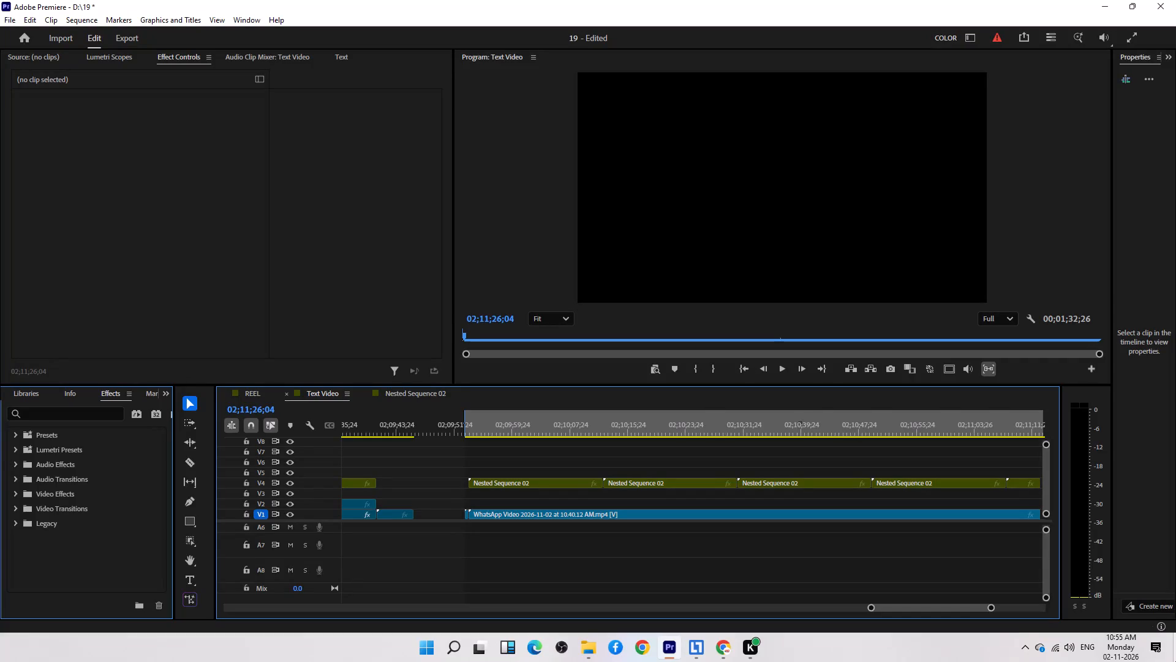
Switch to Chrome and bring up the blank new tab.
{"action": "left_click", "coordinate": [717, 655]}
{"action": "left_click", "coordinate": [918, 5]}
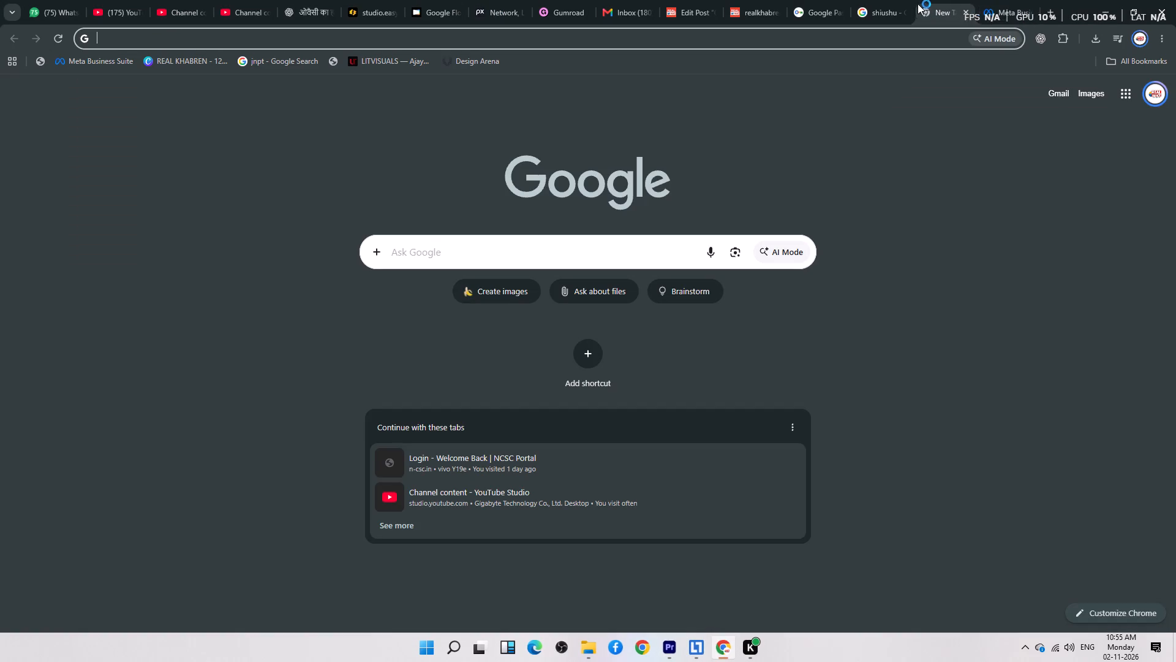
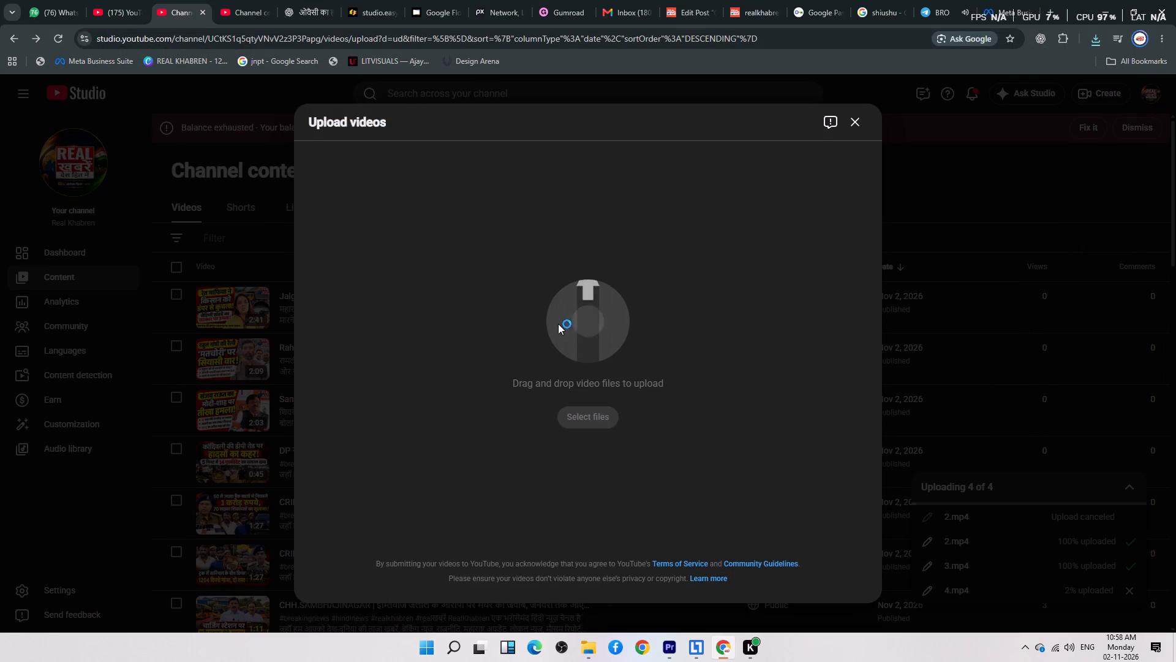
Replace the video's title with the copied "Mahesh Tapase Demands Gyanesh Kumar Resignation | महेश तपासे का चुनाव आयोग पर हमला".
{"action": "double_click", "coordinate": [454, 256]}
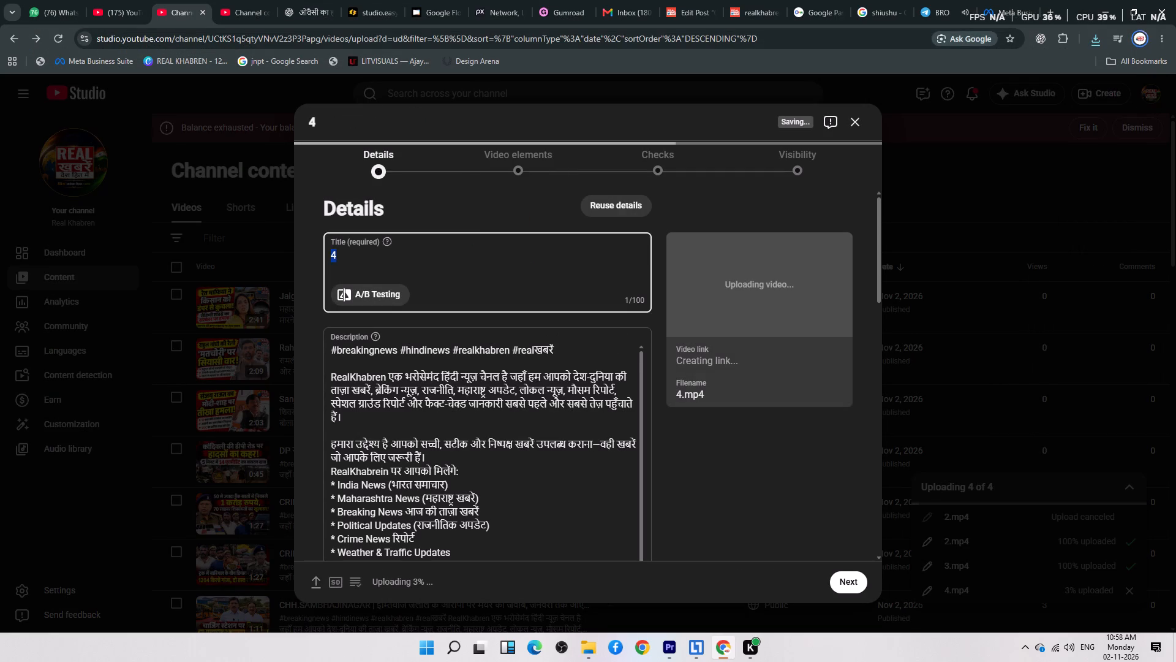
{"action": "key", "text": "ctrl+v"}
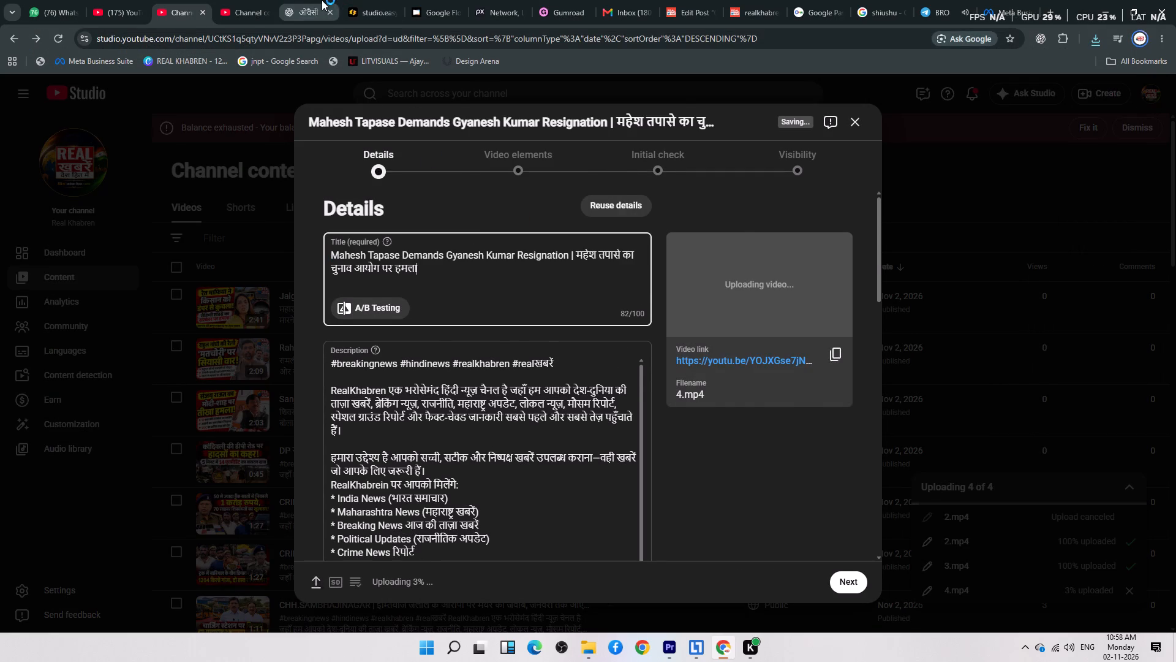
In ChatGPT, select the Mahesh Tapase description together with its hashtags and keywords for the video's description.
{"action": "left_click", "coordinate": [322, 0]}
{"action": "left_click_drag", "start_coordinate": [418, 272], "coordinate": [575, 414]}
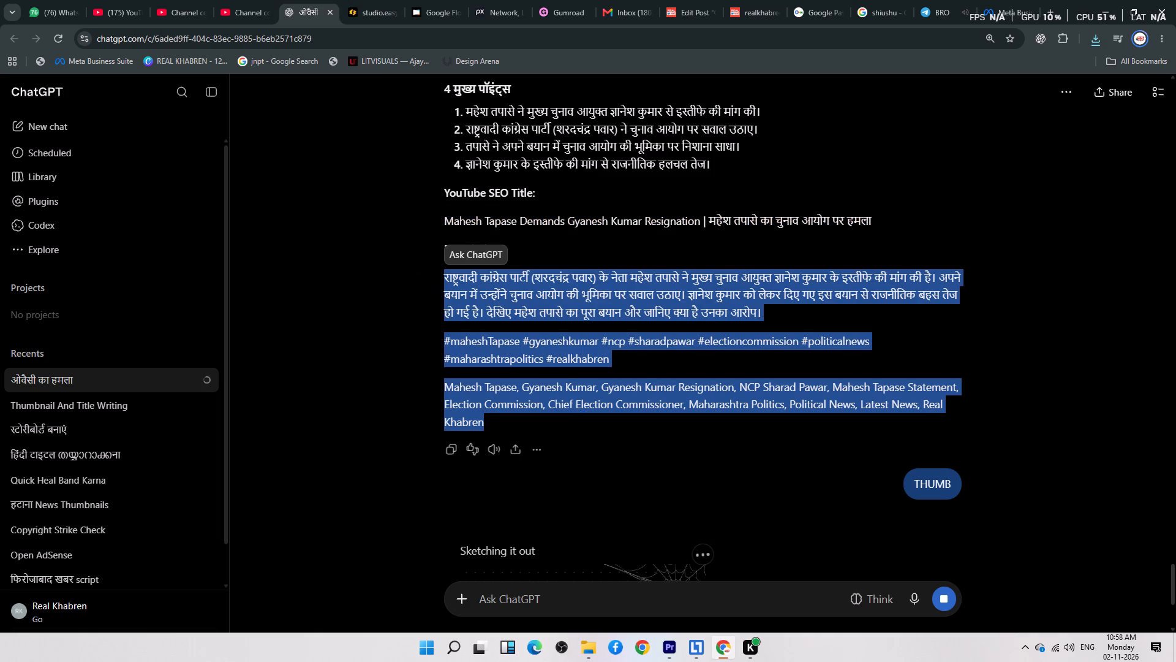
Copy the selected Mahesh Tapase description, hashtags and keywords, and insert them at the start of the 4.mp4 upload's description in YouTube Studio.
{"action": "key", "text": "ctrl+c"}
{"action": "key", "text": "ctrl+c"}
{"action": "key", "text": "ctrl+c"}
{"action": "key", "text": "ctrl+c"}
{"action": "left_click", "coordinate": [241, 0]}
{"action": "left_click", "coordinate": [154, 0]}
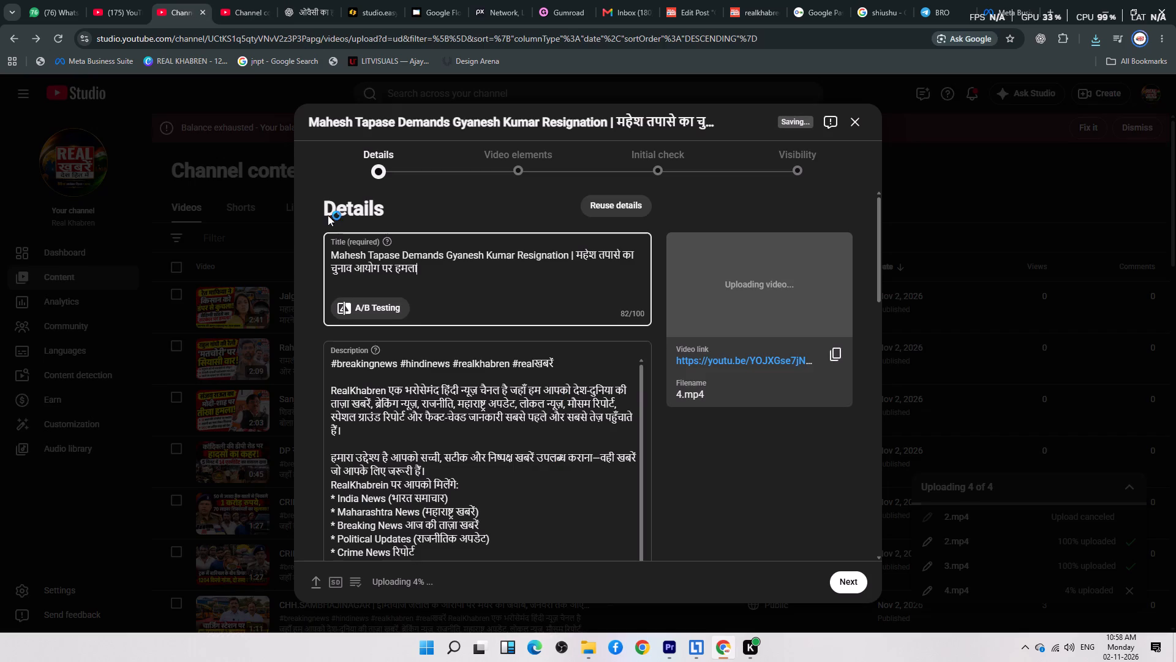
{"action": "left_click", "coordinate": [332, 368]}
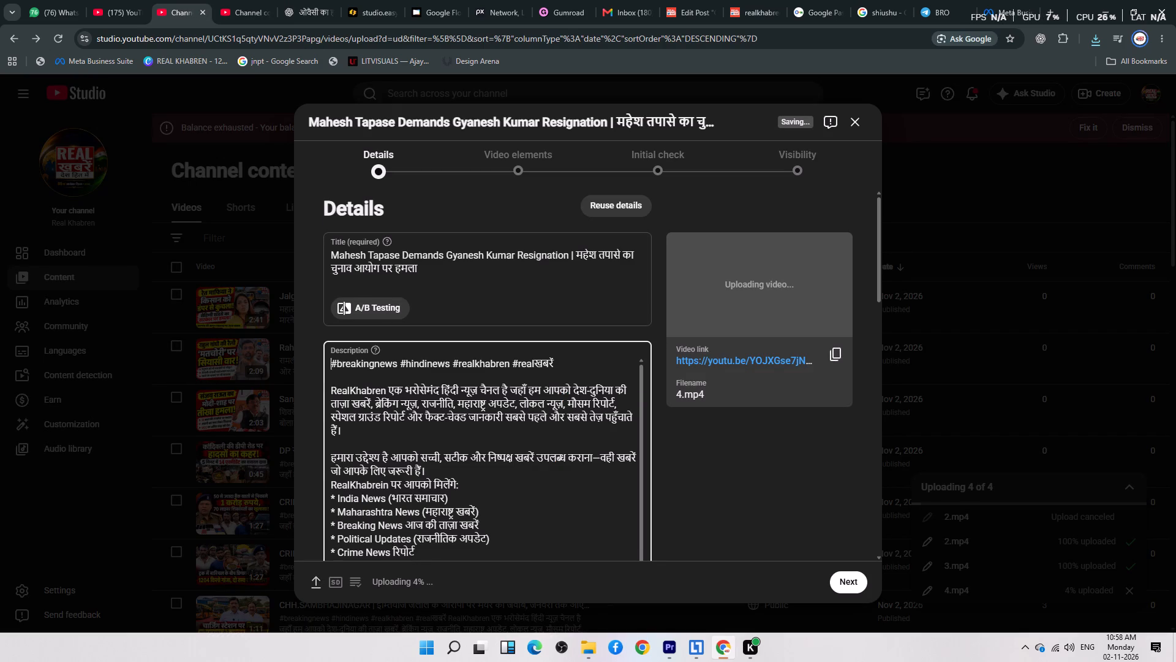
{"action": "key", "text": "ctrl+v"}
Set the audience of the 4.mp4 upload to "No, it's not made for kids".
{"action": "left_click", "coordinate": [805, 495]}
{"action": "scroll", "coordinate": [805, 496], "scroll_direction": "down", "scroll_amount": 11}
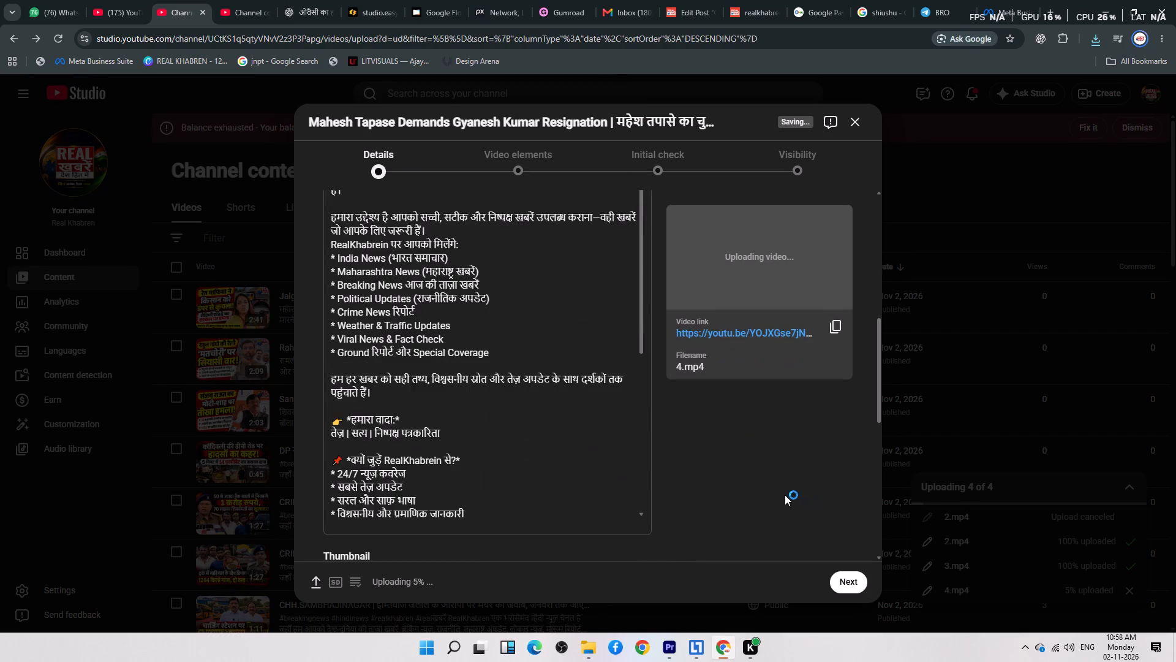
{"action": "scroll", "coordinate": [785, 495], "scroll_direction": "down", "scroll_amount": 2}
{"action": "scroll", "coordinate": [625, 500], "scroll_direction": "down", "scroll_amount": 4}
{"action": "left_click", "coordinate": [405, 445]}
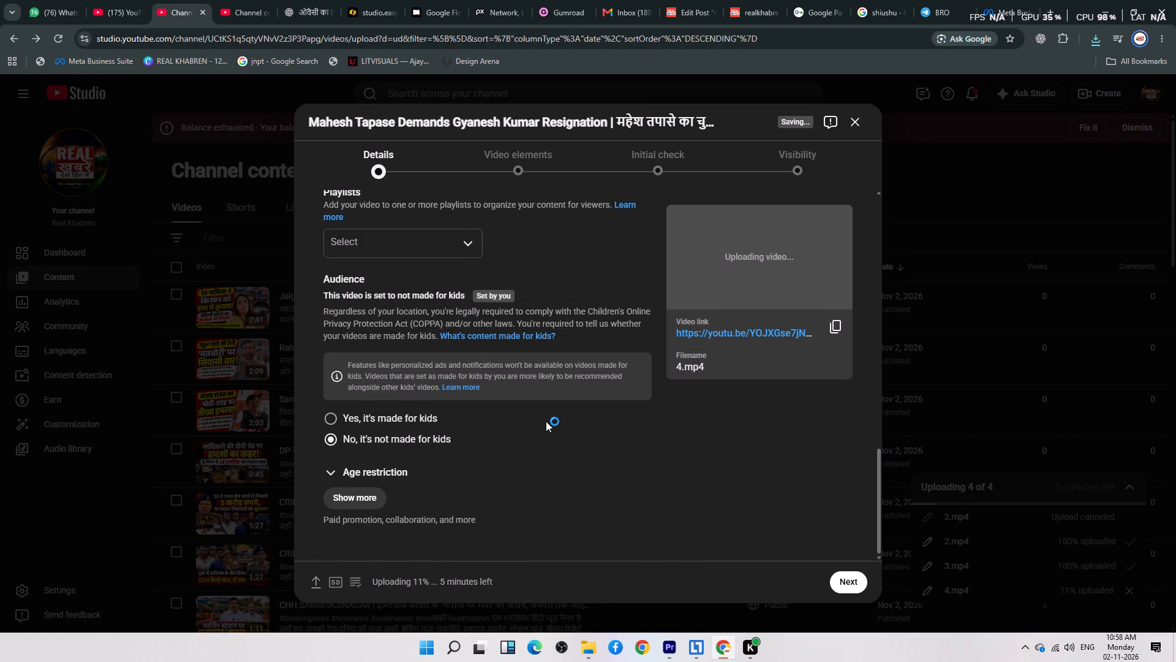
{"action": "scroll", "coordinate": [546, 421], "scroll_direction": "up", "scroll_amount": 4}
{"action": "left_click", "coordinate": [911, 0]}
{"action": "left_click", "coordinate": [932, 0]}
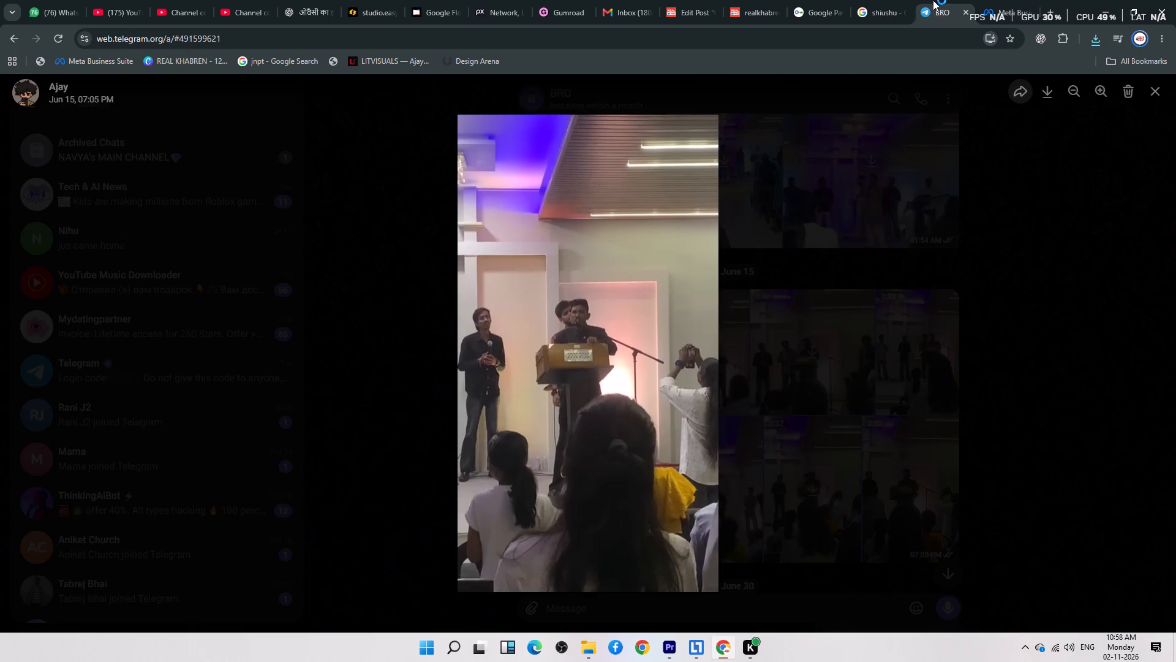
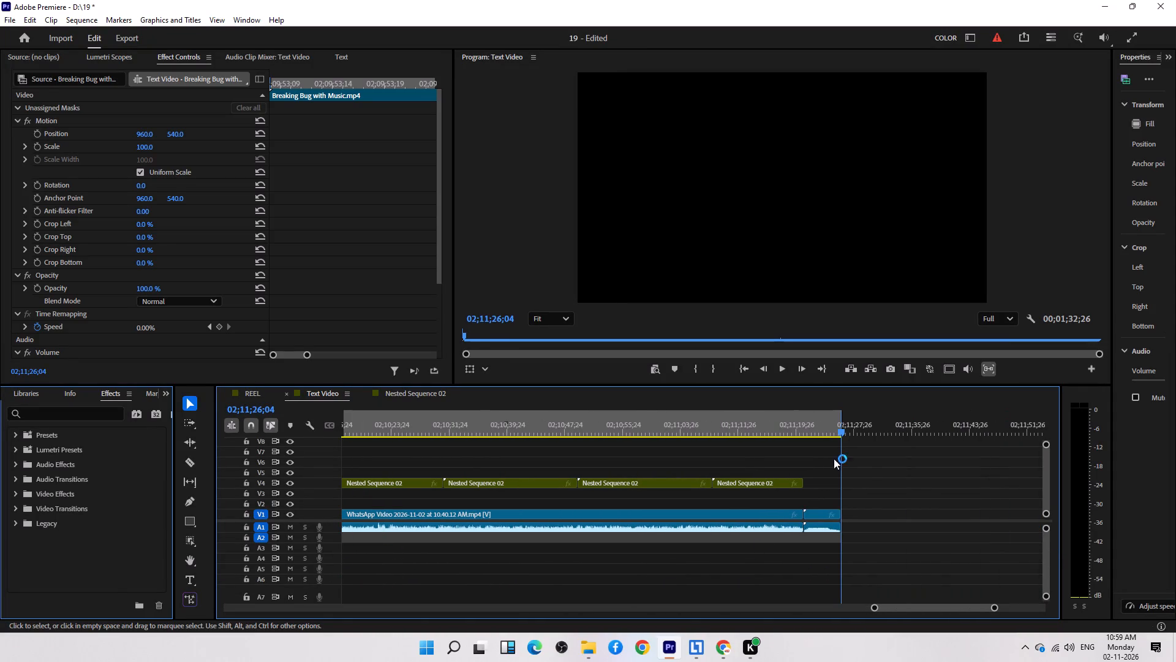
Paste the copied Breaking Bug with Music clip in the empty part of the Text Video sequence, at about 02;11;31.
{"action": "left_click", "coordinate": [873, 425]}
{"action": "key", "text": "ctrl+v"}
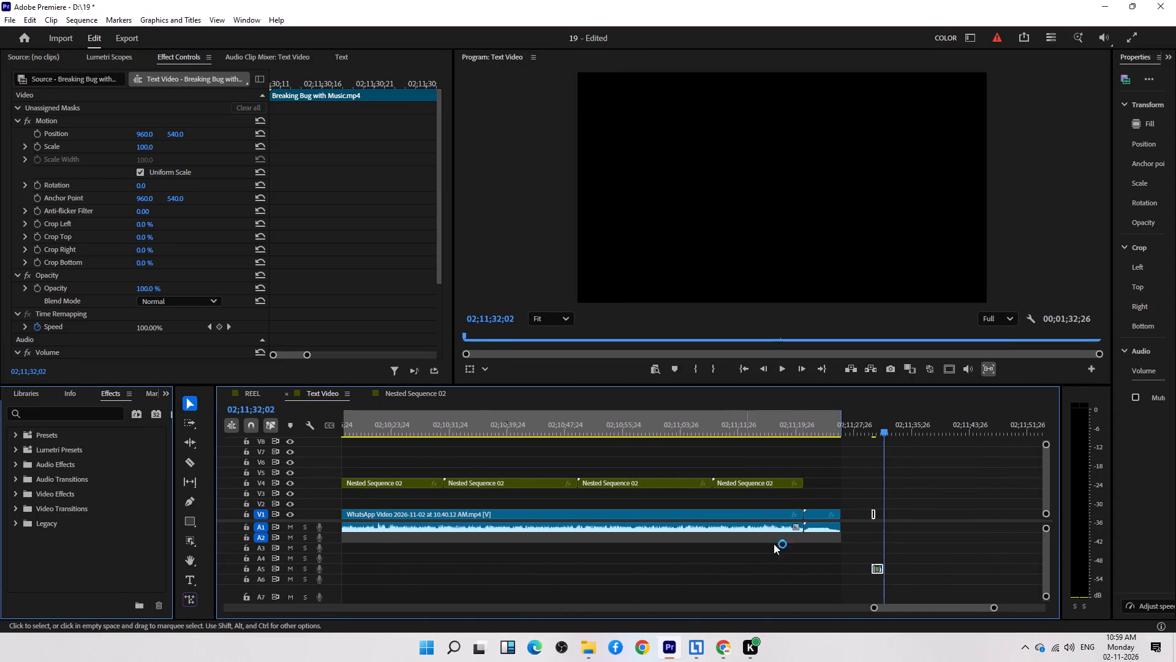
Add WhatsApp Video 2026-11-02 at 10.39.31 AM from Downloads to track V1, starting where the pasted Breaking Bug clip begins.
{"action": "scroll", "coordinate": [831, 569], "scroll_direction": "down", "scroll_amount": 8}
{"action": "left_click", "coordinate": [585, 655]}
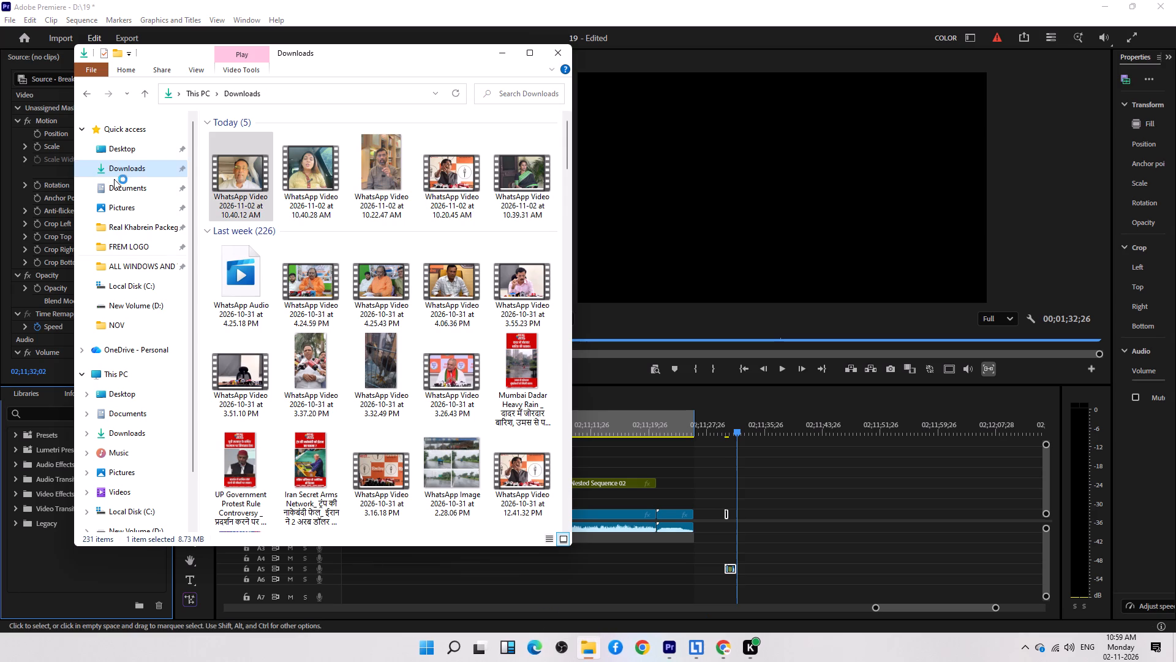
{"action": "left_click", "coordinate": [113, 166]}
{"action": "left_click_drag", "start_coordinate": [239, 179], "coordinate": [747, 527]}
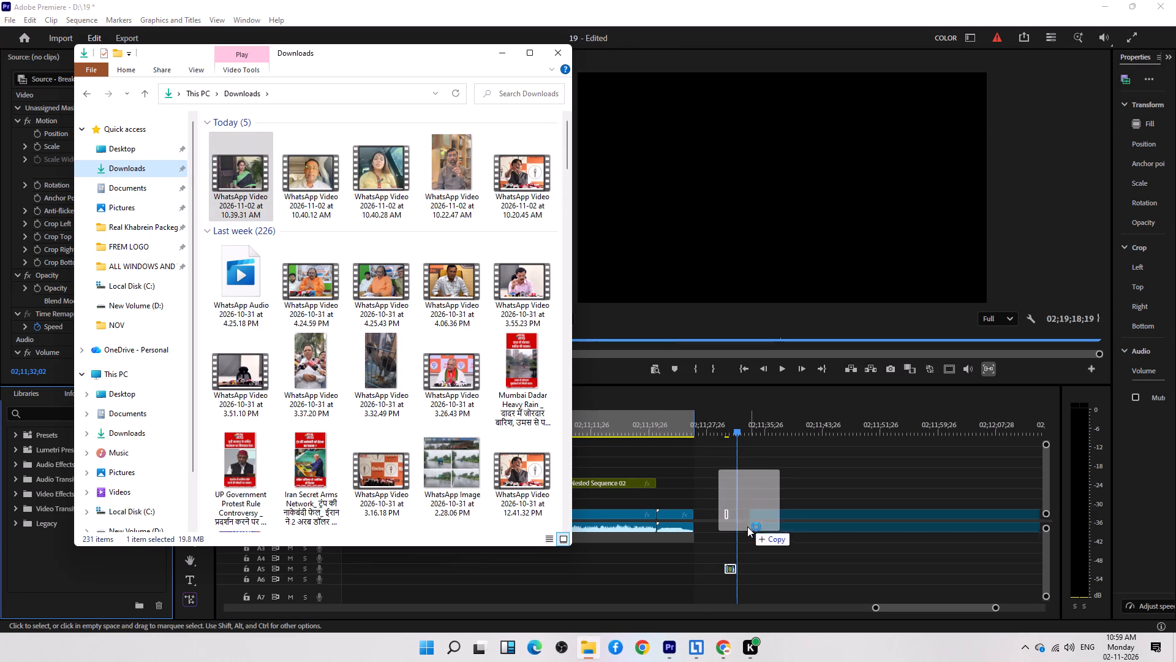
{"action": "left_click_drag", "start_coordinate": [747, 527], "coordinate": [728, 516]}
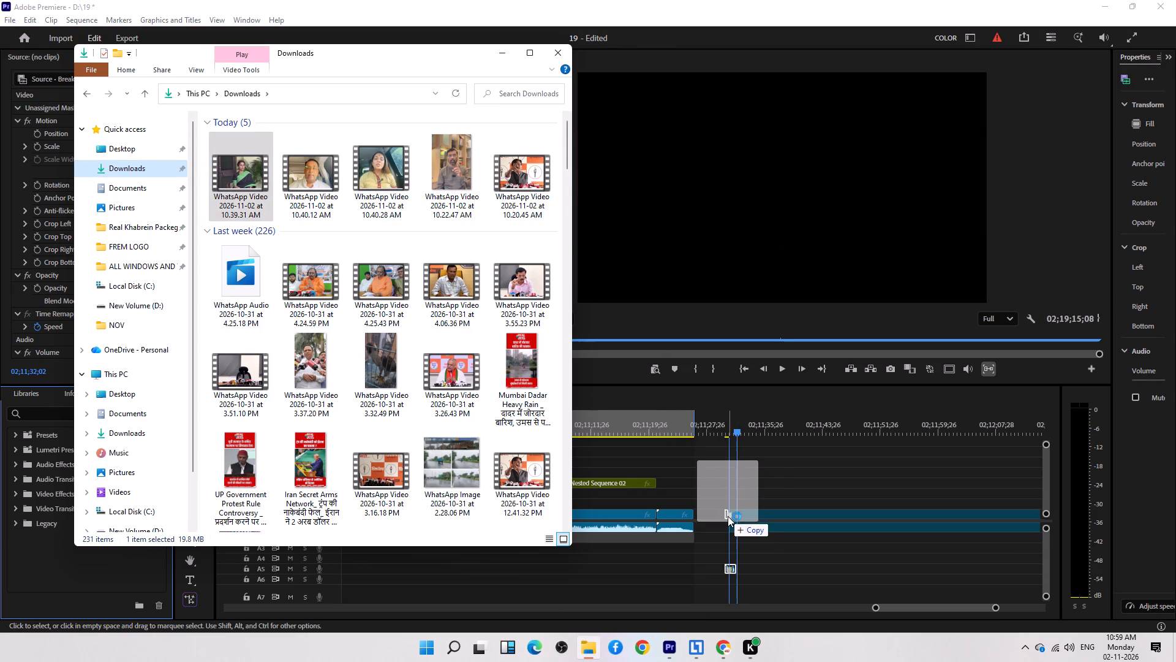
{"action": "left_click_drag", "start_coordinate": [728, 516], "coordinate": [728, 512]}
Copy the Nested Sequence 02 overlays above the 10.40.12 AM video and paste them six times from the start of the 10.39.31 AM video.
{"action": "left_click", "coordinate": [763, 488]}
{"action": "key", "text": "Up"}
{"action": "scroll", "coordinate": [560, 499], "scroll_direction": "up", "scroll_amount": 5}
{"action": "scroll", "coordinate": [503, 483], "scroll_direction": "up", "scroll_amount": 7}
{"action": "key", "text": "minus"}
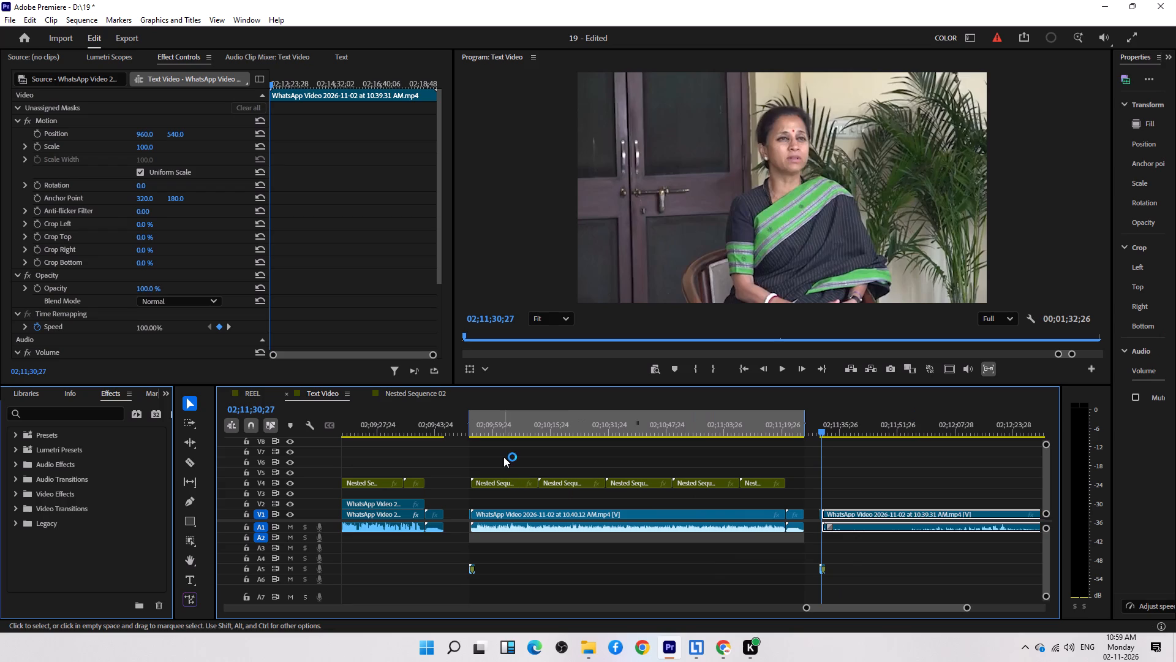
{"action": "left_click_drag", "start_coordinate": [495, 455], "coordinate": [766, 487]}
{"action": "key", "text": "ctrl+c"}
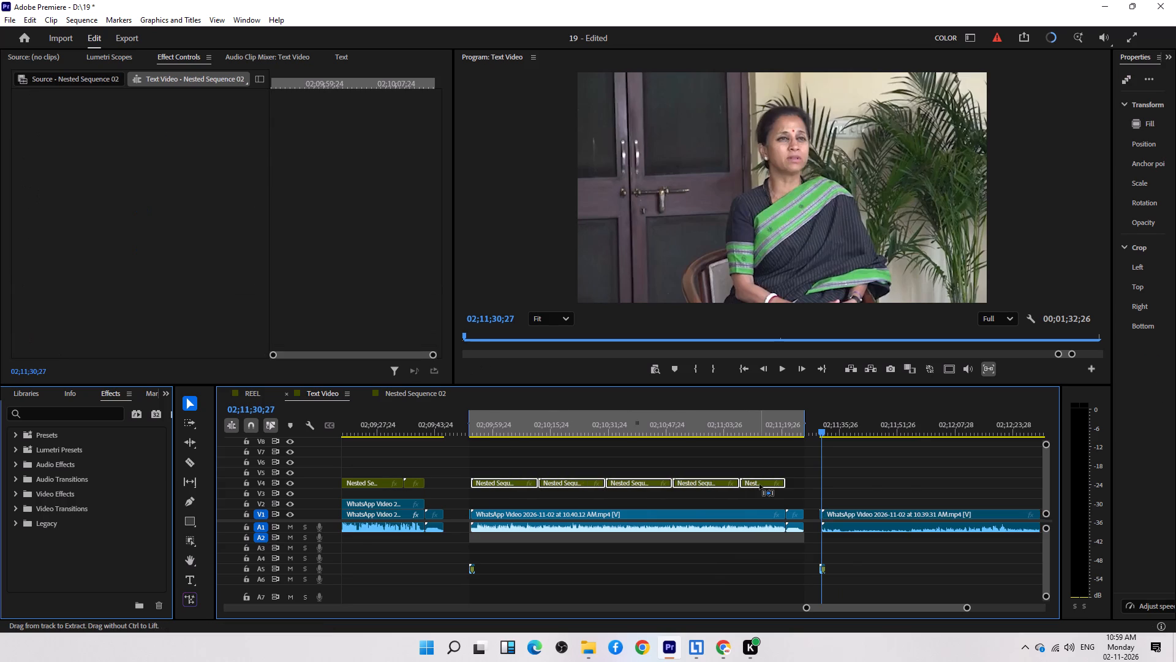
{"action": "key", "text": "ctrl+v"}
{"action": "key", "text": "ctrl+v"}
{"action": "key", "text": "ctrl+v"}
{"action": "key", "text": "ctrl+v"}
{"action": "key", "text": "ctrl+v"}
{"action": "key", "text": "ctrl+v"}
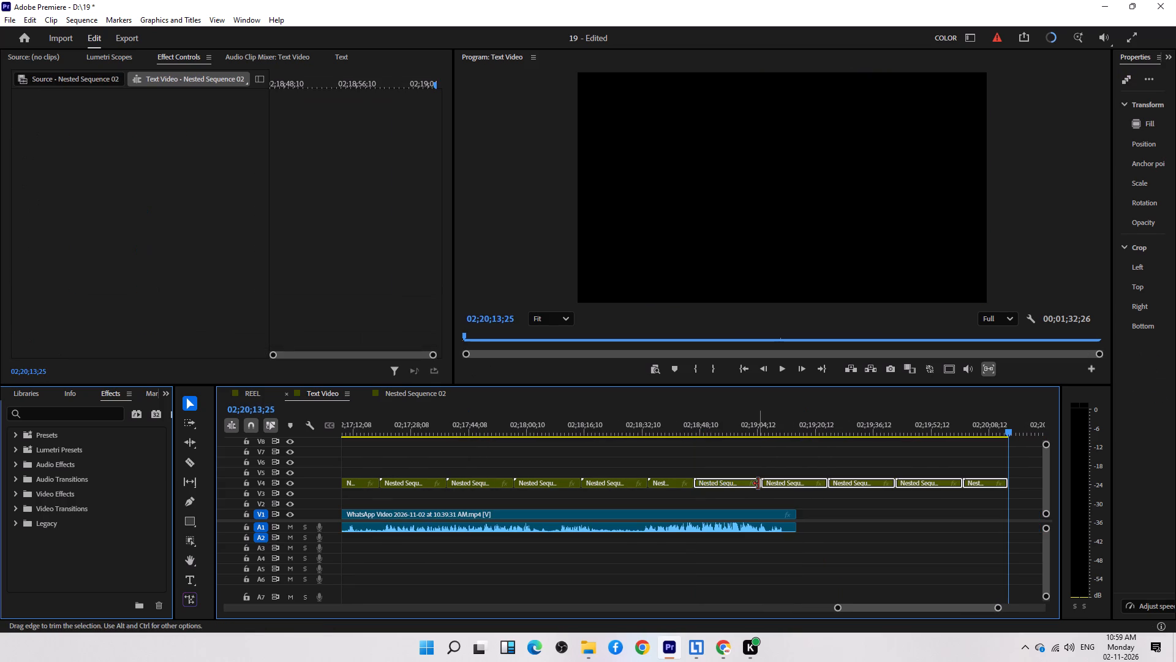
Cut the Nested Sequence 02 overlay at the end of the 10.39.31 AM video and delete the surplus overlay clips beyond it.
{"action": "key", "text": "Up"}
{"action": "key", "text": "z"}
{"action": "left_click_drag", "start_coordinate": [986, 452], "coordinate": [828, 489]}
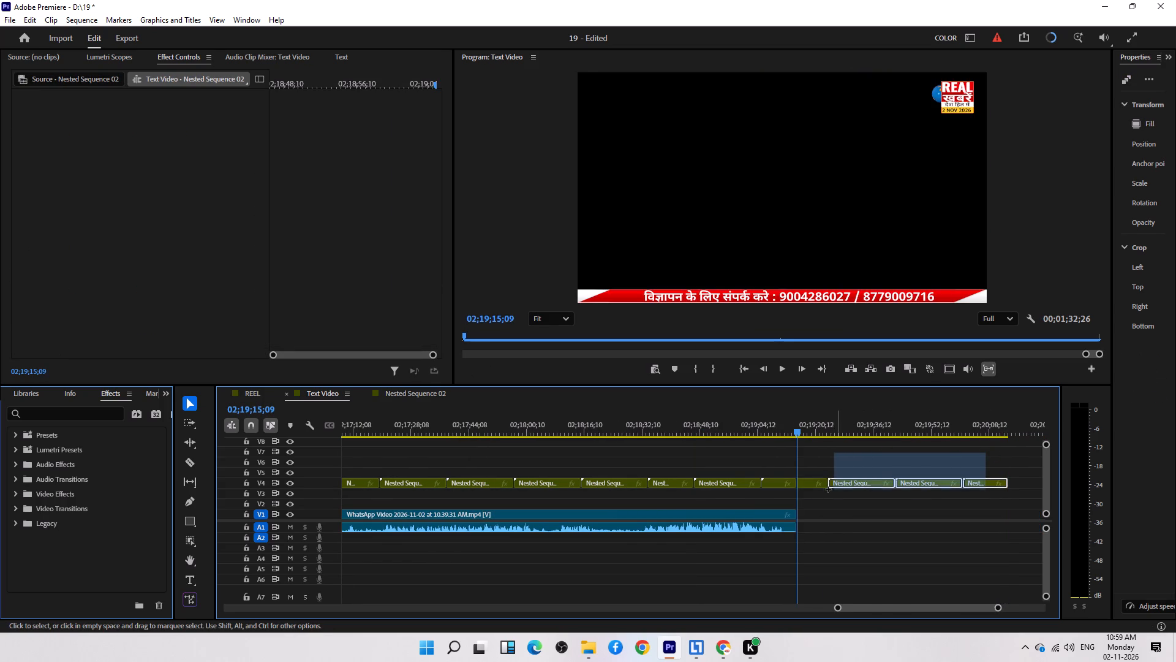
{"action": "left_click_drag", "start_coordinate": [828, 489], "coordinate": [814, 493]}
{"action": "key", "text": "Delete"}
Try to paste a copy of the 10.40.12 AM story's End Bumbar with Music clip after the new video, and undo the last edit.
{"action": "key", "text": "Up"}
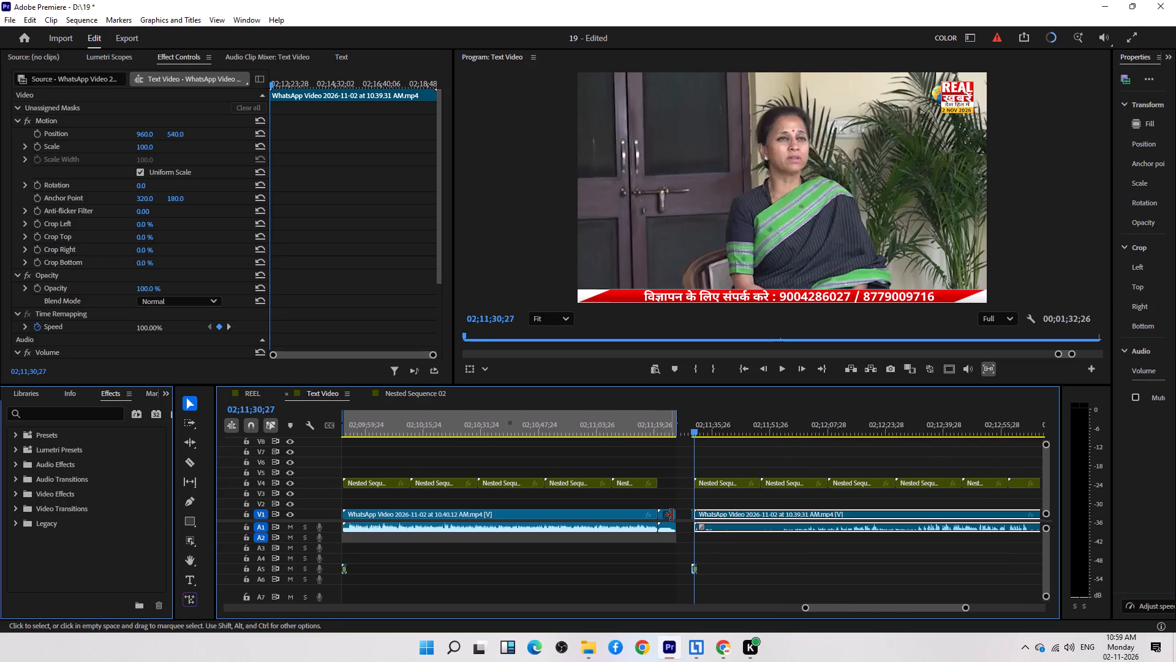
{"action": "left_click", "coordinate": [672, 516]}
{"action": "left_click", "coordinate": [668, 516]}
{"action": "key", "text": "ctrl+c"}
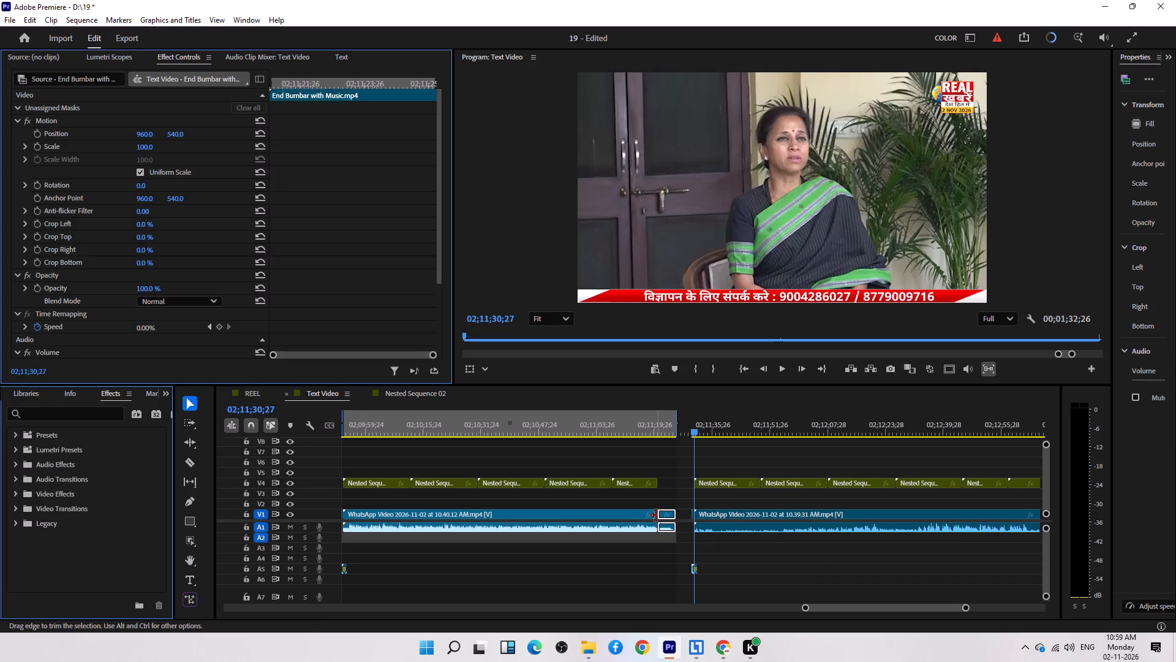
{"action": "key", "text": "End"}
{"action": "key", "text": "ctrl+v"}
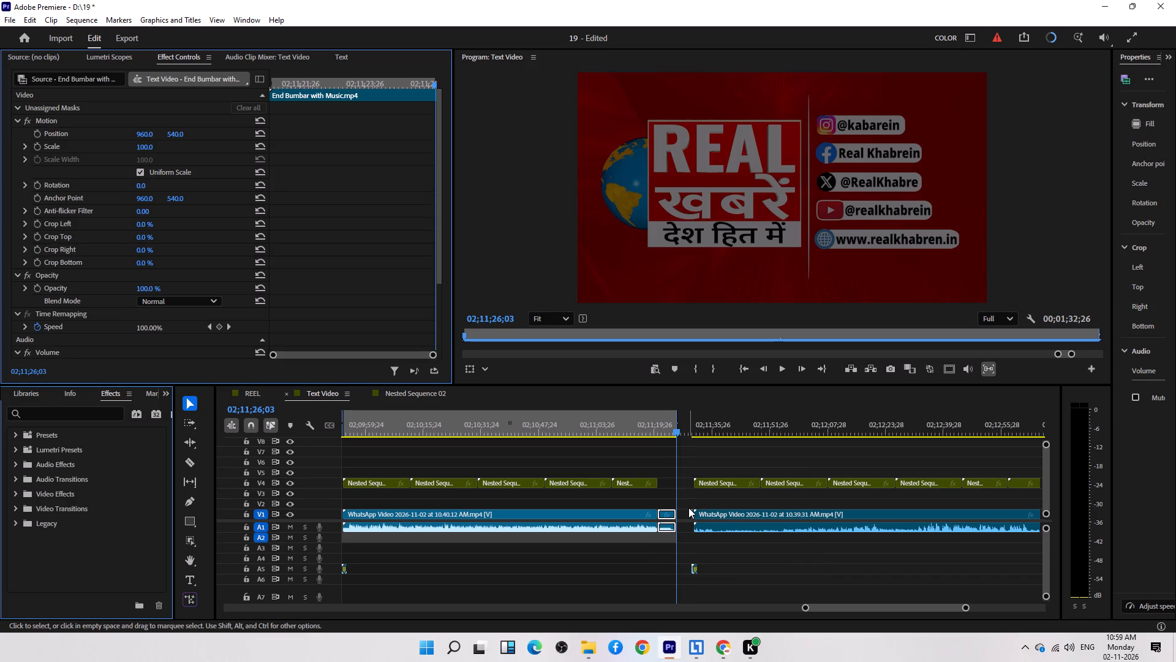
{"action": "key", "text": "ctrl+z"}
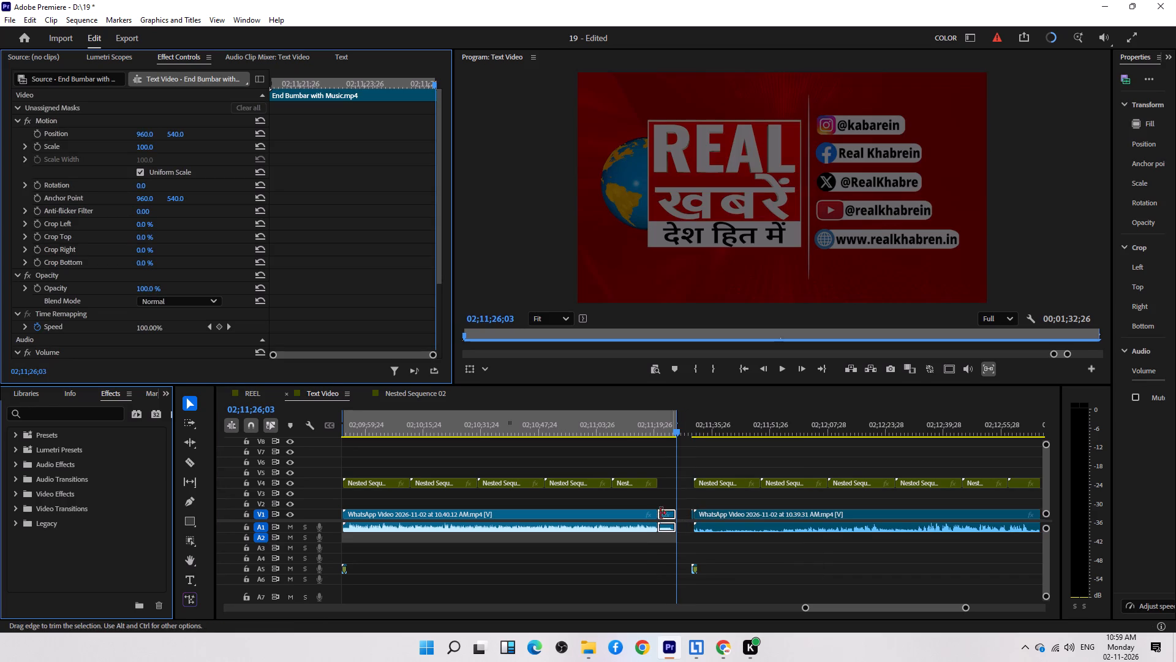
Copy the End Bumbar with Music clip with its audio and set the playhead to the end of the 10.39.31 AM video.
{"action": "left_click_drag", "start_coordinate": [667, 497], "coordinate": [666, 540]}
{"action": "key", "text": "ctrl+c"}
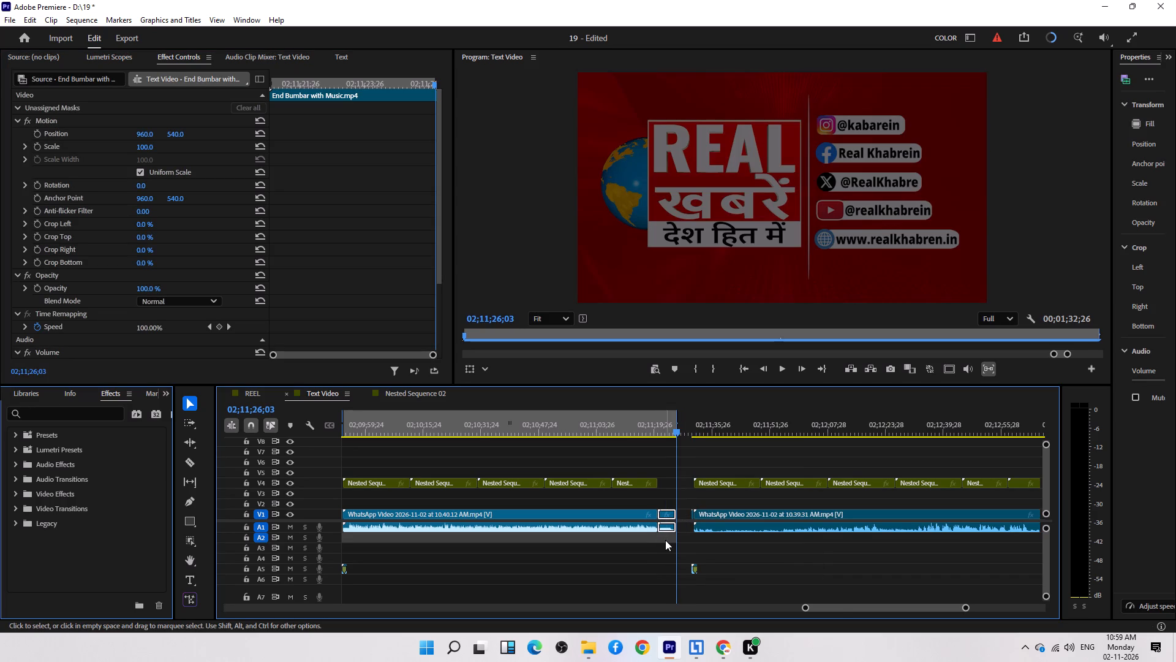
{"action": "key", "text": "End"}
{"action": "key", "text": "Up"}
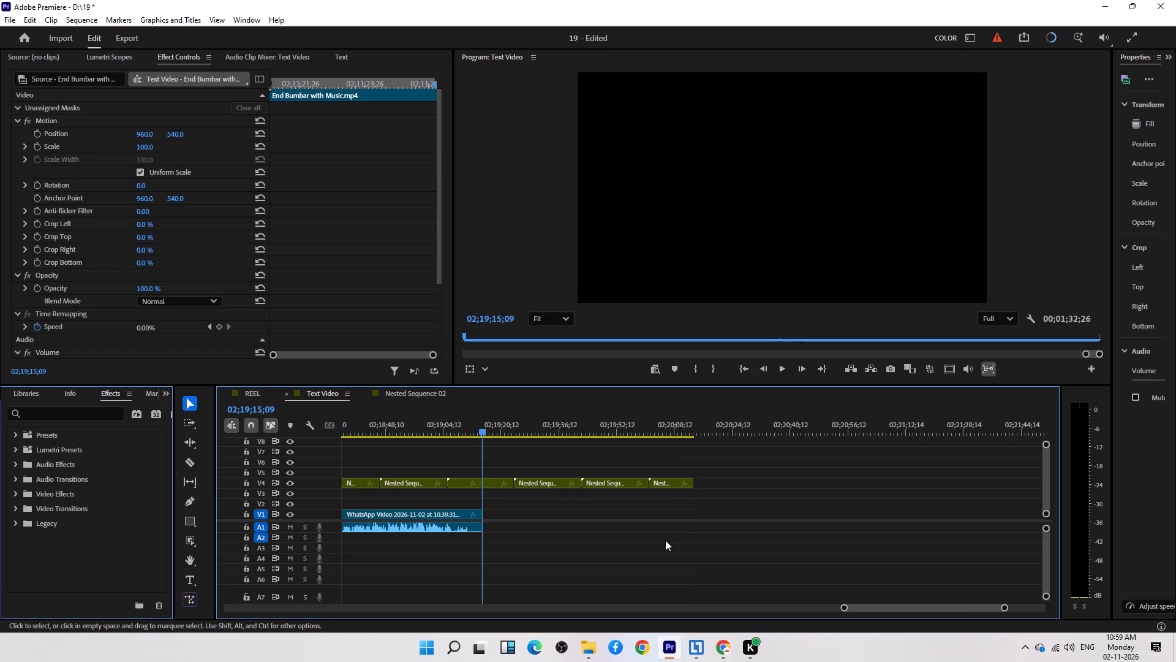
In Premiere, delete the surplus nested overlay clips on V4 that run past the end of the last WhatsApp video.
{"action": "key", "text": "ctrl+c"}
{"action": "left_click_drag", "start_coordinate": [728, 464], "coordinate": [531, 500]}
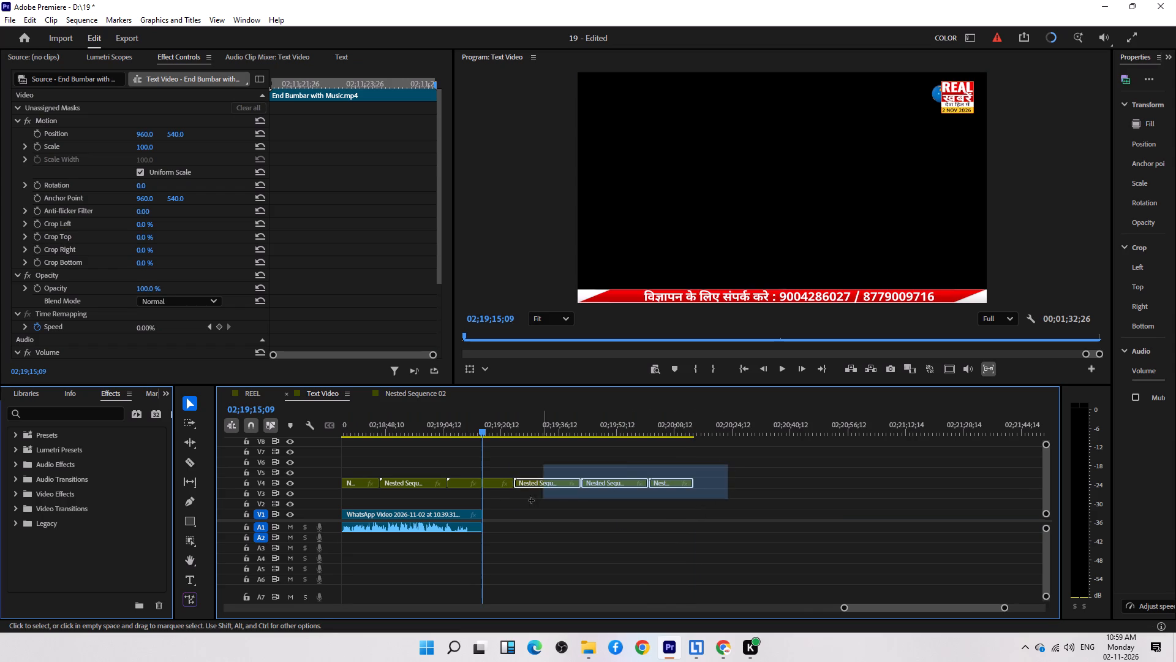
{"action": "left_click_drag", "start_coordinate": [531, 500], "coordinate": [497, 507]}
{"action": "key", "text": "Delete"}
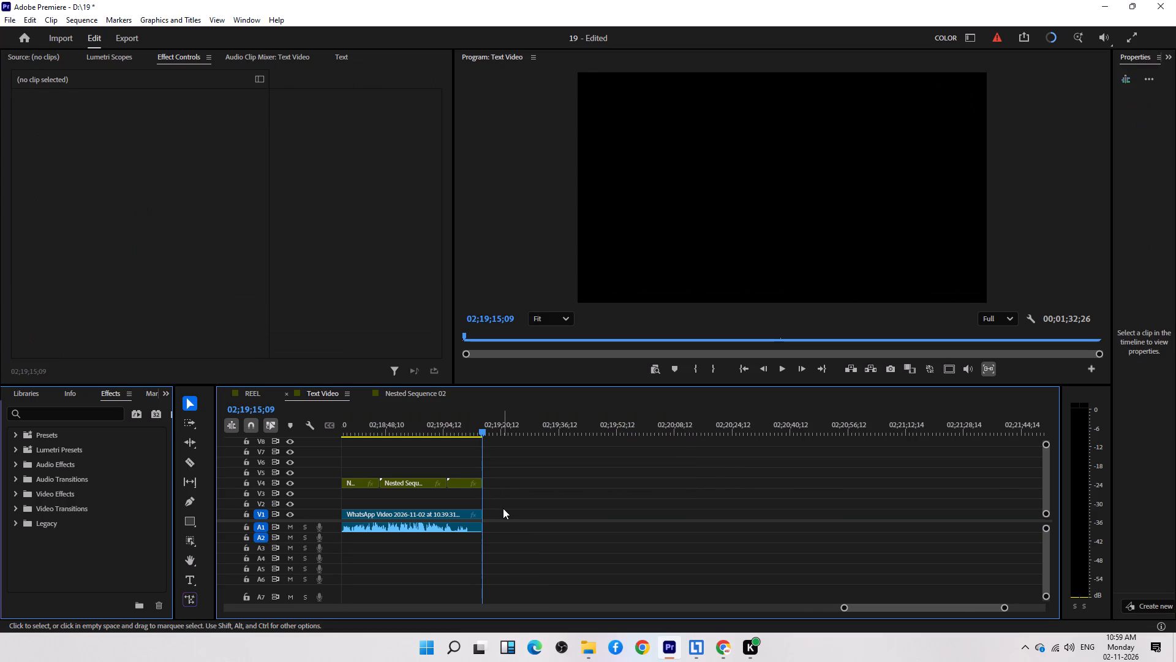
Mark the in-to-out range around the last WhatsApp video clip, 10.39.31 AM, together with all its overlay and audio clips.
{"action": "key", "text": "minus"}
{"action": "key", "text": "minus"}
{"action": "key", "text": "minus"}
{"action": "key", "text": "minus"}
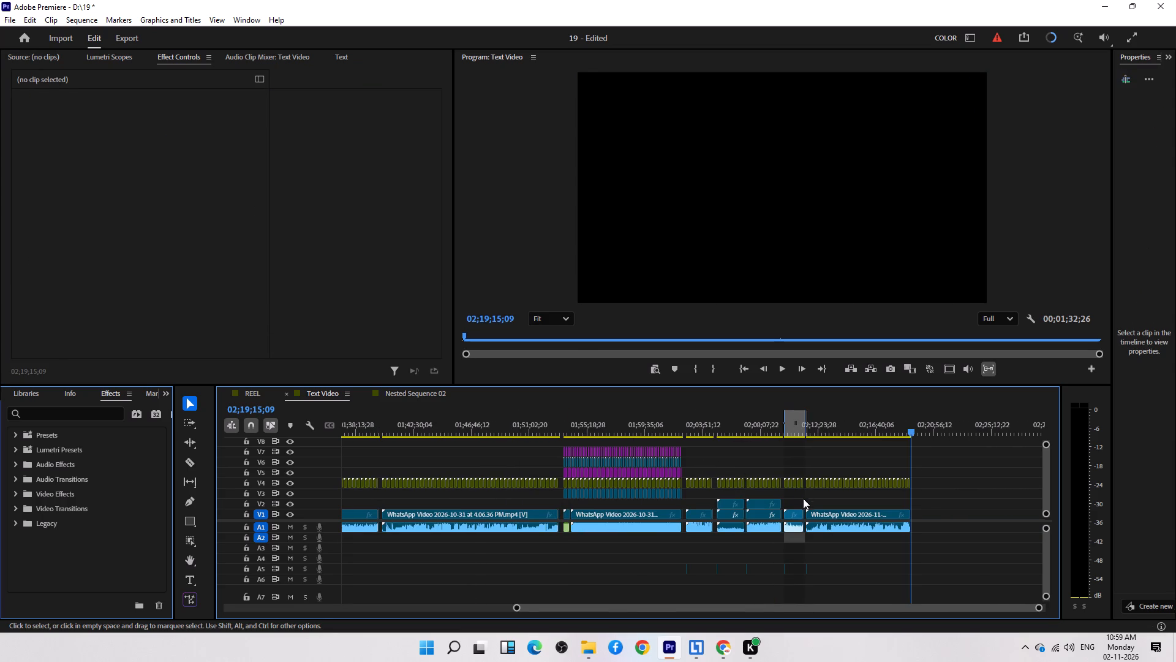
{"action": "key", "text": "equal"}
{"action": "key", "text": "equal"}
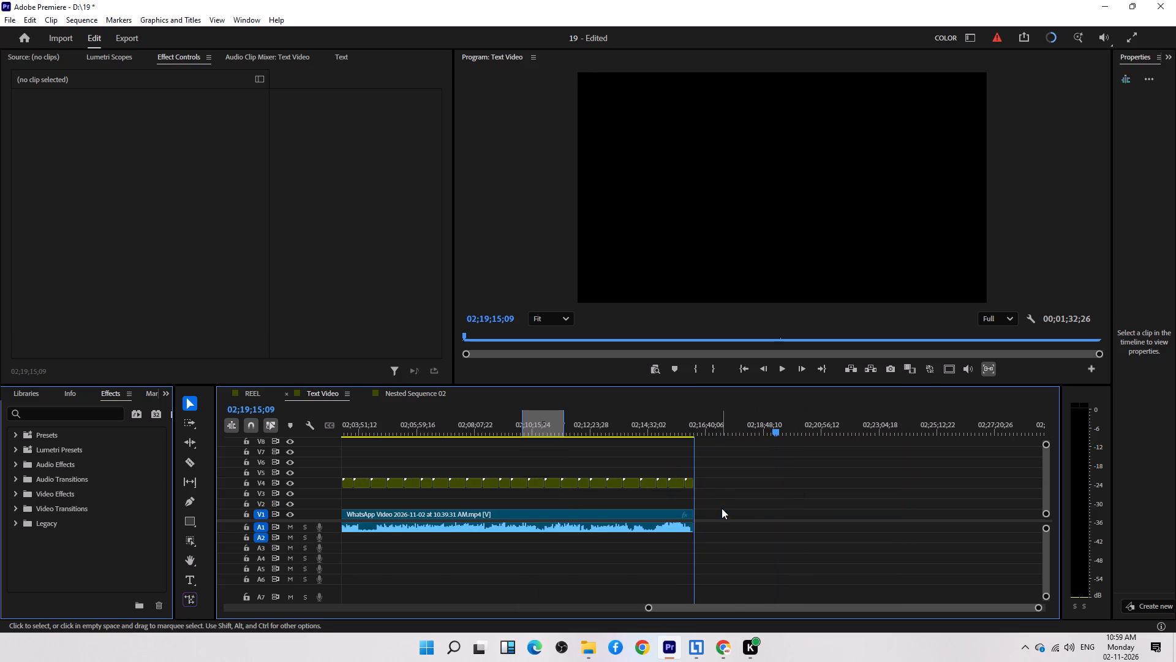
{"action": "scroll", "coordinate": [722, 509], "scroll_direction": "up", "scroll_amount": 7}
{"action": "left_click_drag", "start_coordinate": [845, 462], "coordinate": [422, 593]}
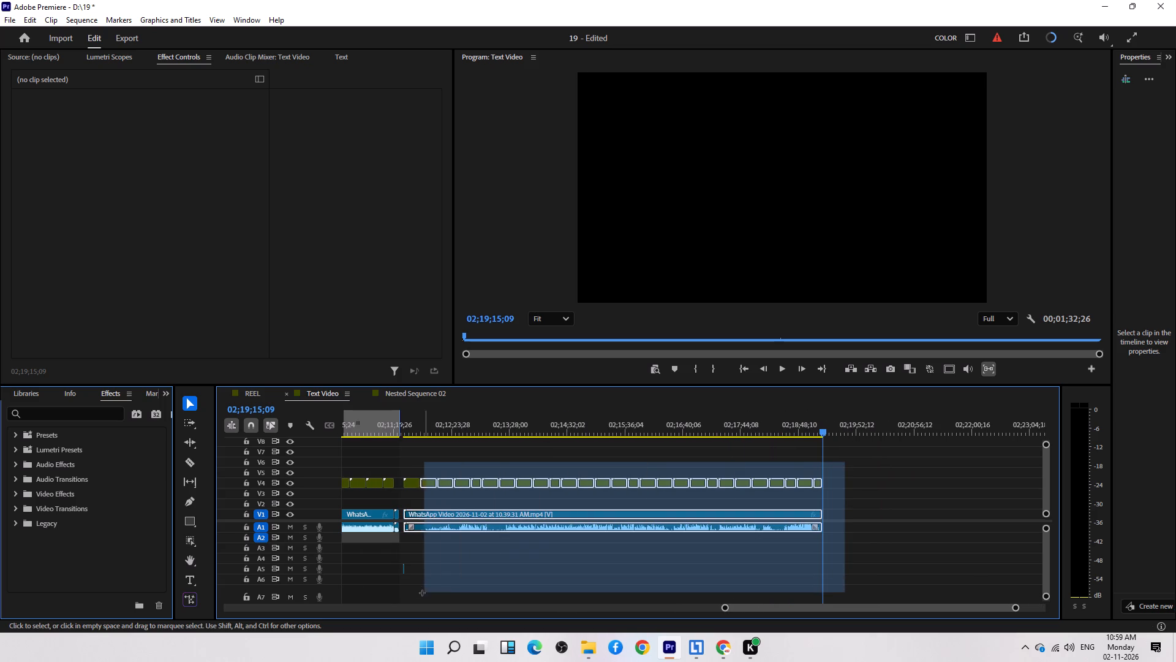
{"action": "left_click_drag", "start_coordinate": [422, 593], "coordinate": [402, 598]}
{"action": "key", "text": "slash"}
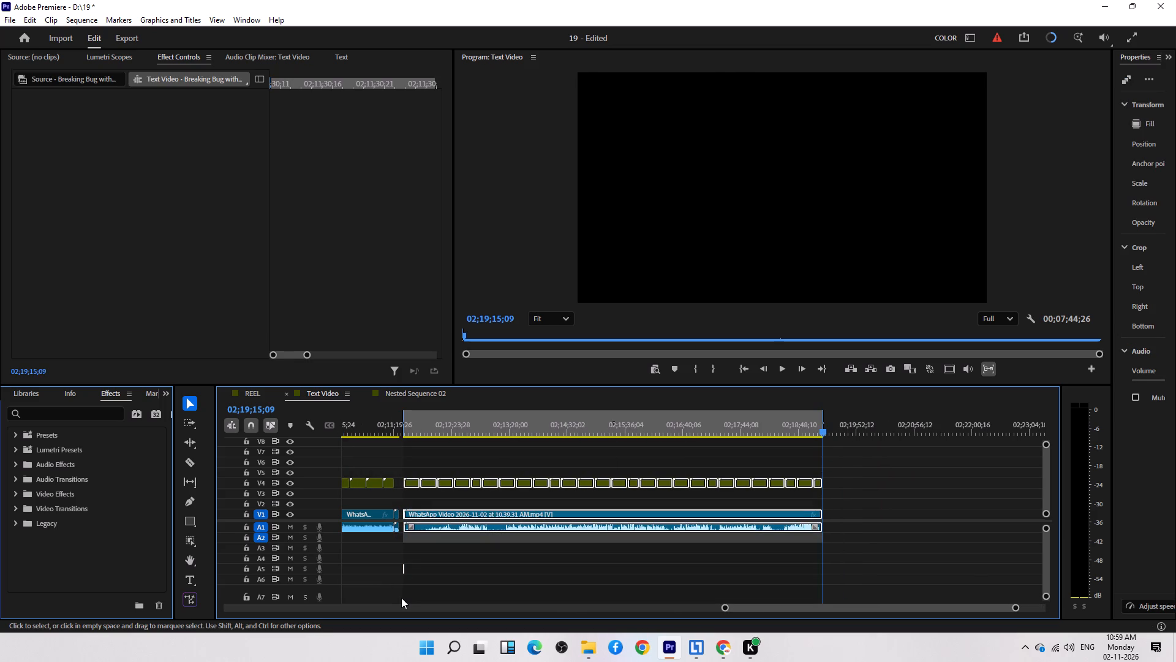
Open the media export for the marked range of the Text Video sequence and name the output file 5 in D:\NOV.
{"action": "key", "text": "ctrl+m"}
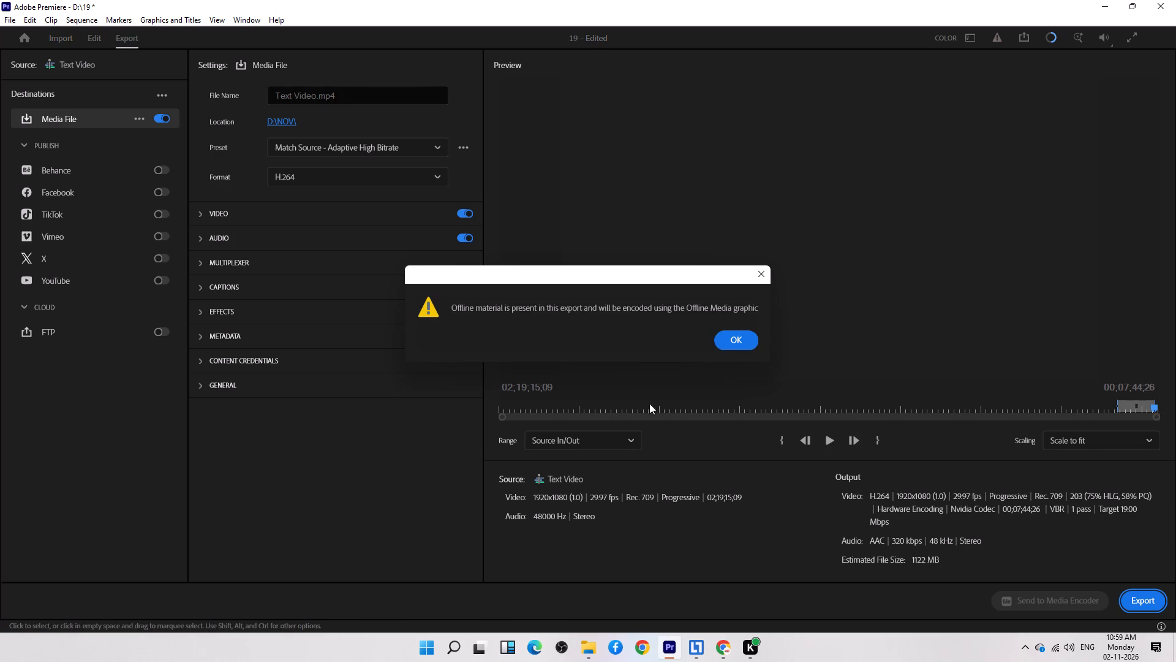
{"action": "left_click", "coordinate": [729, 344]}
{"action": "left_click", "coordinate": [296, 121]}
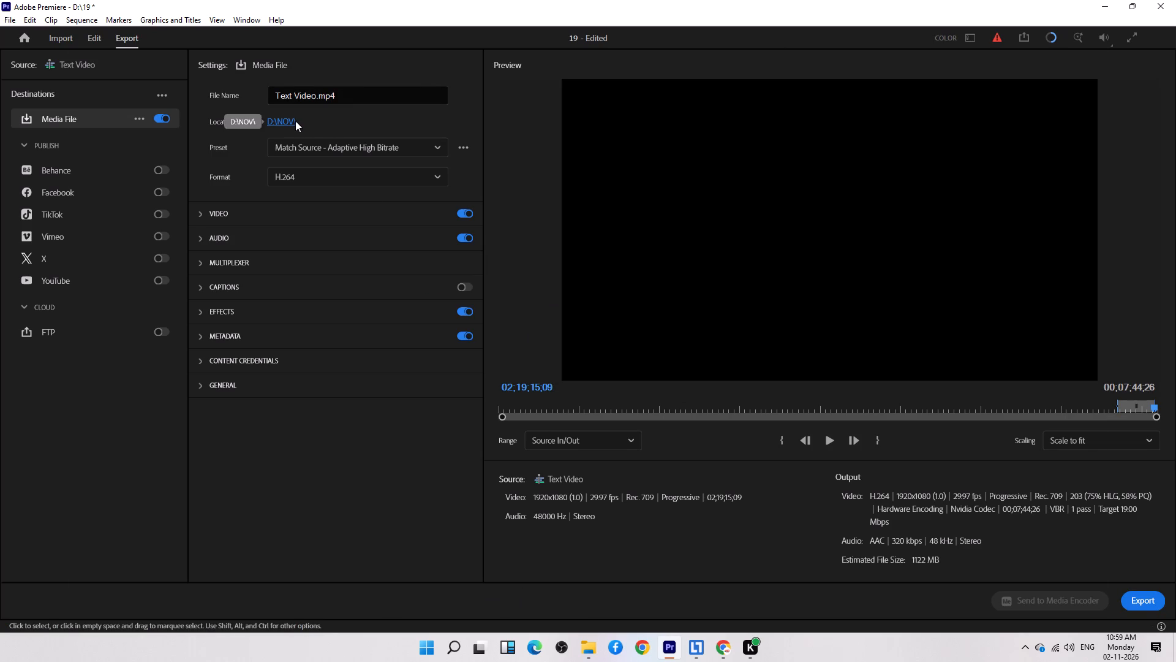
{"action": "left_click", "coordinate": [1175, 0]}
{"action": "triple_click", "coordinate": [330, 93]}
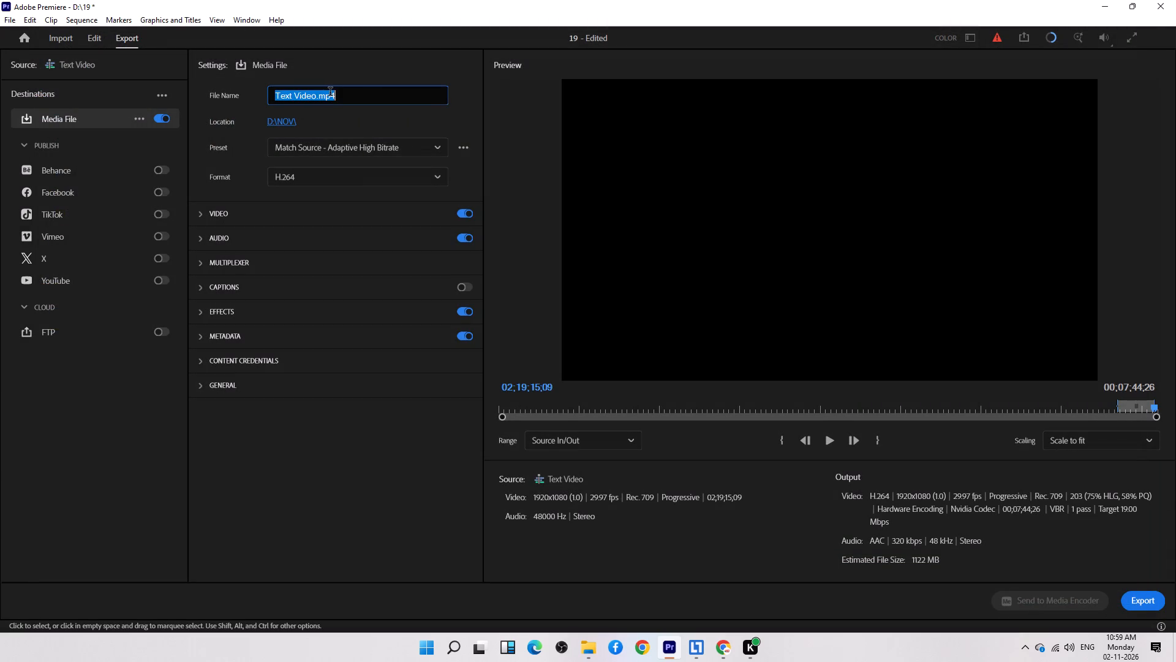
{"action": "key", "text": "5"}
{"action": "key", "text": "Return"}
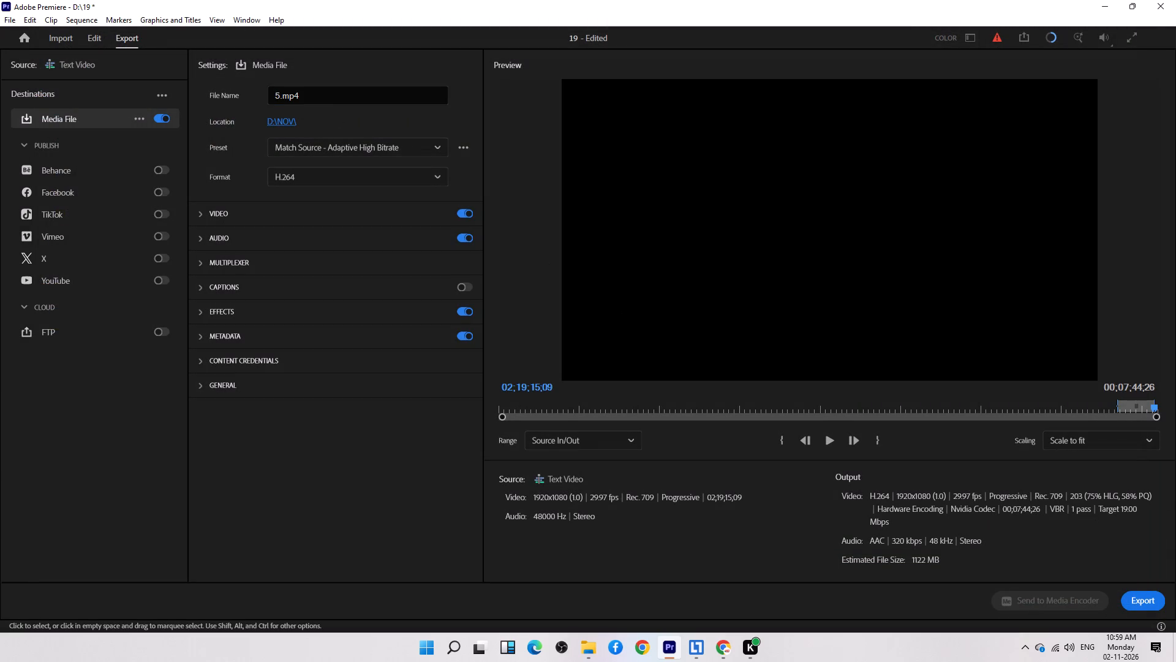
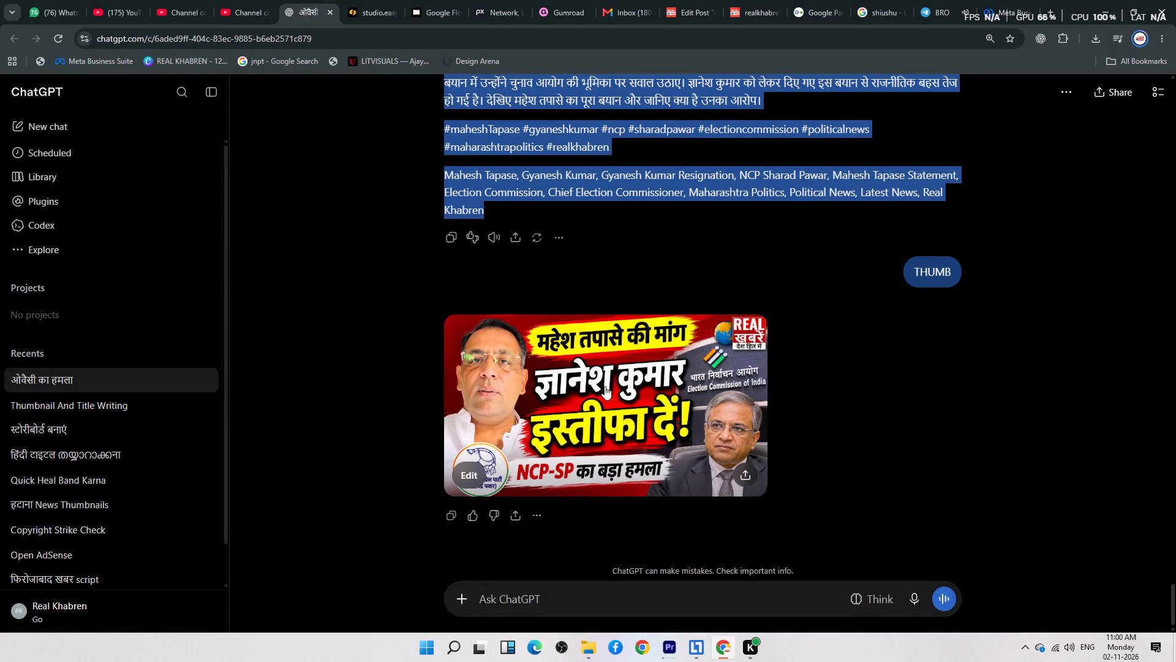
Add the ChatGPT-generated Mahesh Tapase image as the thumbnail of the 4.mp4 upload in YouTube Studio.
{"action": "left_click_drag", "start_coordinate": [601, 371], "coordinate": [329, 375]}
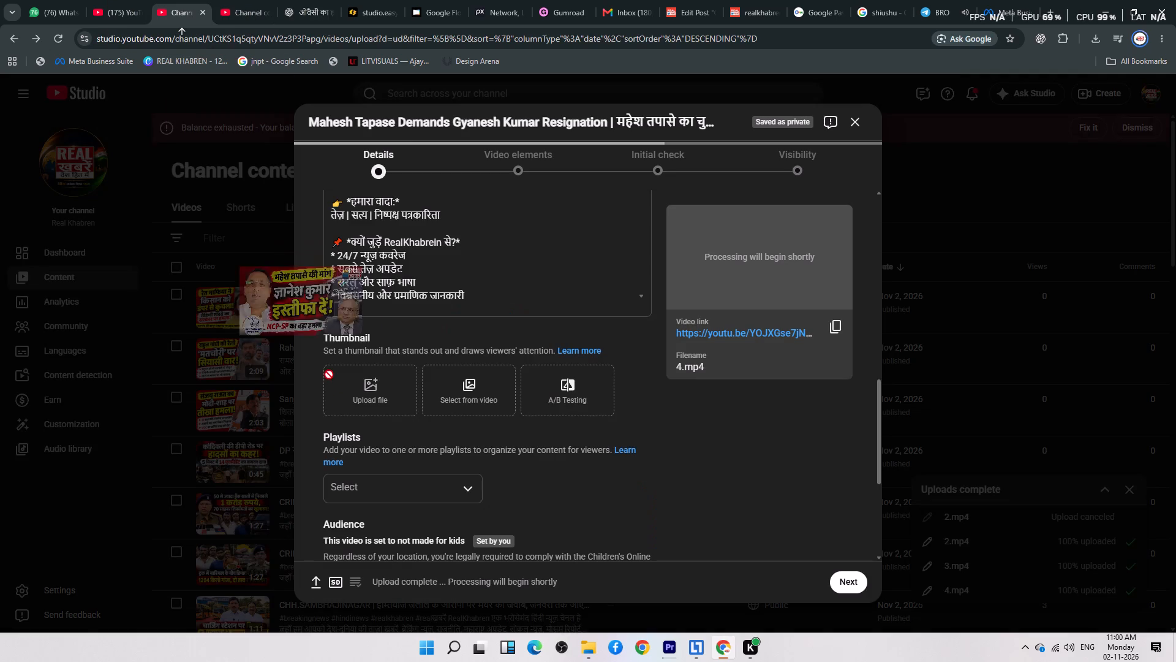
{"action": "left_click_drag", "start_coordinate": [329, 375], "coordinate": [361, 394]}
{"action": "scroll", "coordinate": [617, 424], "scroll_direction": "down", "scroll_amount": 6}
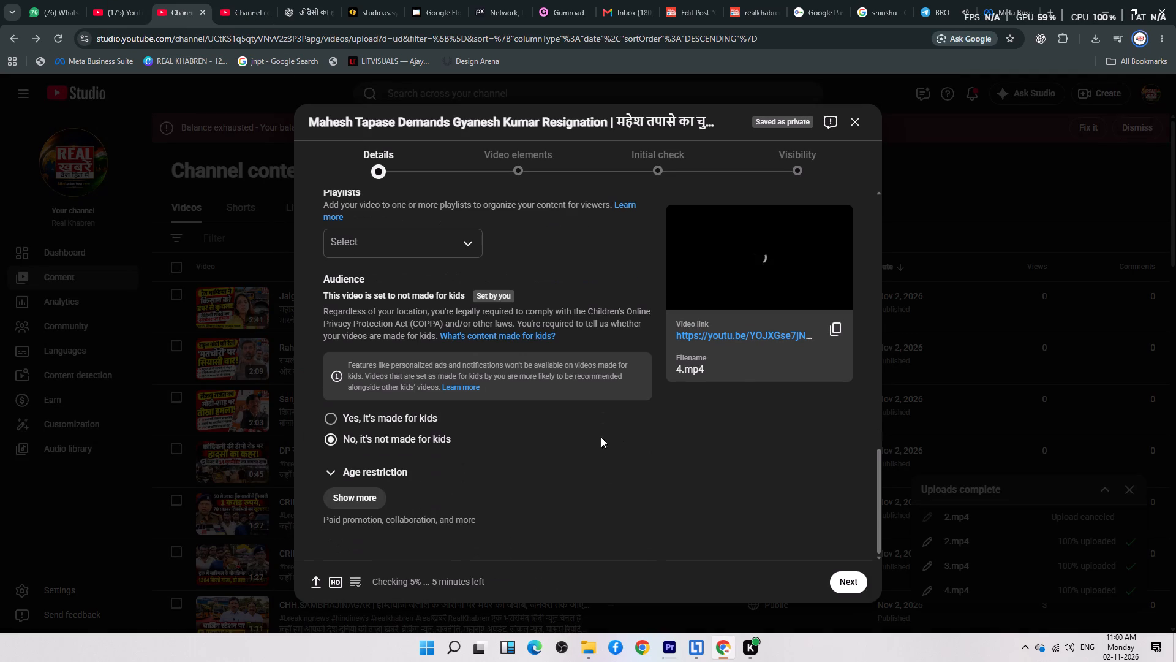
{"action": "triple_click", "coordinate": [840, 584]}
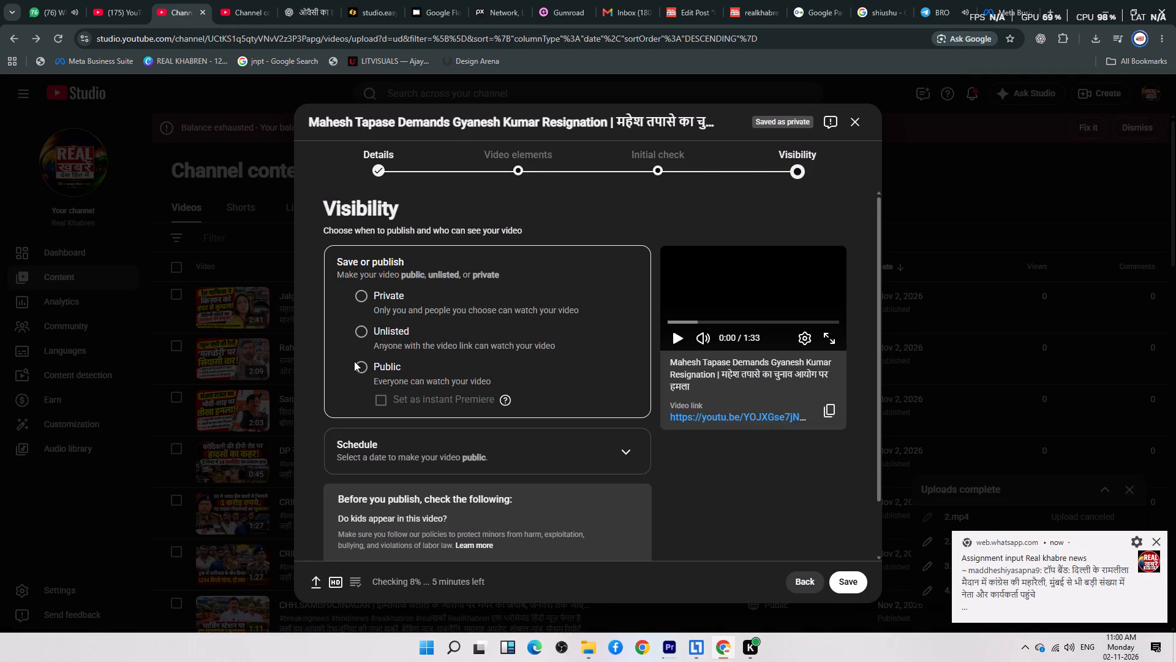
{"action": "left_click", "coordinate": [371, 366]}
{"action": "left_click", "coordinate": [842, 573]}
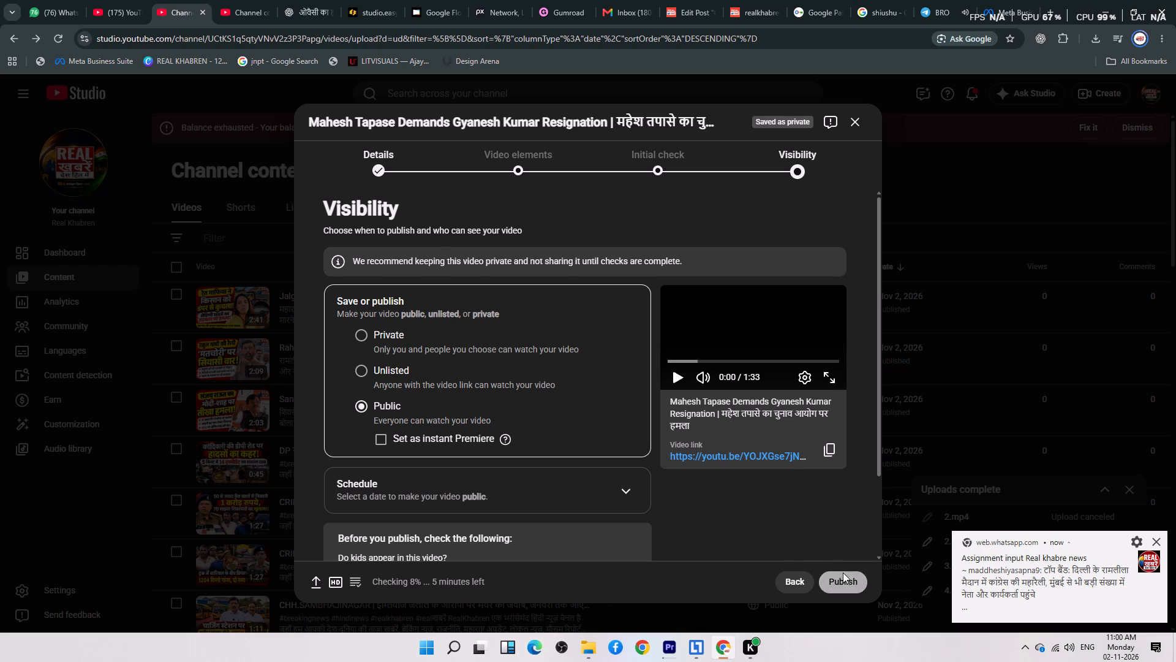
{"action": "left_click", "coordinate": [608, 391]}
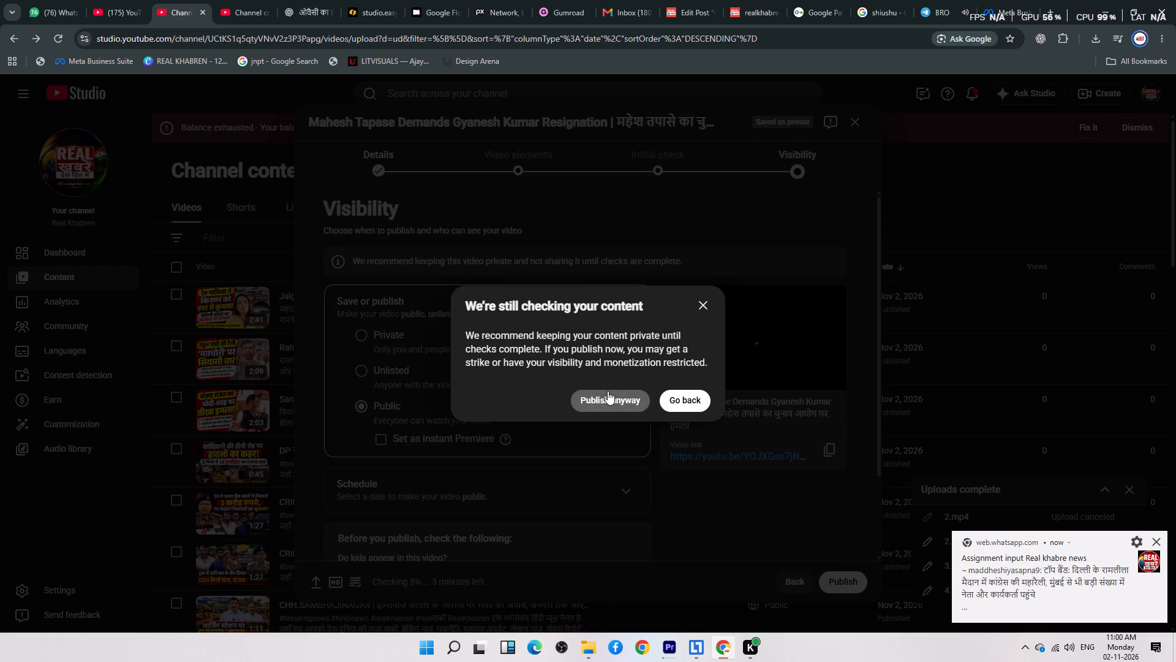
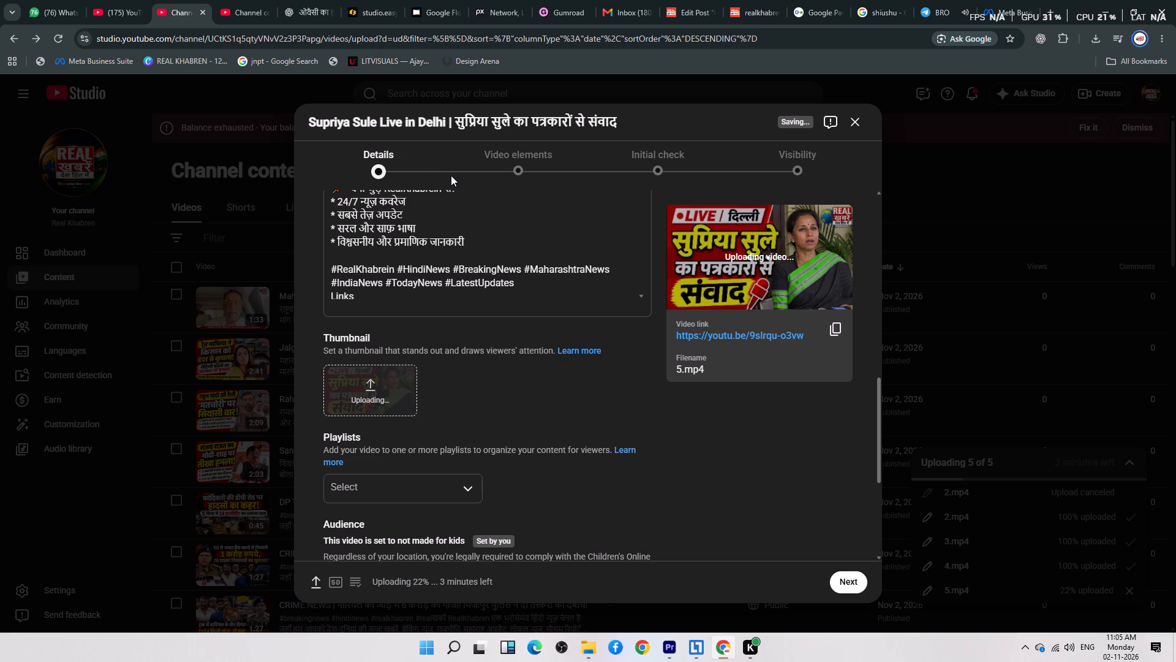
{"action": "left_click", "coordinate": [535, 174]}
{"action": "left_click", "coordinate": [654, 173]}
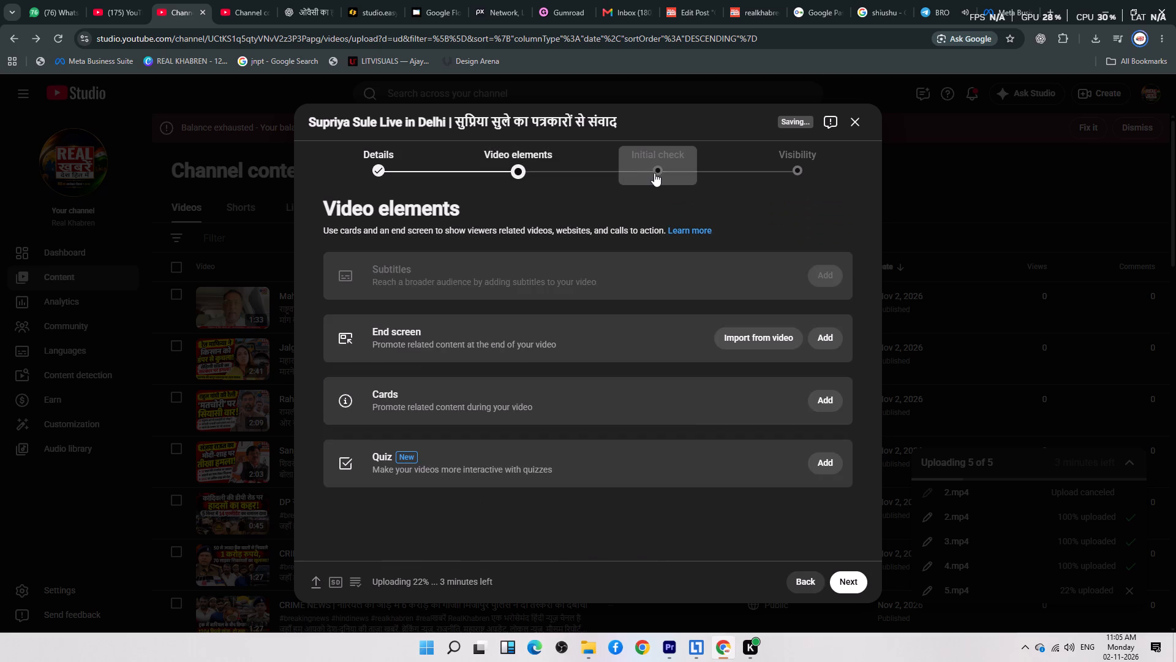
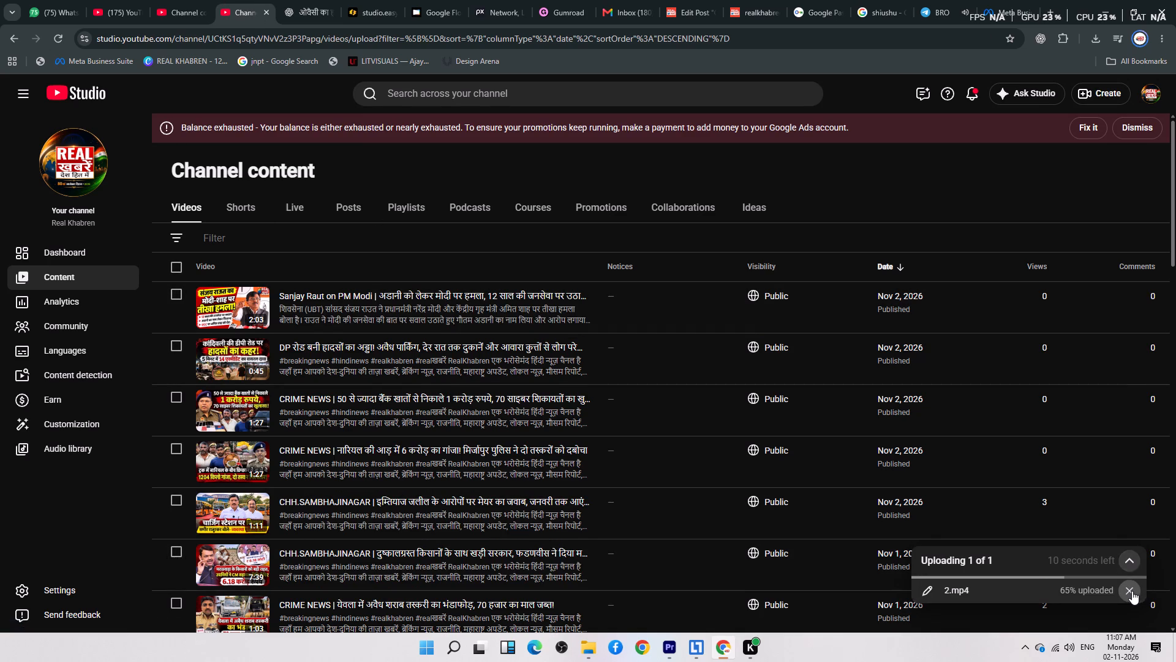
Cancel the duplicate 2.mp4 upload in the second YouTube Studio tab and dismiss its upload progress list.
{"action": "left_click", "coordinate": [1132, 591]}
{"action": "left_click", "coordinate": [641, 393]}
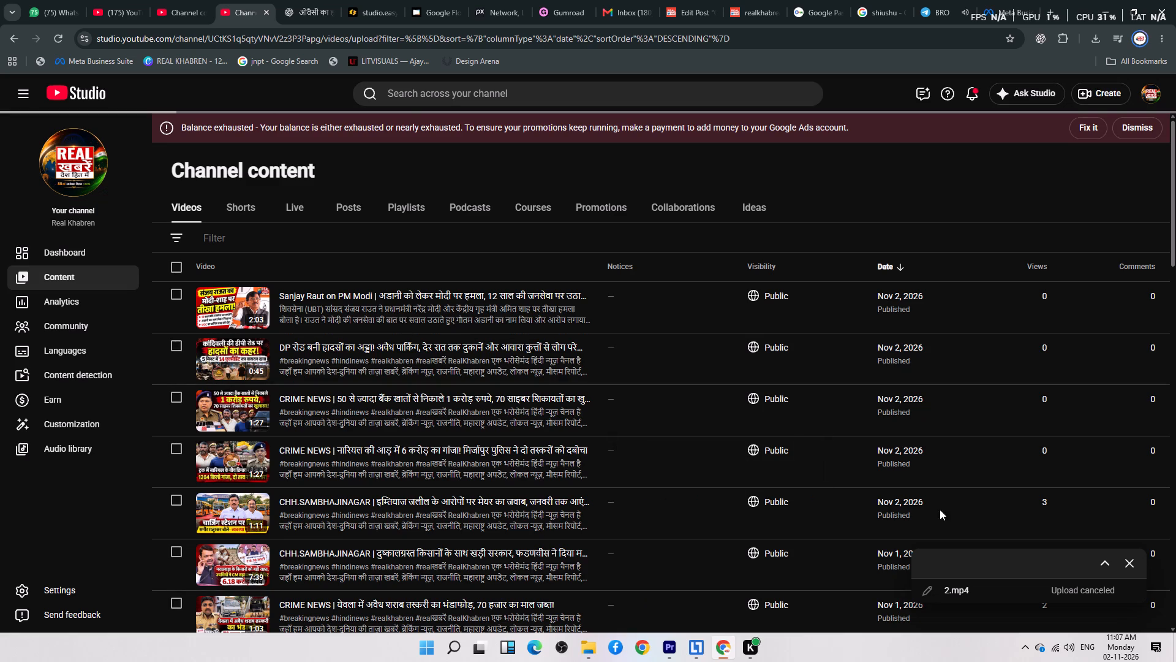
{"action": "left_click", "coordinate": [1125, 568]}
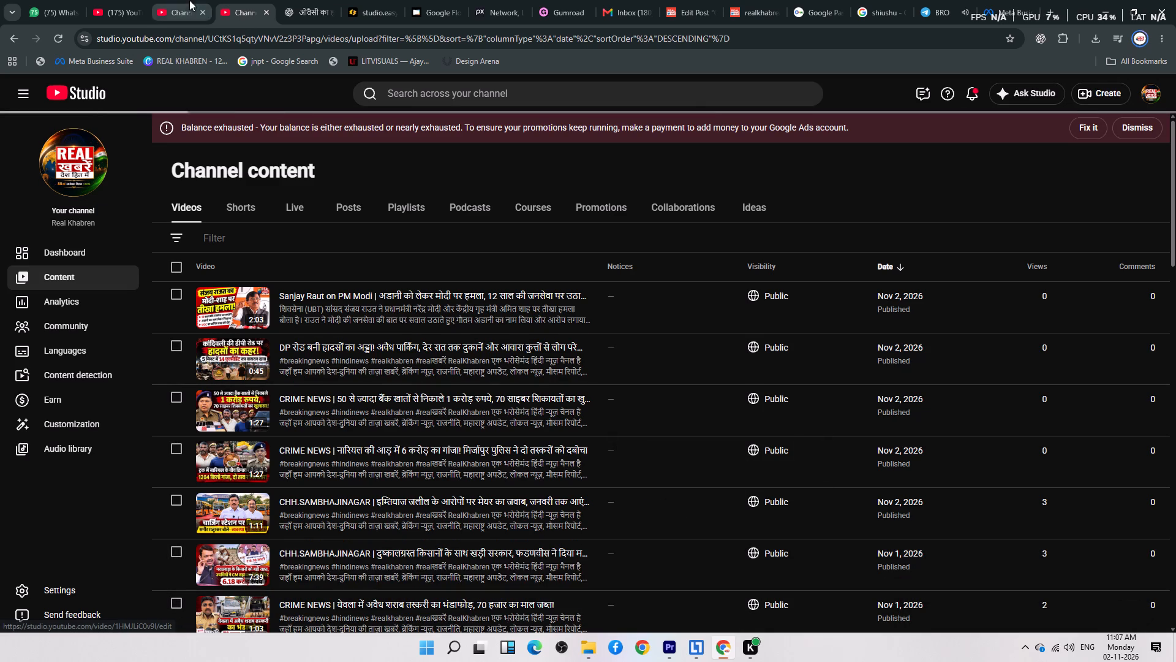
Check the 5.mp4 upload's progress in the other YouTube Studio tab and collapse the upload list.
{"action": "left_click", "coordinate": [168, 0]}
{"action": "left_click", "coordinate": [711, 426]}
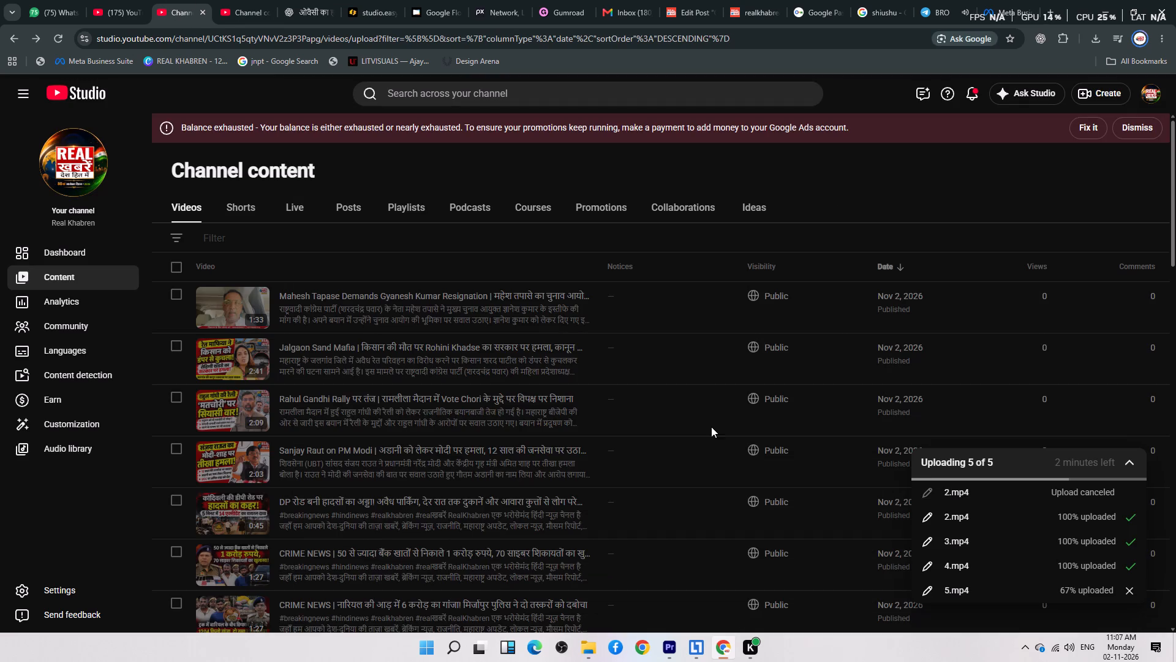
{"action": "left_click", "coordinate": [1133, 468]}
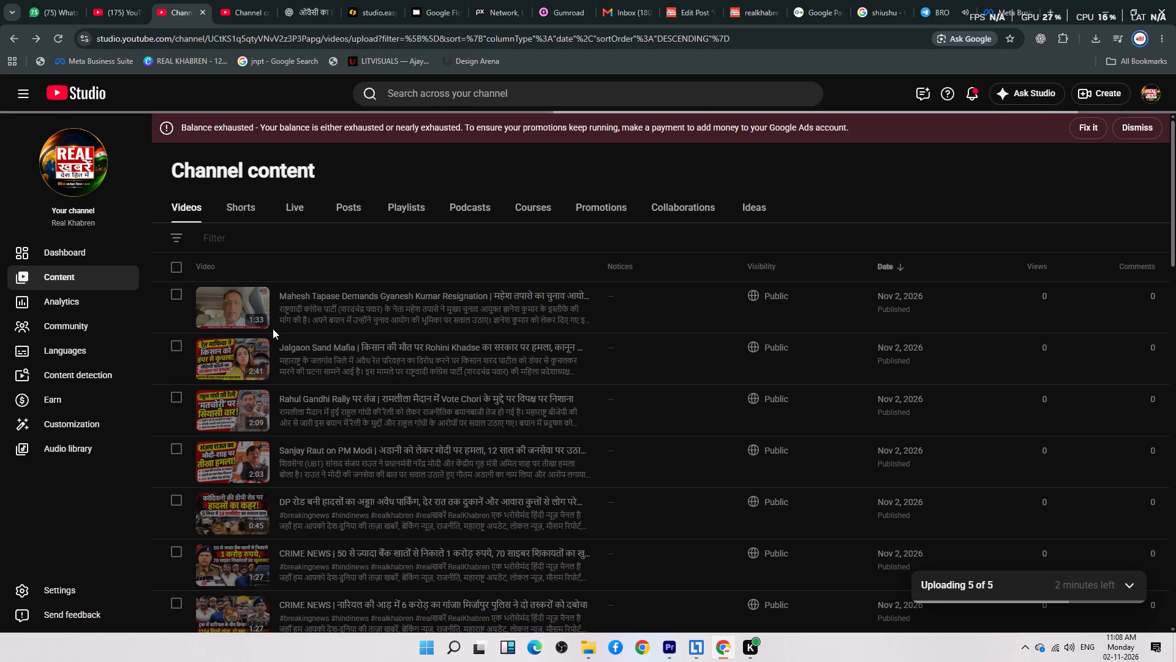
{"action": "left_click", "coordinate": [671, 493]}
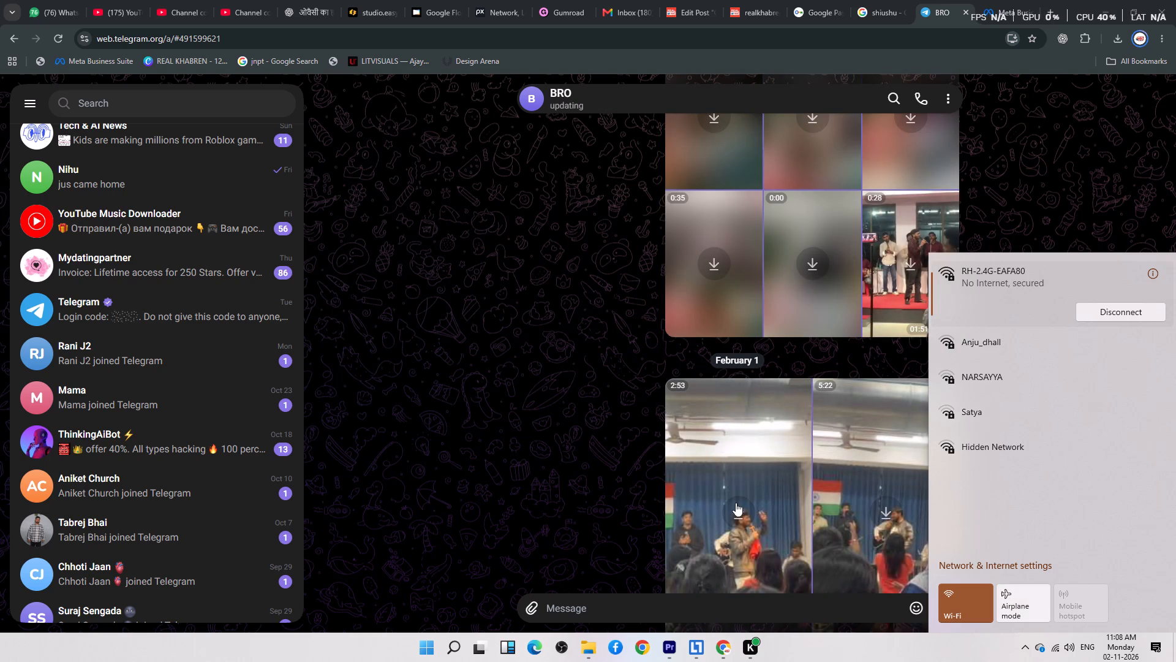
{"action": "left_click", "coordinate": [1011, 613]}
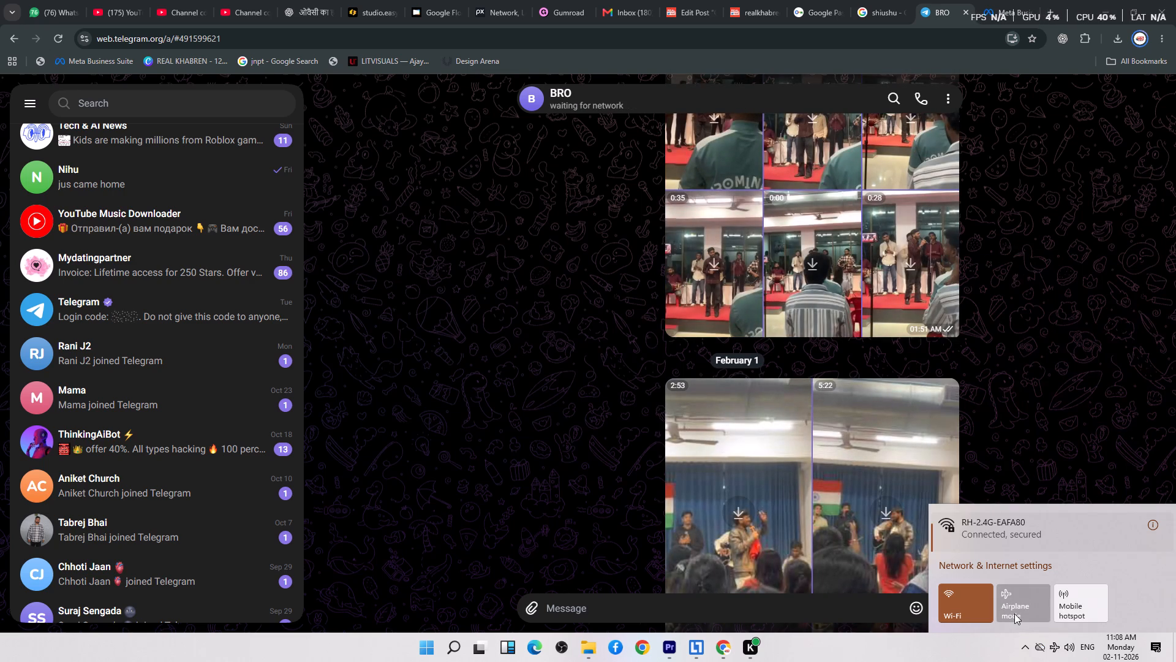
{"action": "left_click", "coordinate": [1014, 614]}
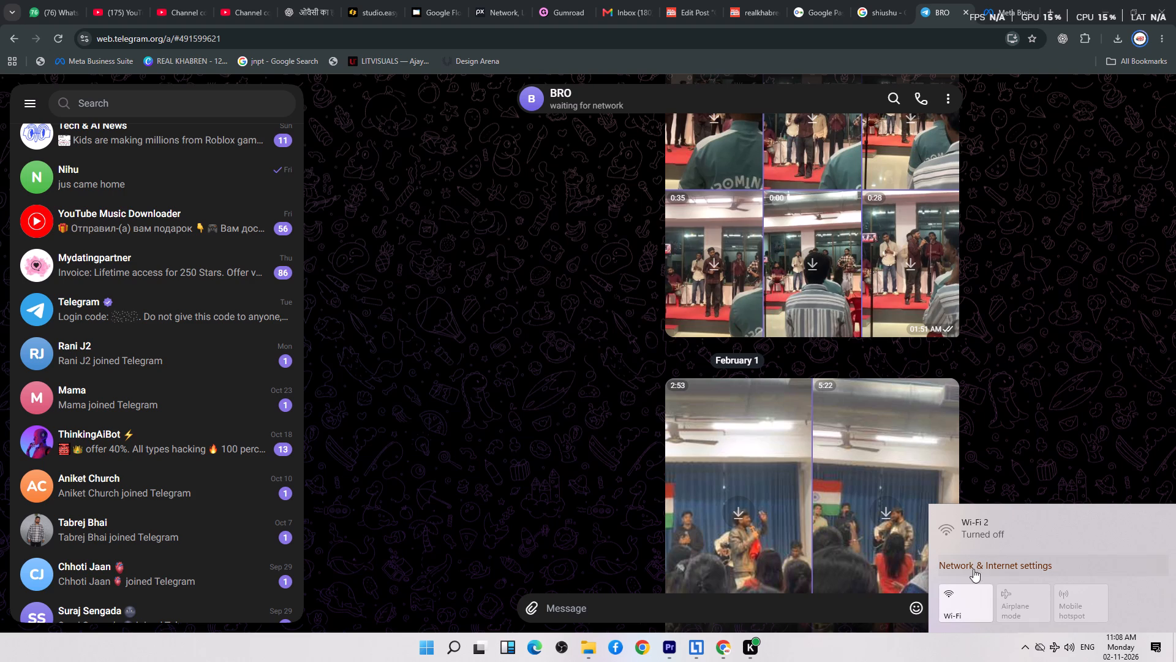
{"action": "left_click", "coordinate": [967, 615]}
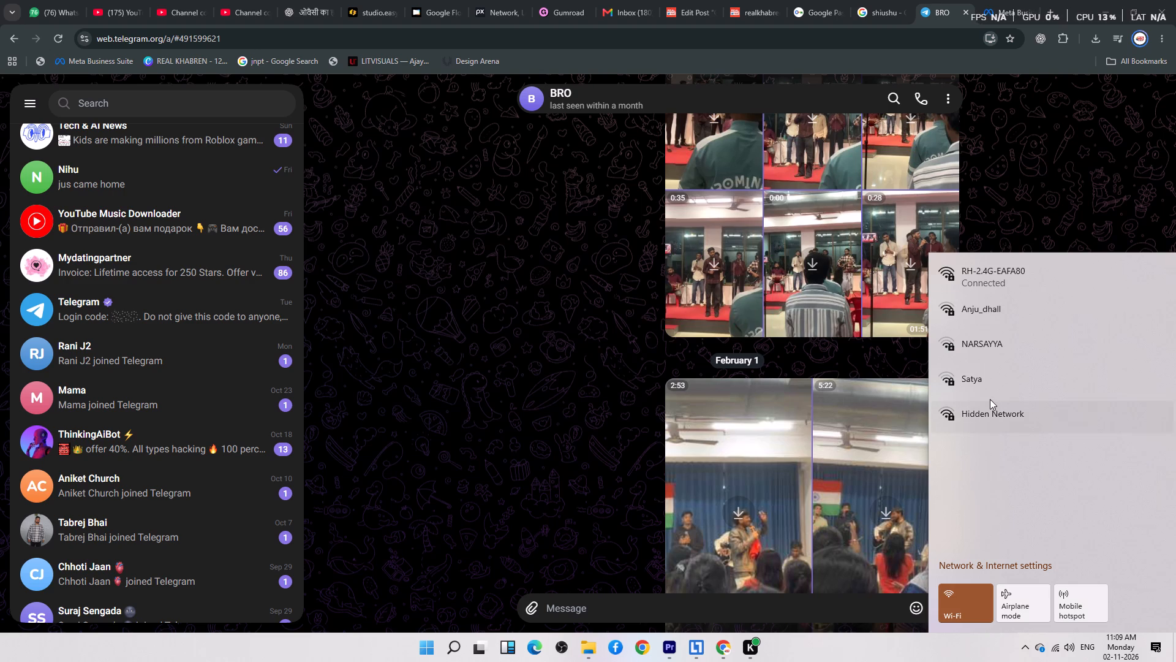
{"action": "left_click", "coordinate": [526, 415]}
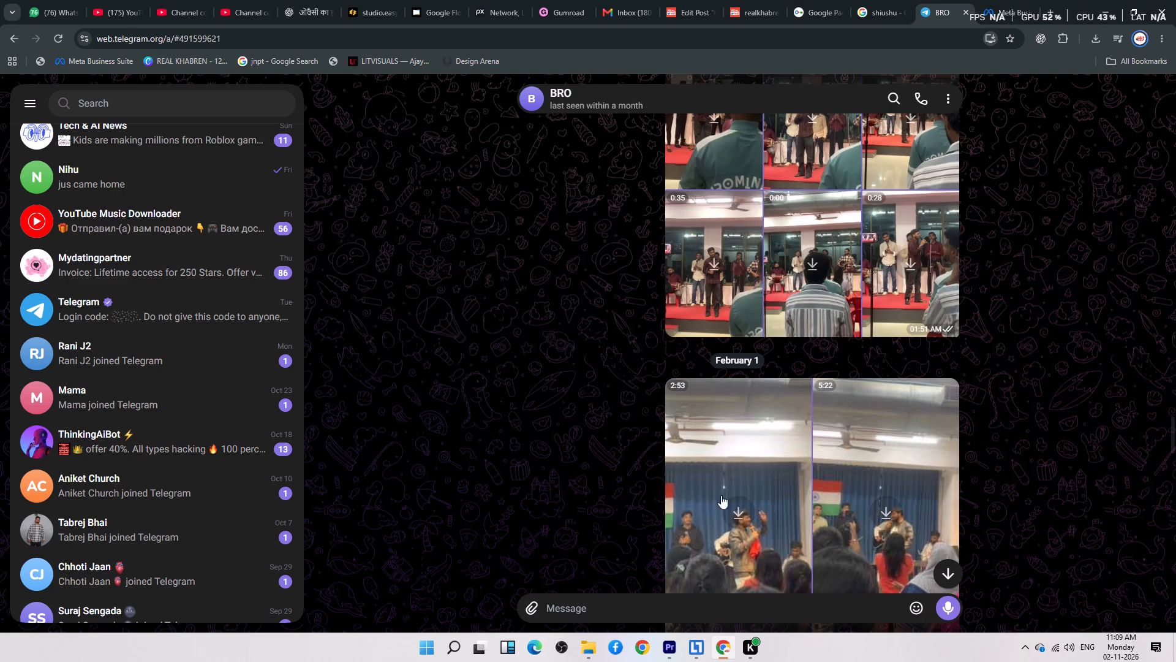
Start loading the 0:28 video from the November 30, 2025 album in the BRO chat.
{"action": "scroll", "coordinate": [738, 500], "scroll_direction": "up", "scroll_amount": 5}
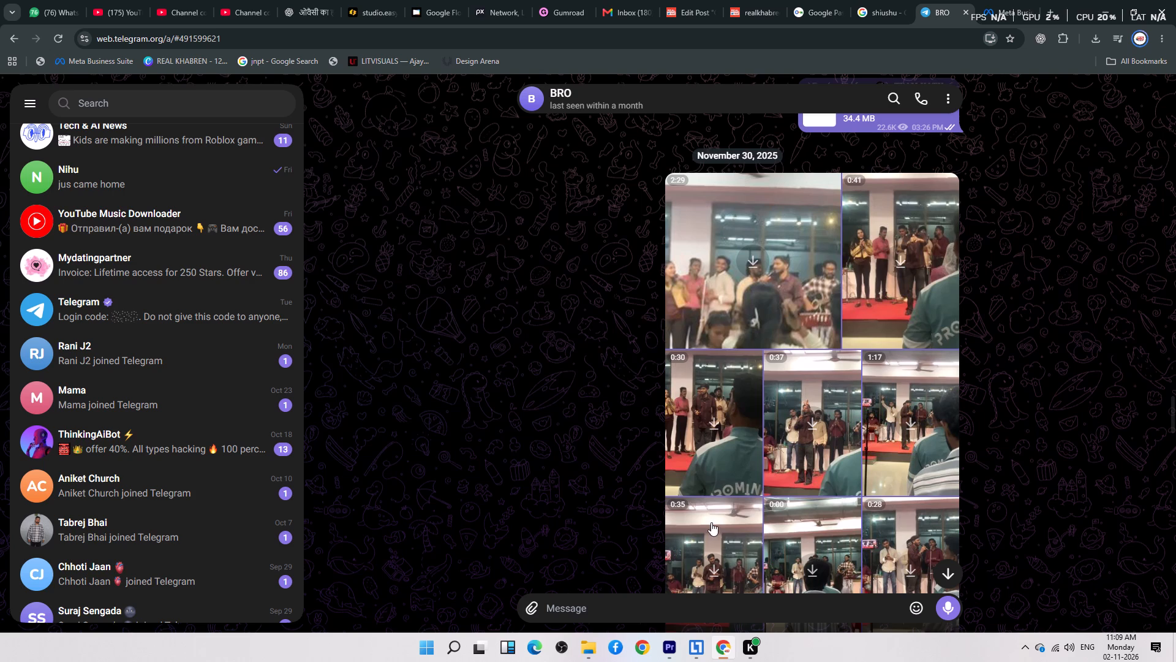
{"action": "left_click", "coordinate": [895, 542]}
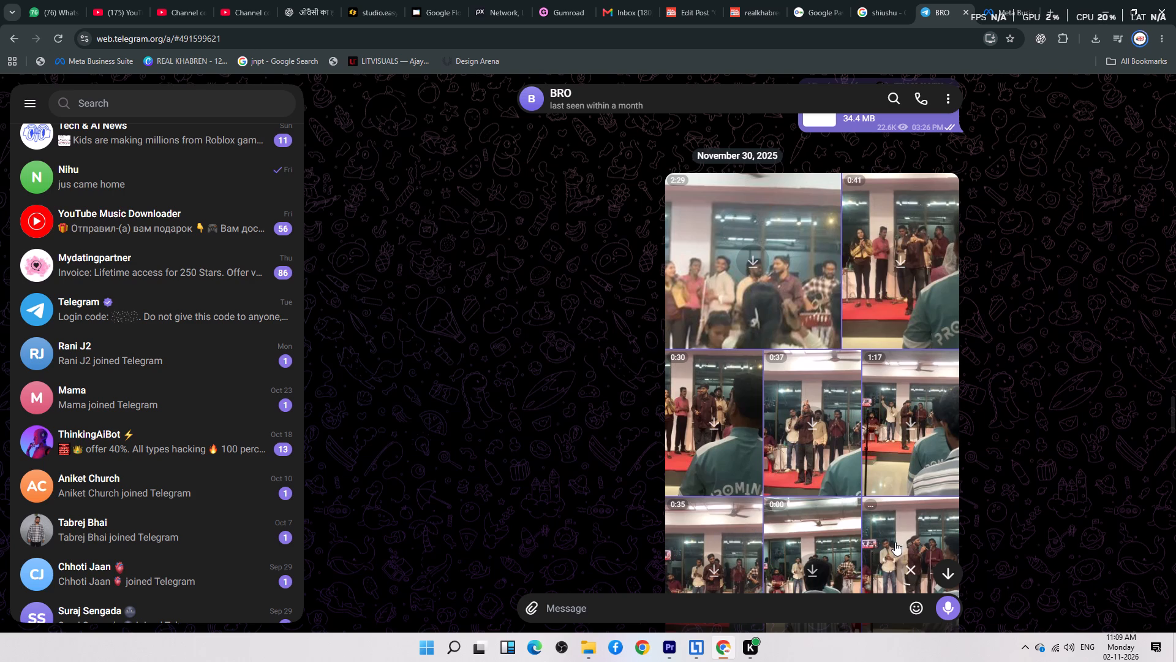
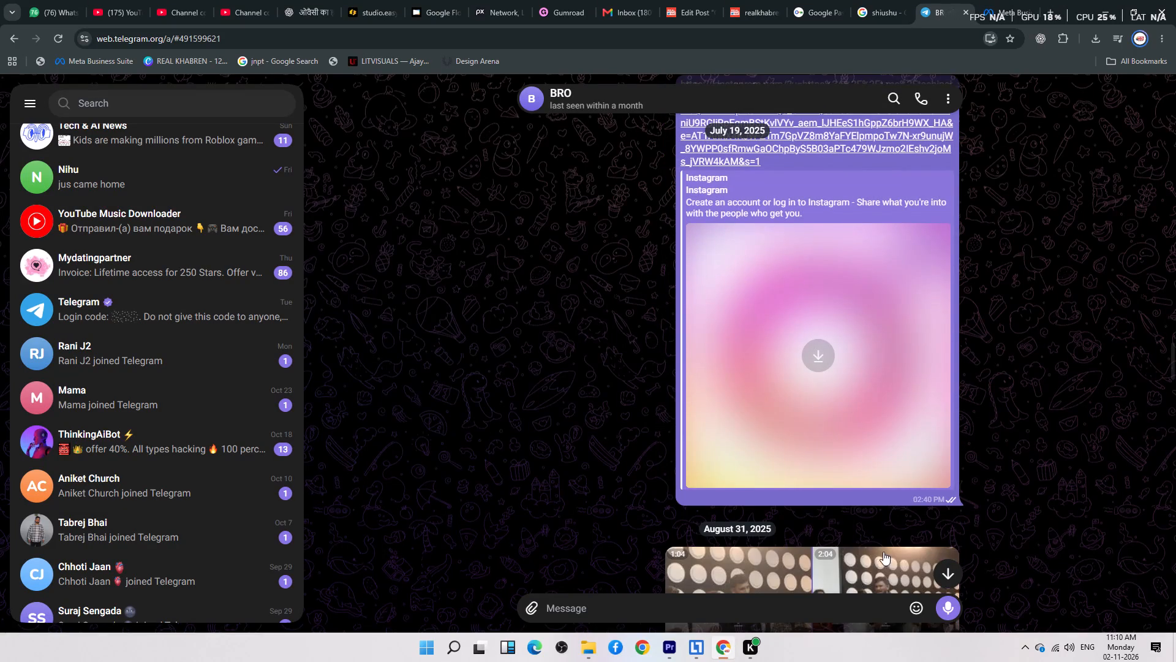
Load the stage performance videos dated August 31, 2025 in the BRO chat and view the 2:04 clip.
{"action": "scroll", "coordinate": [881, 550], "scroll_direction": "down", "scroll_amount": 4}
{"action": "left_click", "coordinate": [764, 426]}
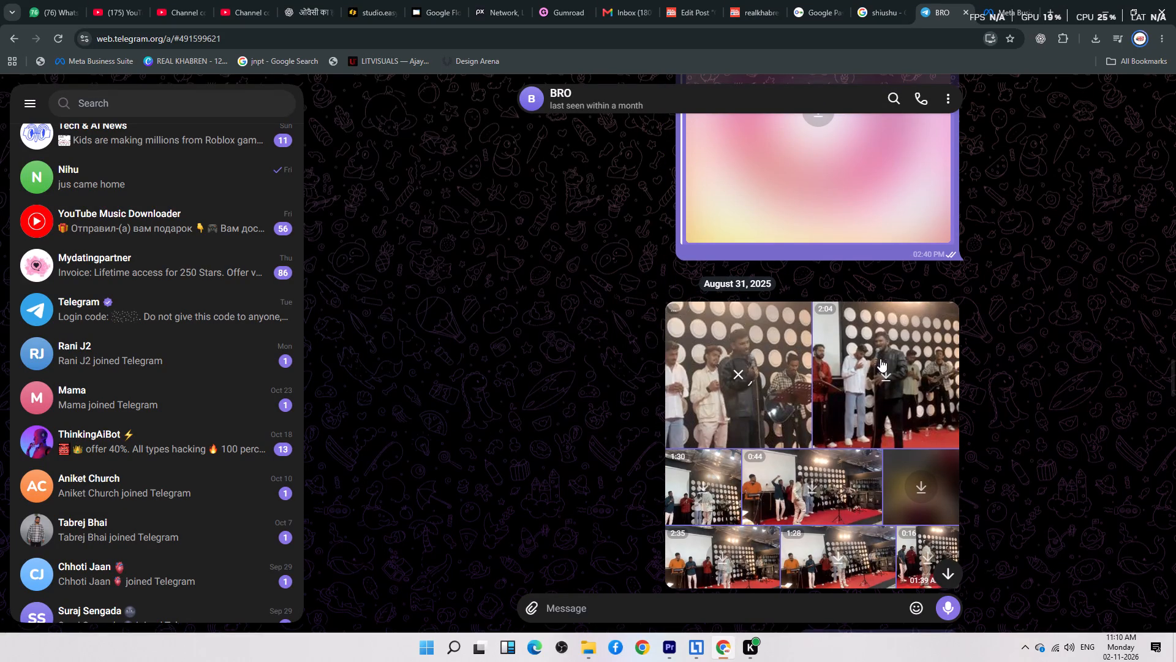
{"action": "left_click", "coordinate": [880, 359]}
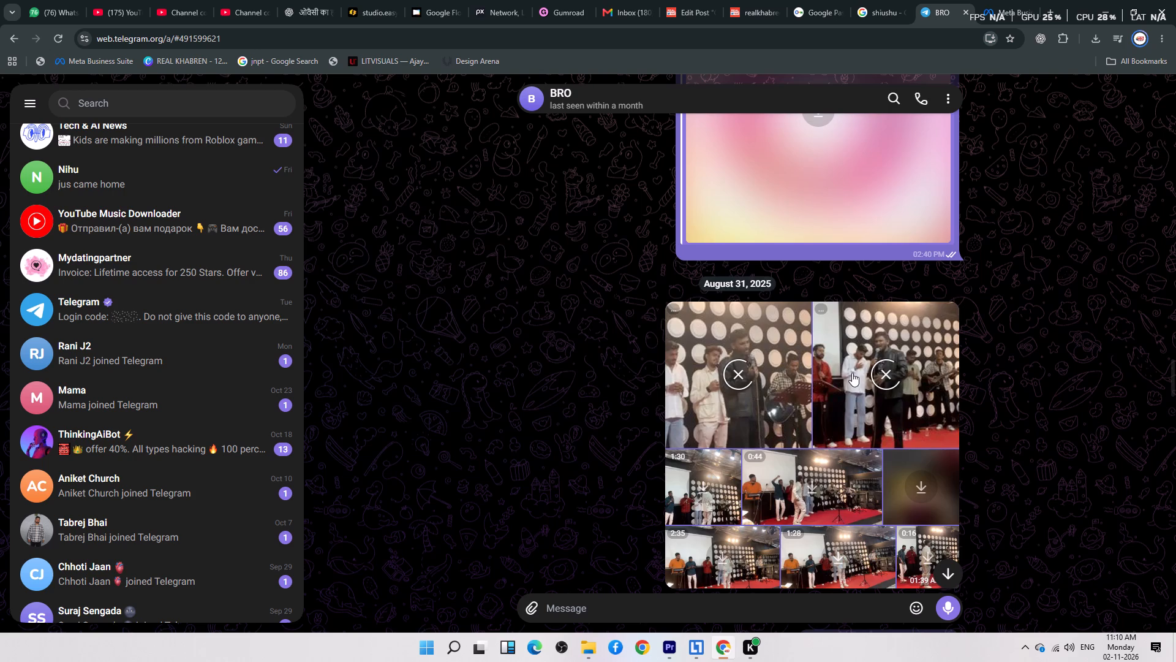
{"action": "scroll", "coordinate": [859, 376], "scroll_direction": "up", "scroll_amount": 9}
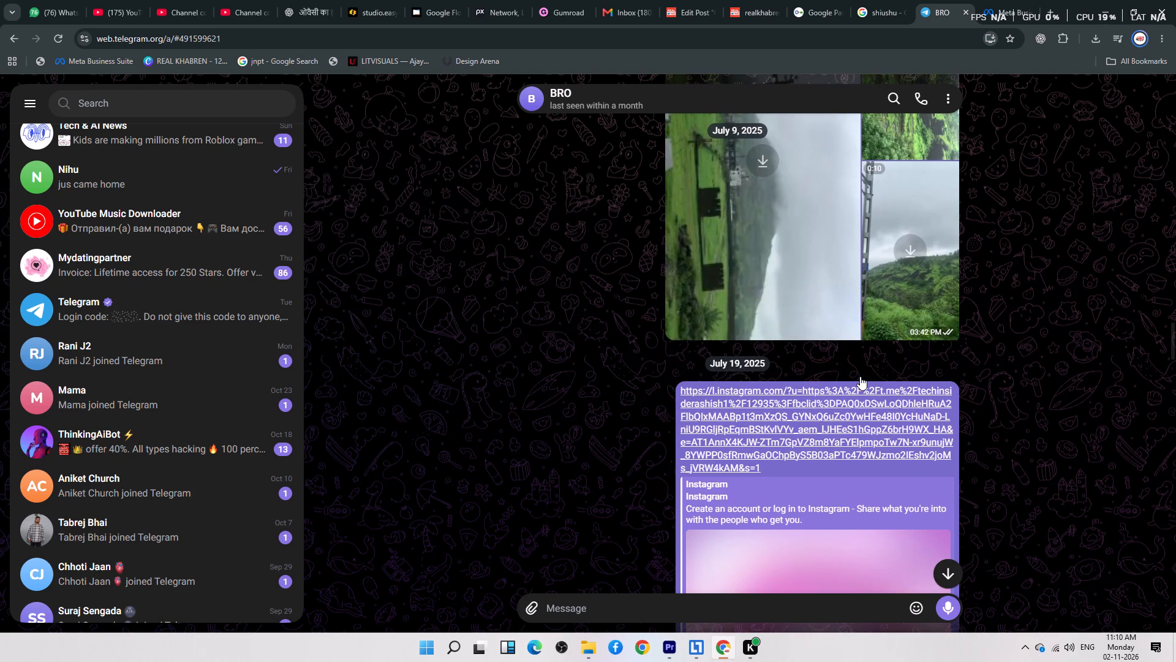
{"action": "scroll", "coordinate": [861, 376], "scroll_direction": "down", "scroll_amount": 5}
{"action": "scroll", "coordinate": [875, 544], "scroll_direction": "down", "scroll_amount": 1}
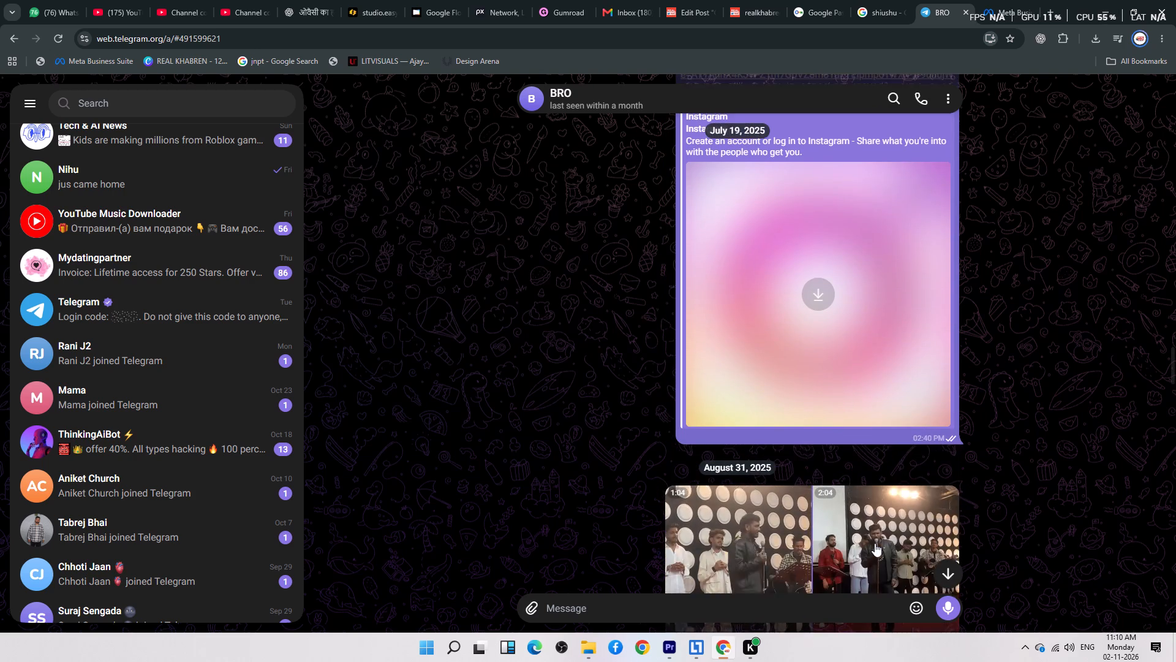
{"action": "left_click", "coordinate": [874, 542]}
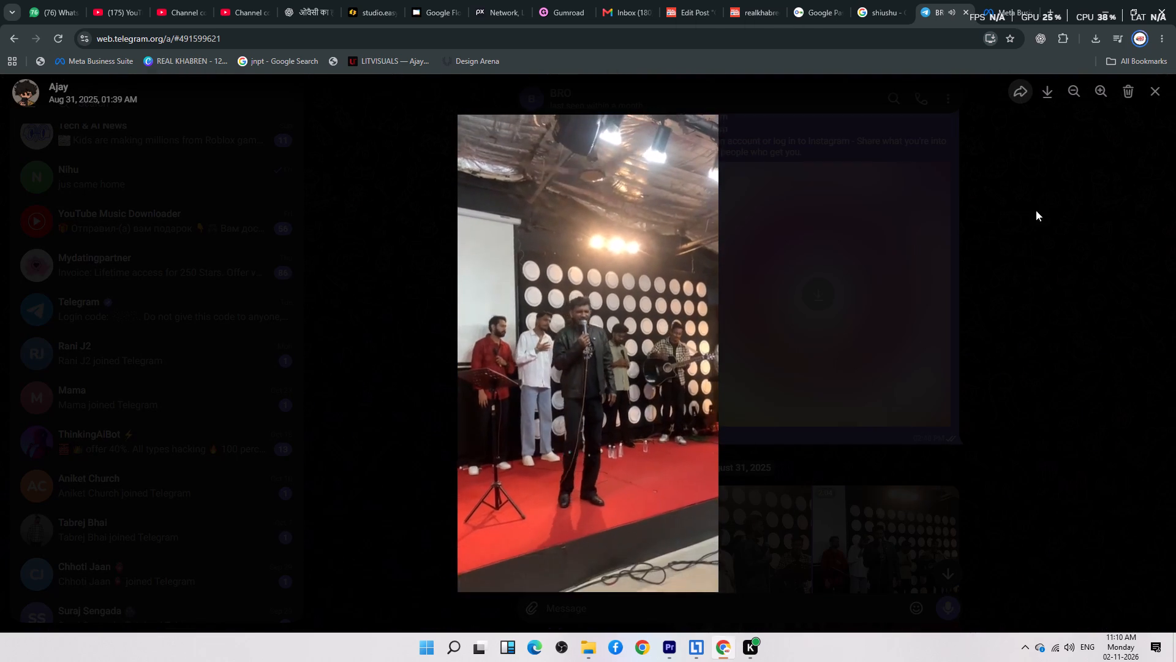
{"action": "left_click", "coordinate": [1160, 85]}
{"action": "scroll", "coordinate": [828, 506], "scroll_direction": "down", "scroll_amount": 4}
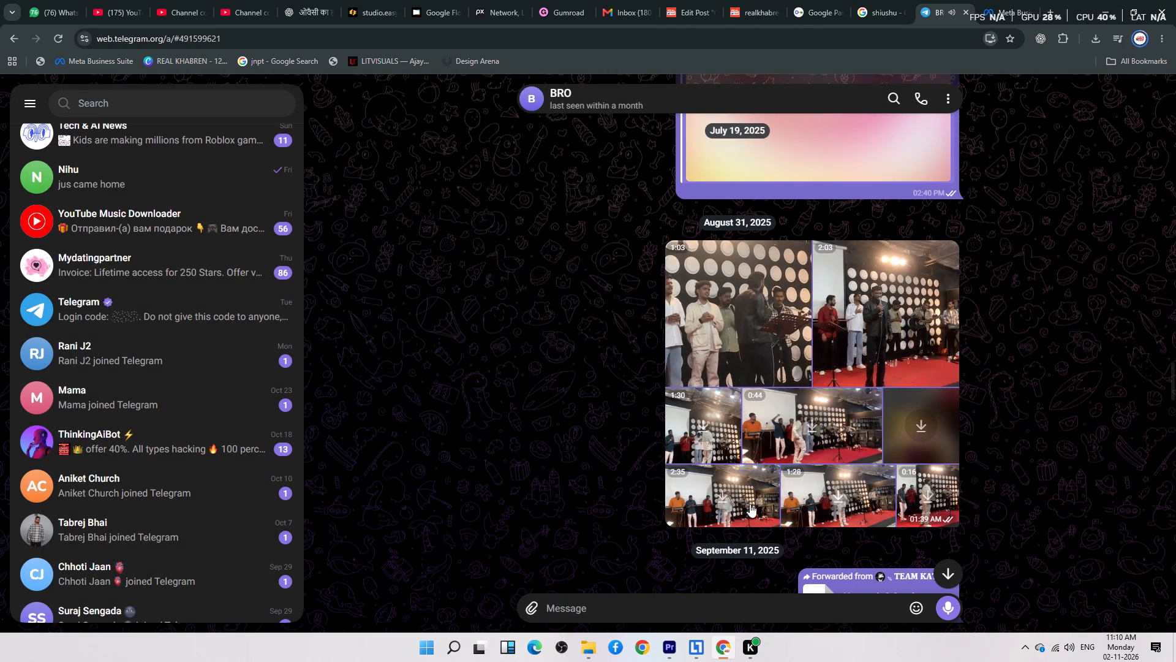
{"action": "left_click", "coordinate": [933, 422]}
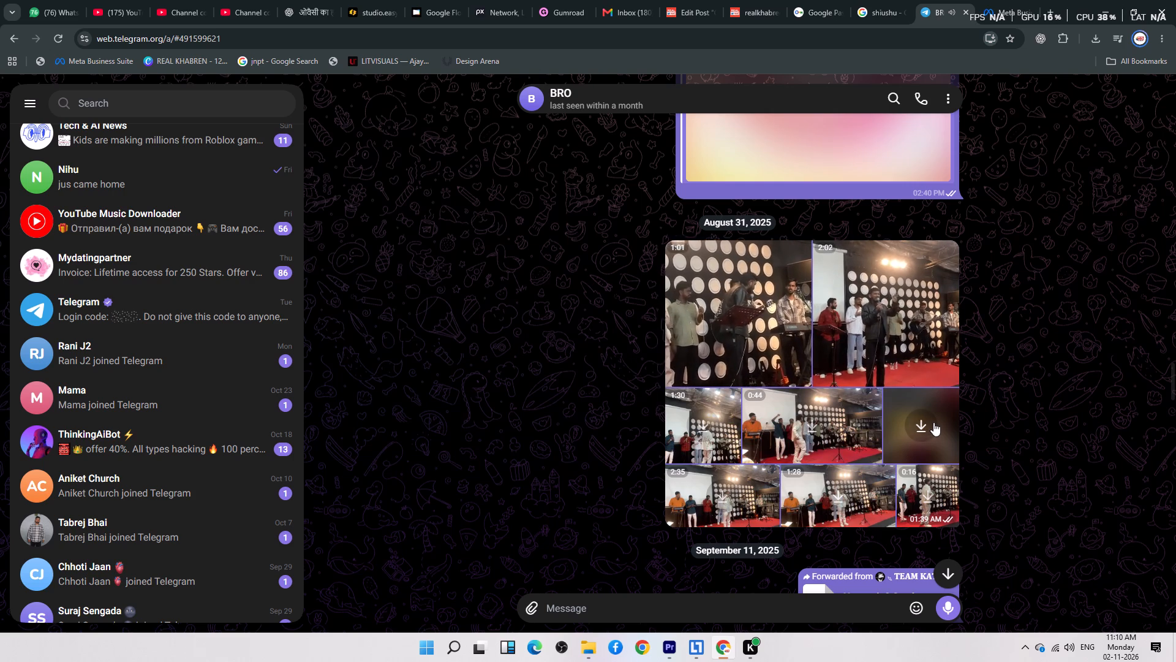
Look back through the older BRO chat messages to the videos dated December 2, 2024.
{"action": "scroll", "coordinate": [877, 487], "scroll_direction": "up", "scroll_amount": 10}
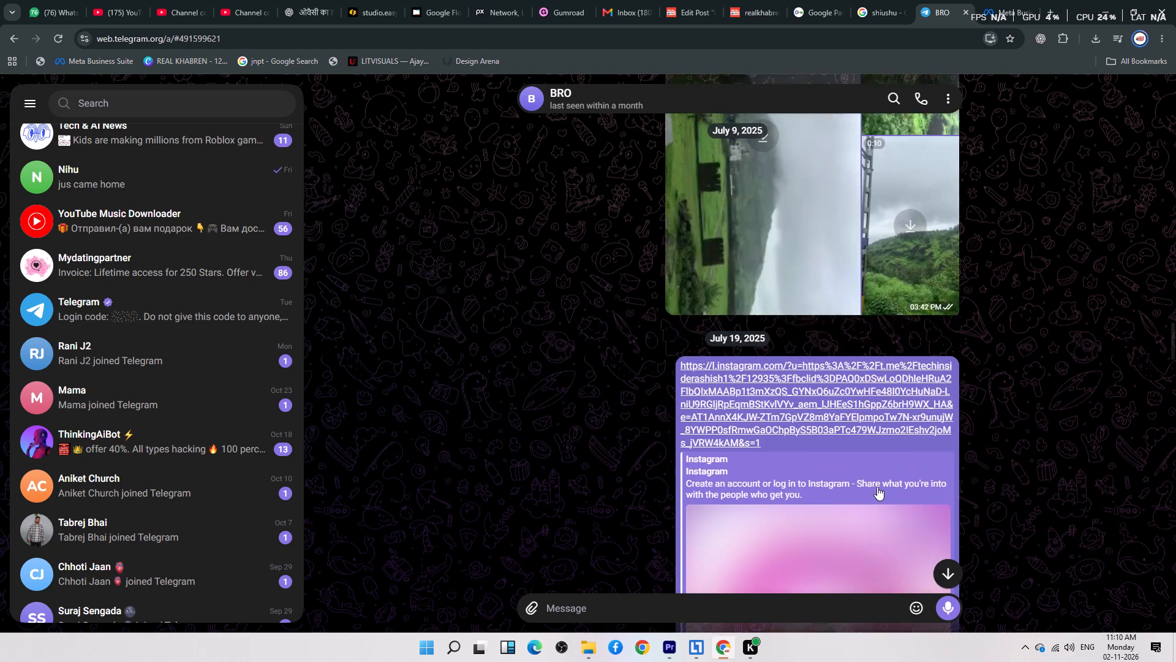
{"action": "scroll", "coordinate": [877, 487], "scroll_direction": "up", "scroll_amount": 4}
{"action": "scroll", "coordinate": [877, 487], "scroll_direction": "up", "scroll_amount": 20}
{"action": "scroll", "coordinate": [877, 487], "scroll_direction": "up", "scroll_amount": 5}
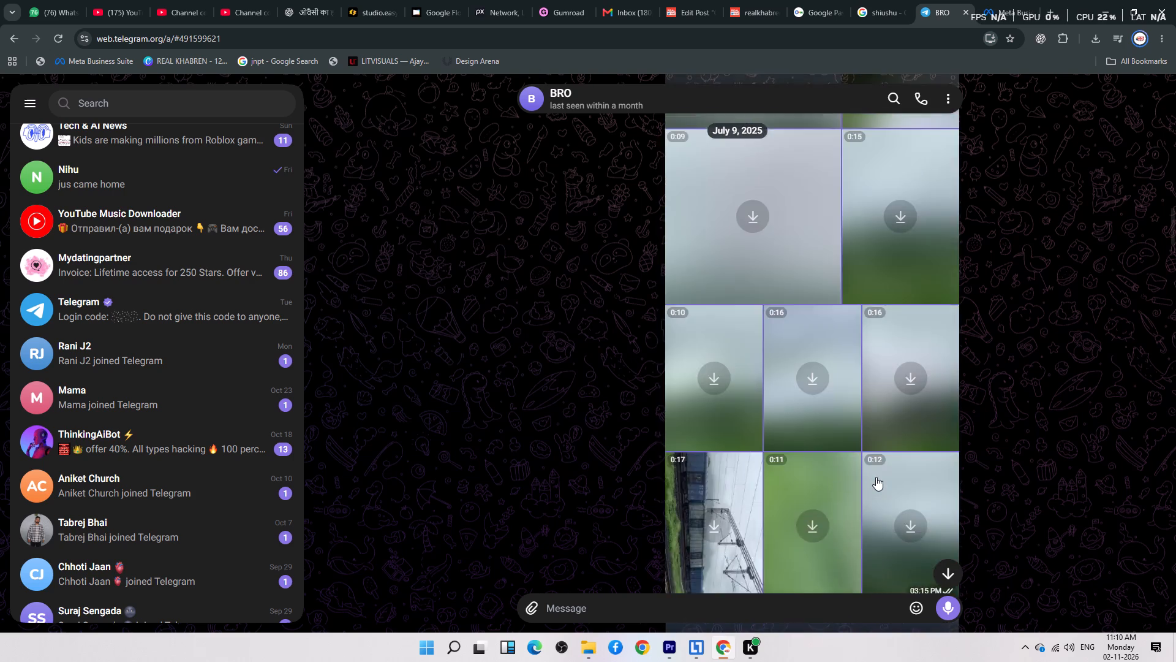
{"action": "scroll", "coordinate": [876, 477], "scroll_direction": "up", "scroll_amount": 20}
{"action": "scroll", "coordinate": [876, 477], "scroll_direction": "up", "scroll_amount": 13}
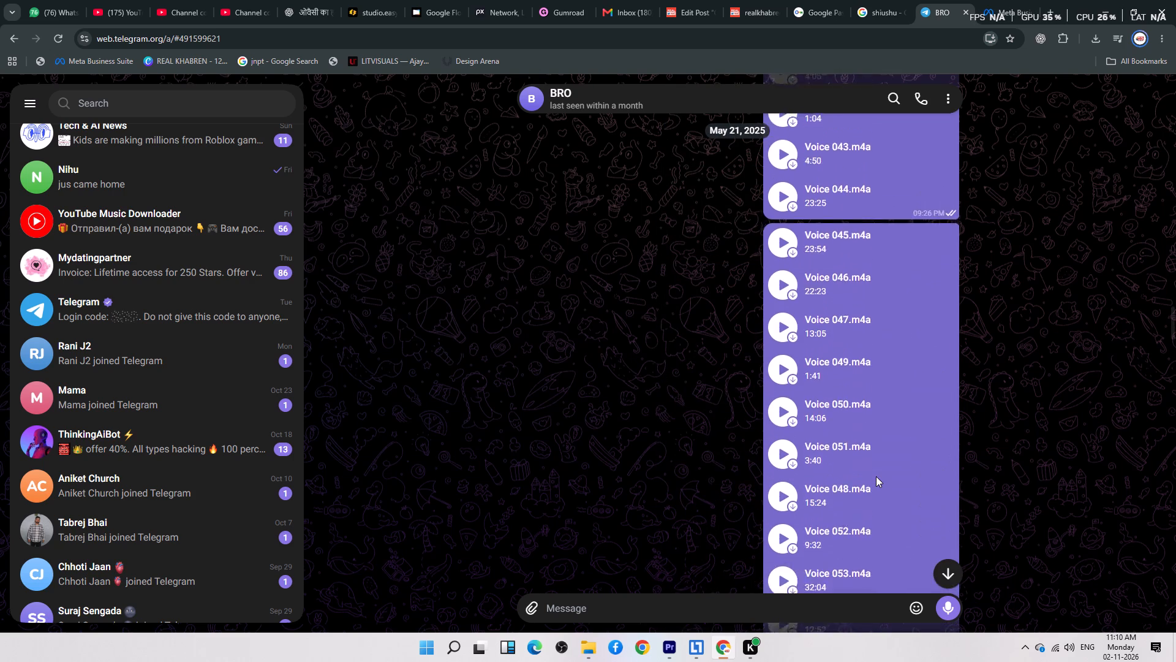
{"action": "scroll", "coordinate": [876, 476], "scroll_direction": "up", "scroll_amount": 20}
{"action": "scroll", "coordinate": [876, 476], "scroll_direction": "up", "scroll_amount": 12}
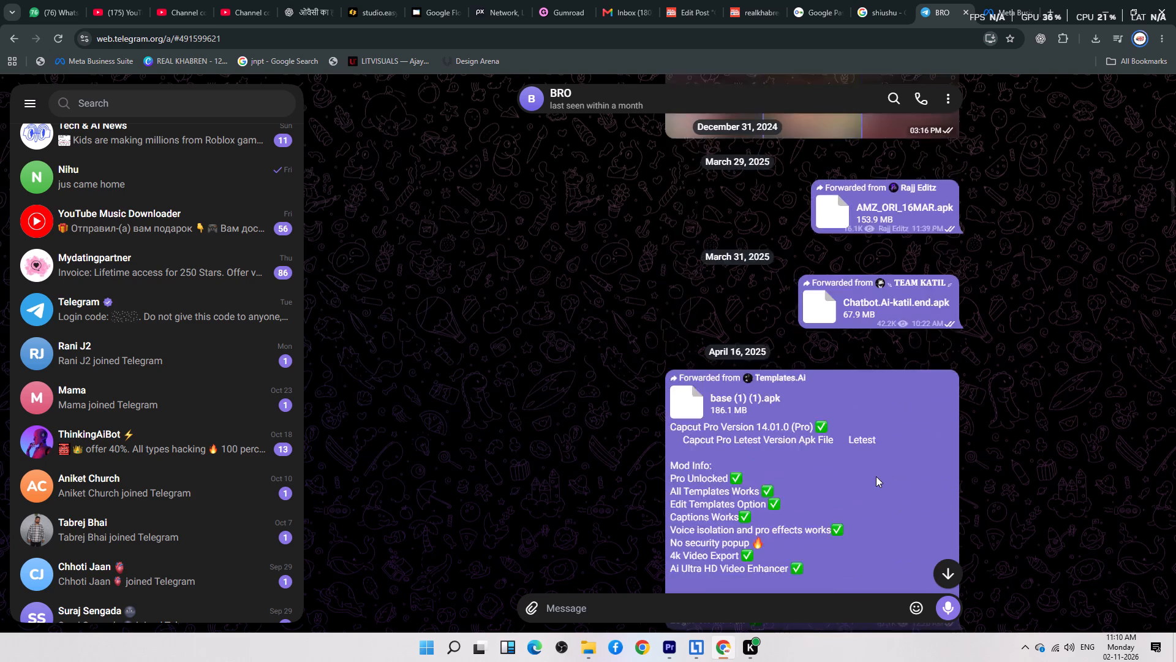
{"action": "scroll", "coordinate": [876, 476], "scroll_direction": "up", "scroll_amount": 4}
{"action": "scroll", "coordinate": [812, 454], "scroll_direction": "up", "scroll_amount": 12}
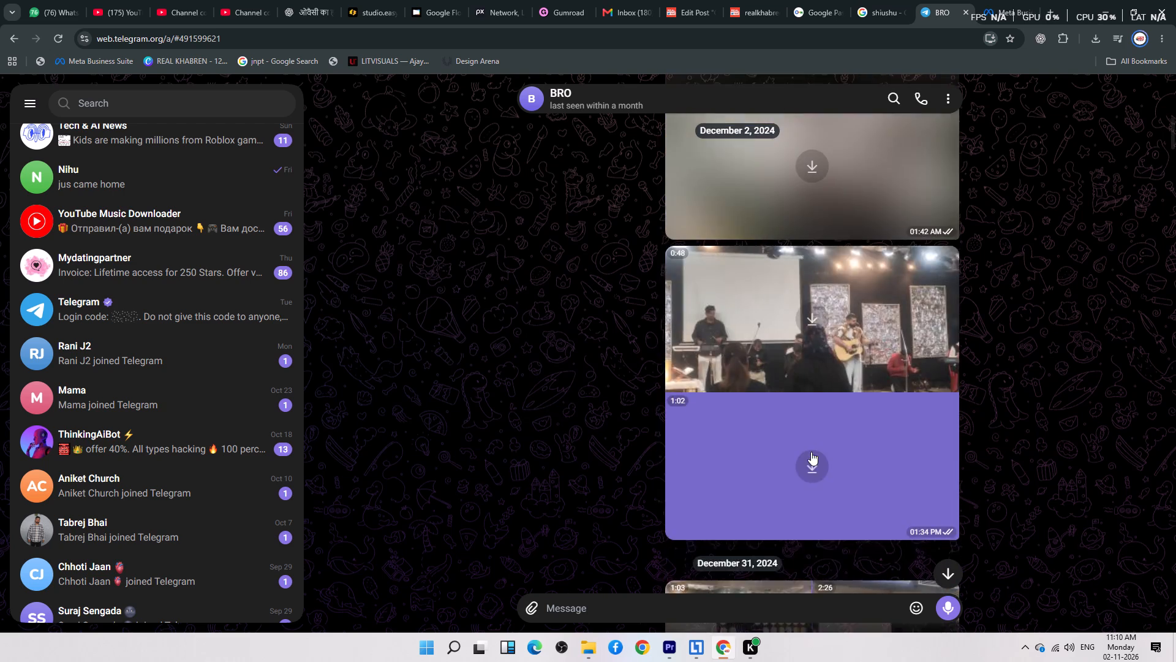
{"action": "scroll", "coordinate": [811, 455], "scroll_direction": "down", "scroll_amount": 5}
{"action": "scroll", "coordinate": [794, 459], "scroll_direction": "up", "scroll_amount": 5}
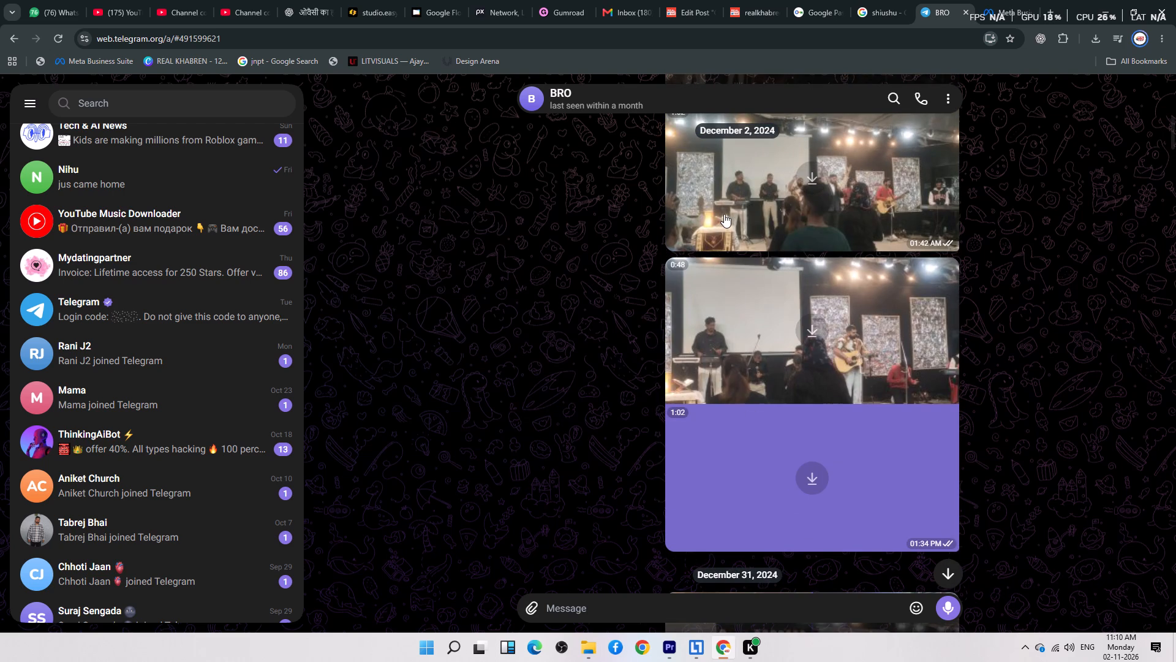
Load the church stage videos dated December 2, 2024 and view the 0:48 clip.
{"action": "left_click", "coordinate": [725, 216]}
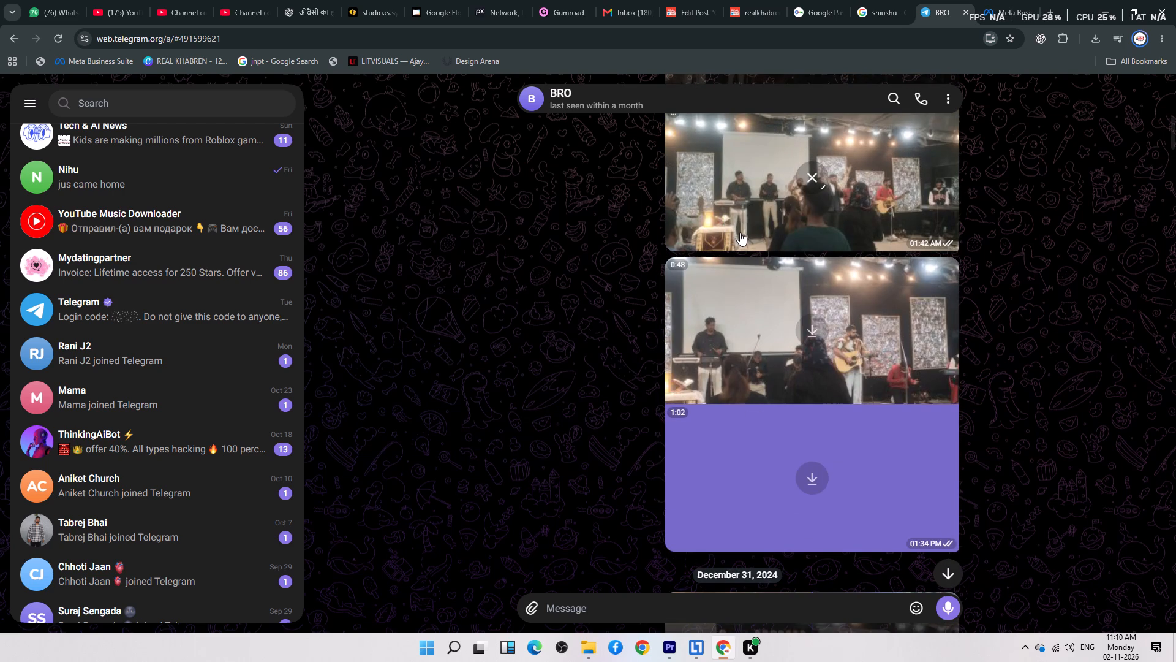
{"action": "left_click", "coordinate": [756, 332]}
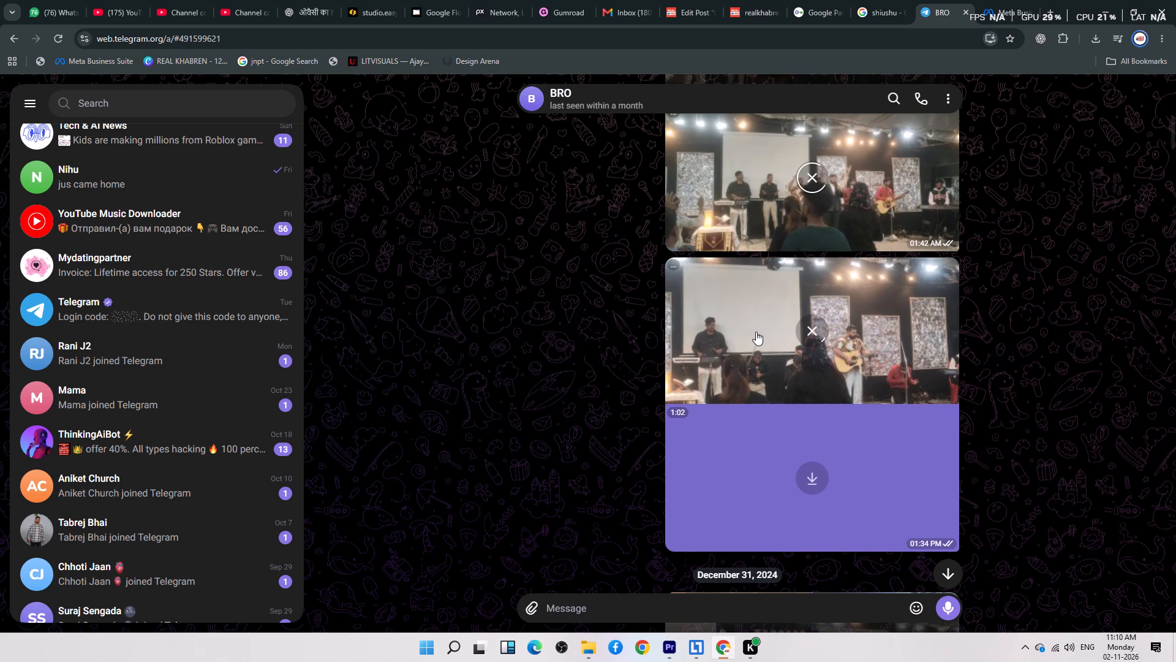
{"action": "left_click", "coordinate": [756, 332]}
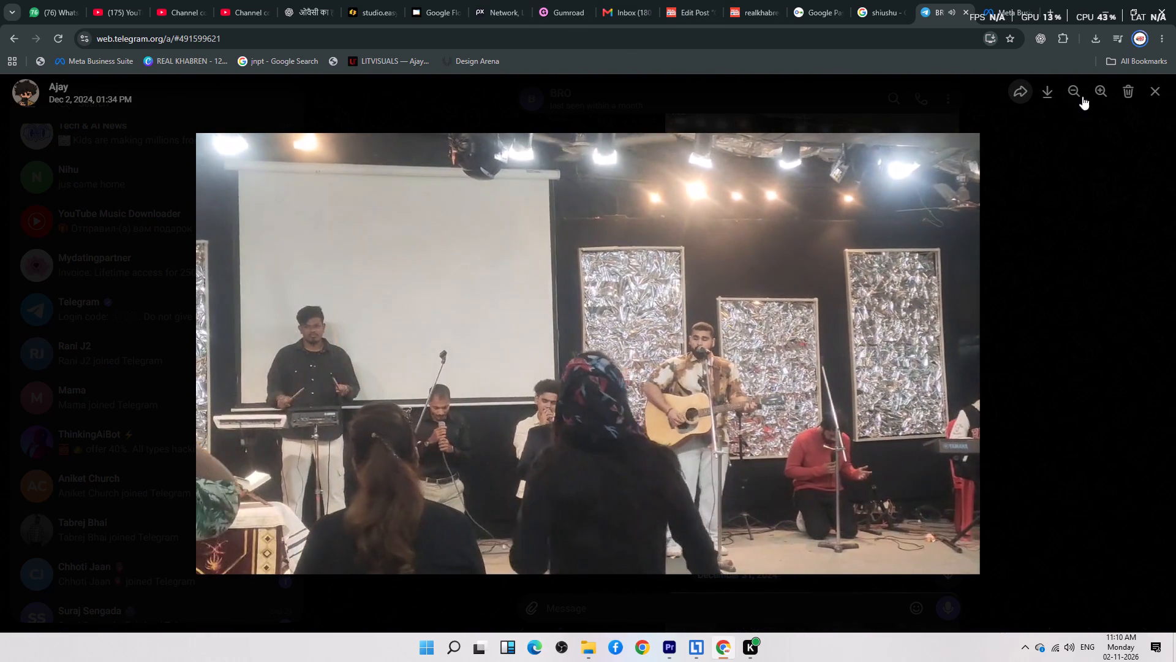
{"action": "left_click", "coordinate": [1161, 86]}
{"action": "left_click", "coordinate": [820, 177]}
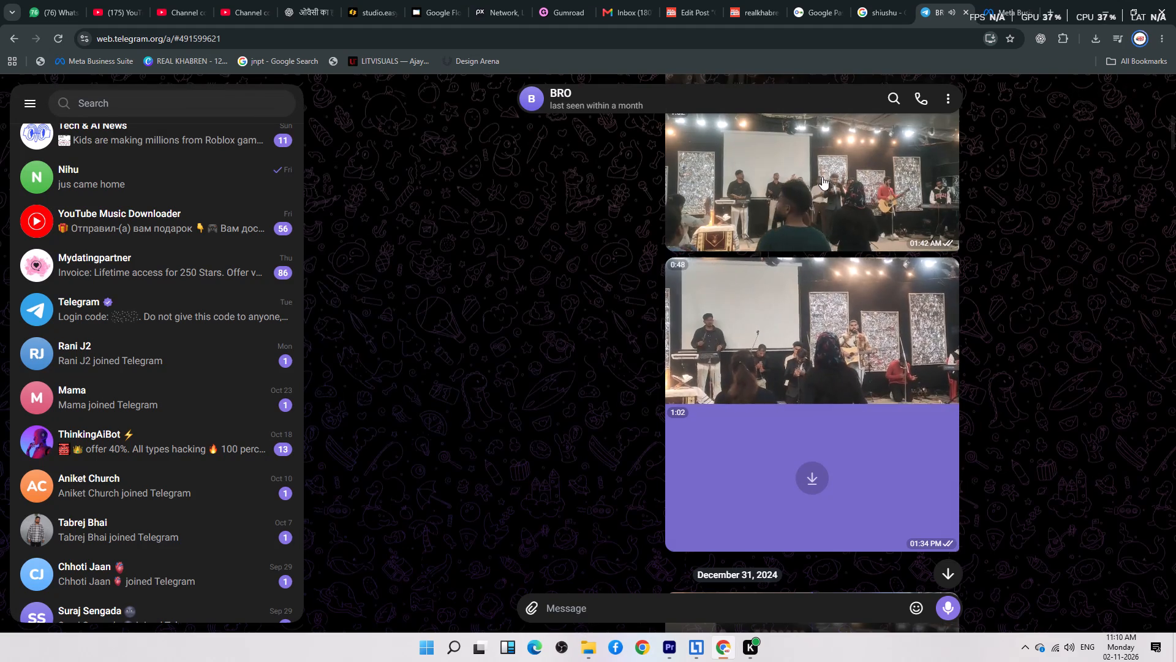
{"action": "left_click", "coordinate": [1161, 89]}
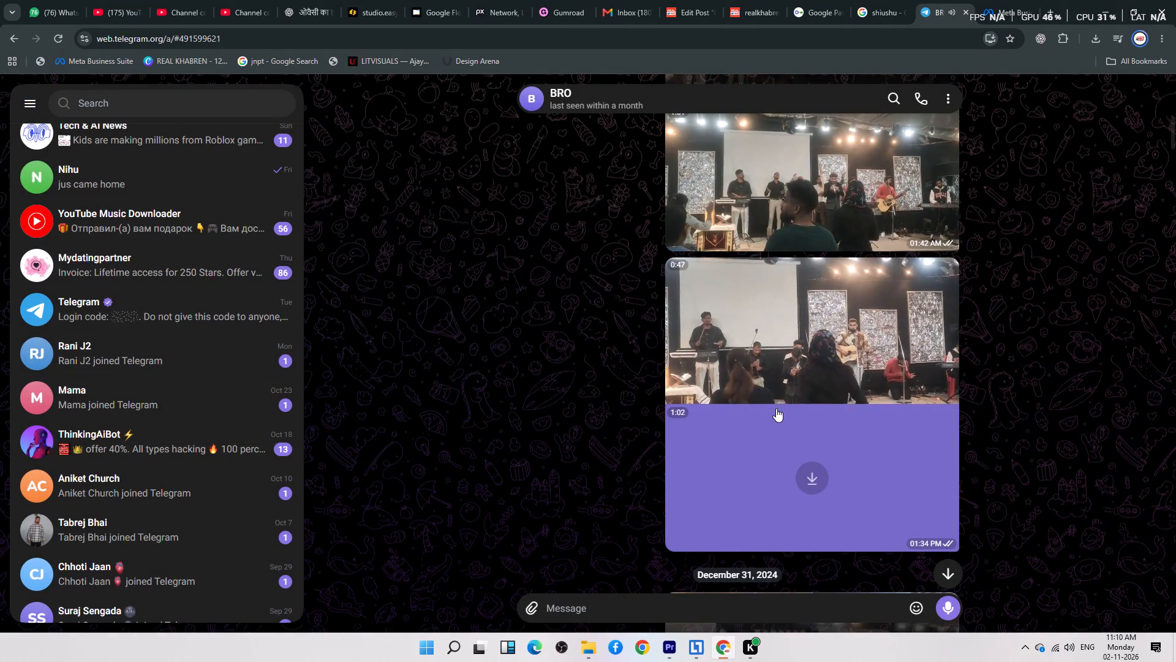
{"action": "scroll", "coordinate": [778, 410], "scroll_direction": "up", "scroll_amount": 5}
{"action": "scroll", "coordinate": [764, 498], "scroll_direction": "down", "scroll_amount": 3}
{"action": "left_click", "coordinate": [755, 471]}
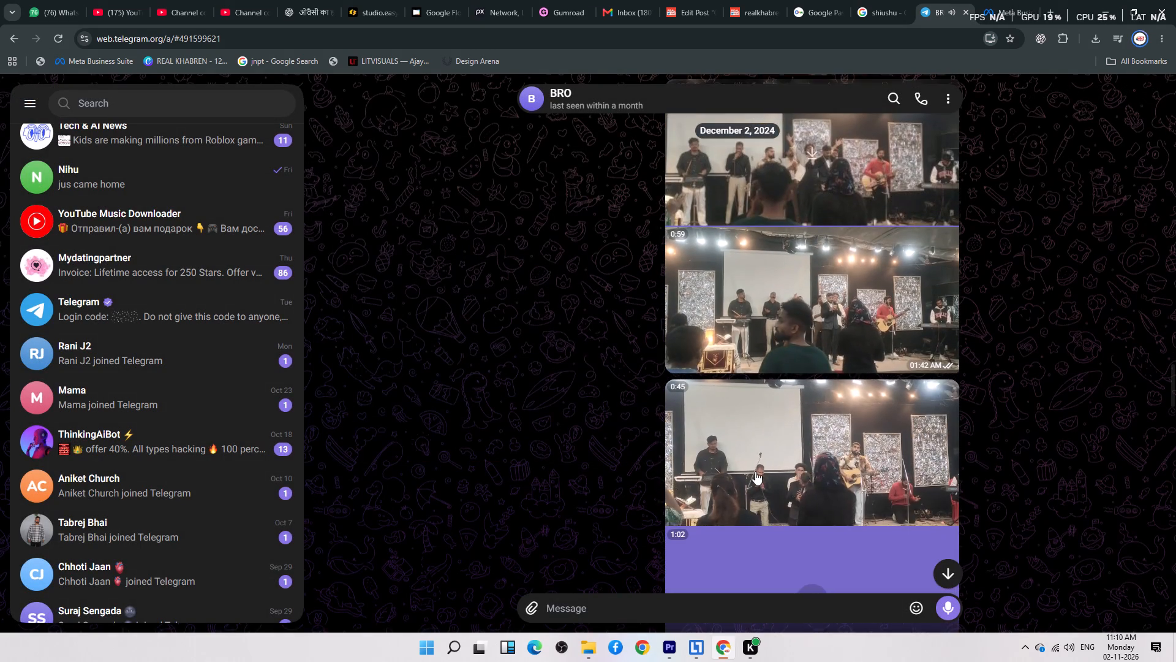
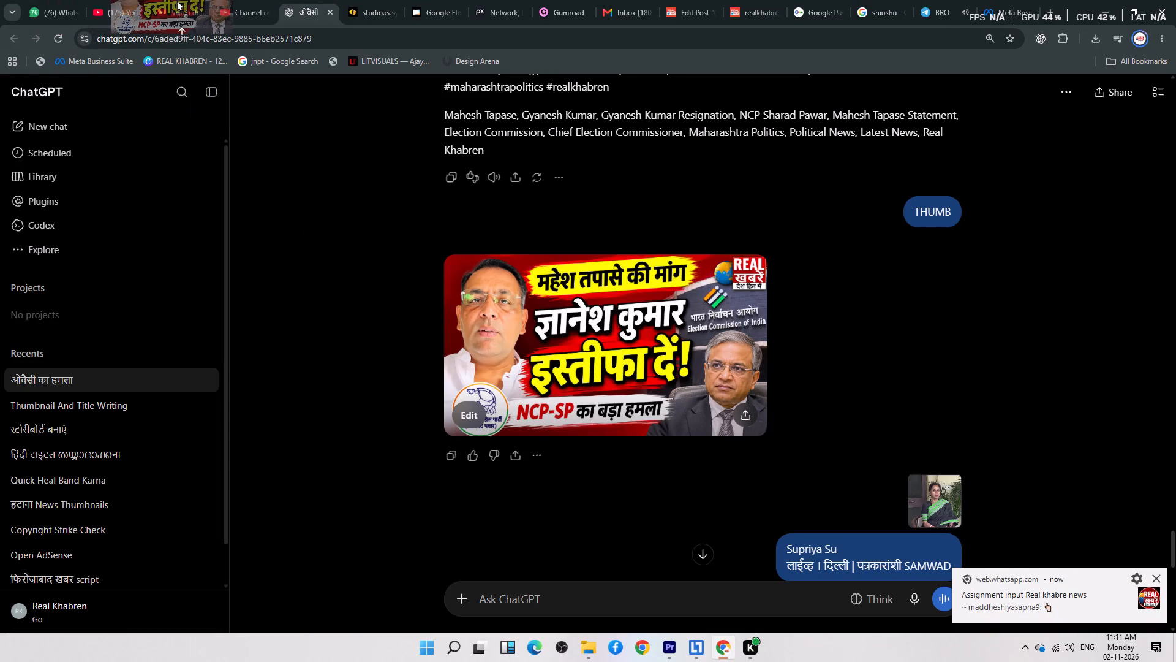
Take the Mahesh Tapase image from ChatGPT to the Thumbnail section of the Mahesh Tapase video's details in YouTube Studio.
{"action": "left_click_drag", "start_coordinate": [176, 0], "coordinate": [305, 0]}
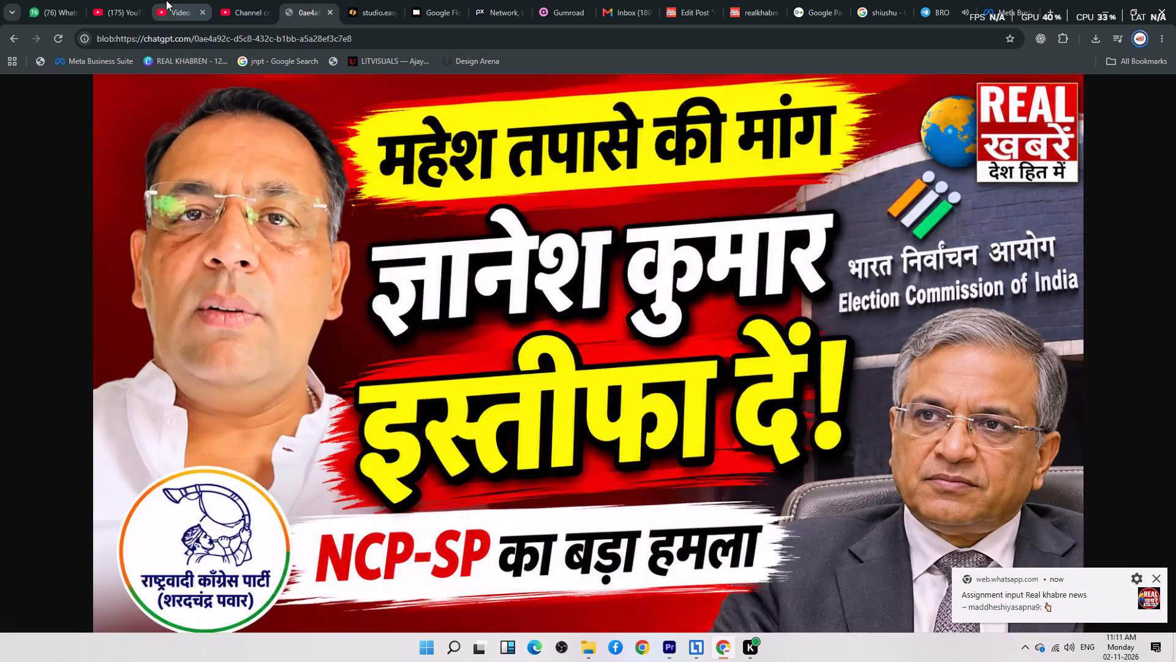
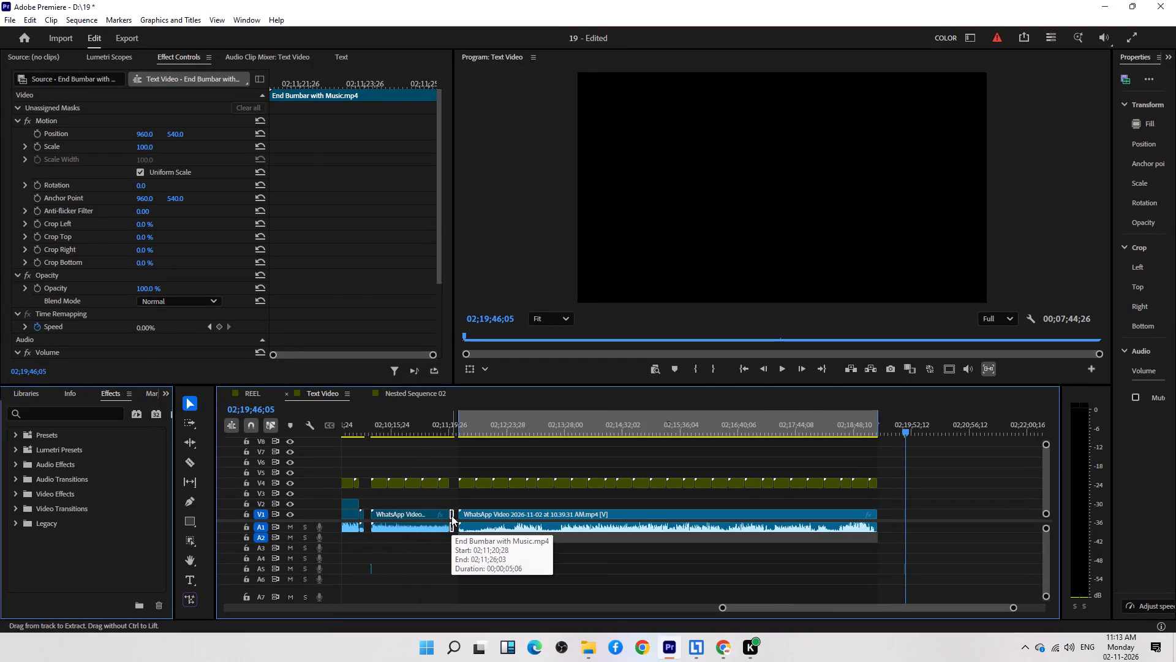
Add the WhatsApp Video 2026-11-02 at 10.48.38 AM from Downloads to V1 of the Text Video sequence, after the 10.39.31 AM clip.
{"action": "left_click", "coordinate": [579, 645]}
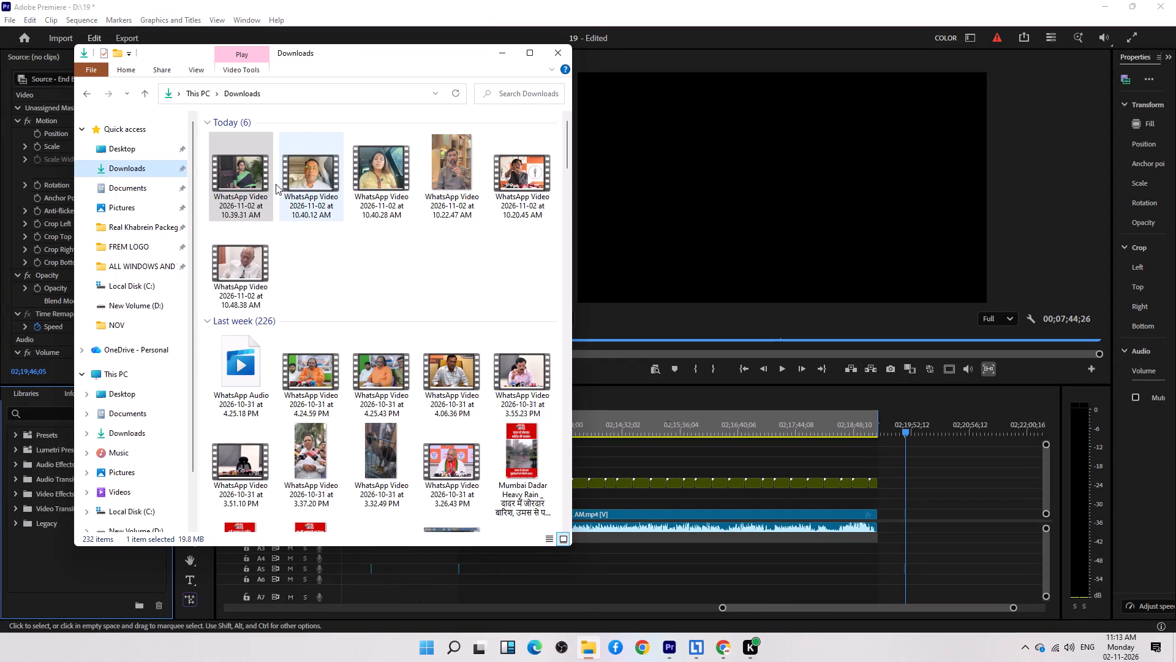
{"action": "left_click", "coordinate": [158, 171]}
{"action": "left_click_drag", "start_coordinate": [235, 179], "coordinate": [905, 538]}
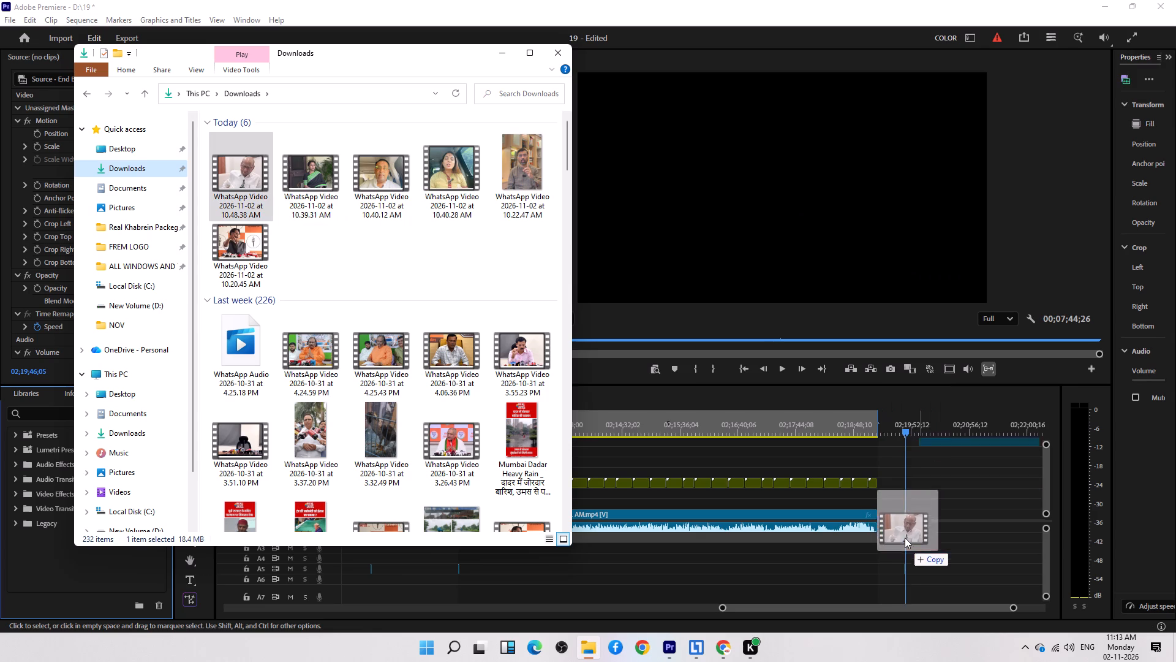
{"action": "left_click_drag", "start_coordinate": [905, 538], "coordinate": [899, 523]}
{"action": "left_click", "coordinate": [962, 479]}
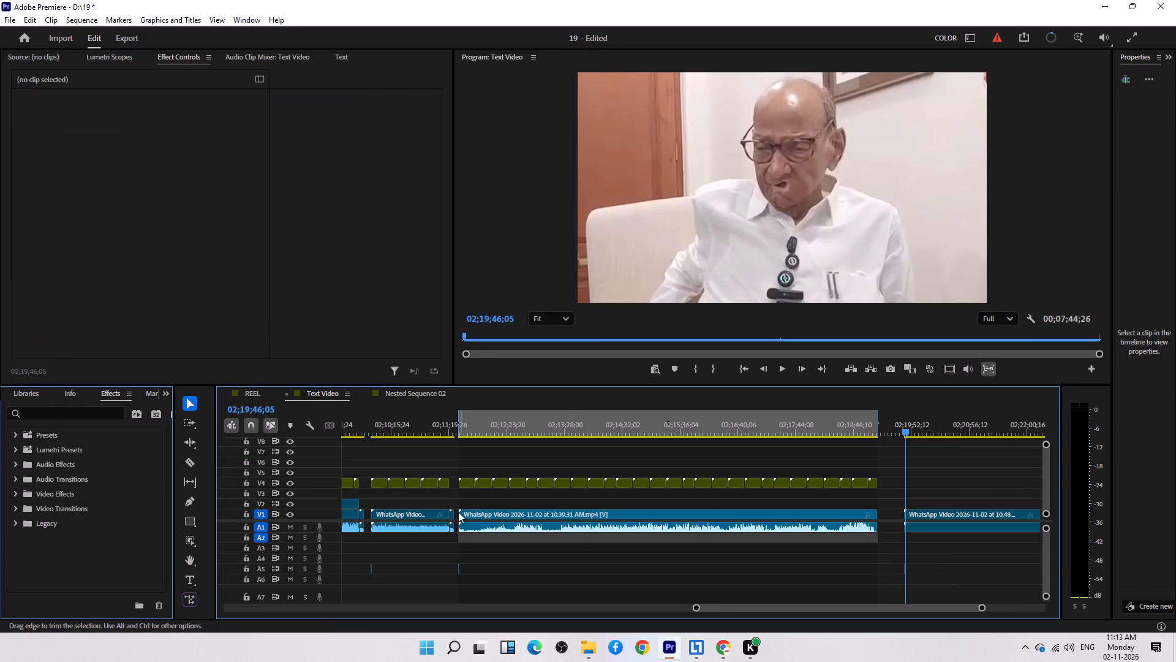
Copy the End Bumbar with Music.mp4 clip preceding the 10.39.31 AM clip and paste it at the end of the sequence.
{"action": "left_click", "coordinate": [454, 512]}
{"action": "key", "text": "ctrl+c"}
{"action": "key", "text": "End"}
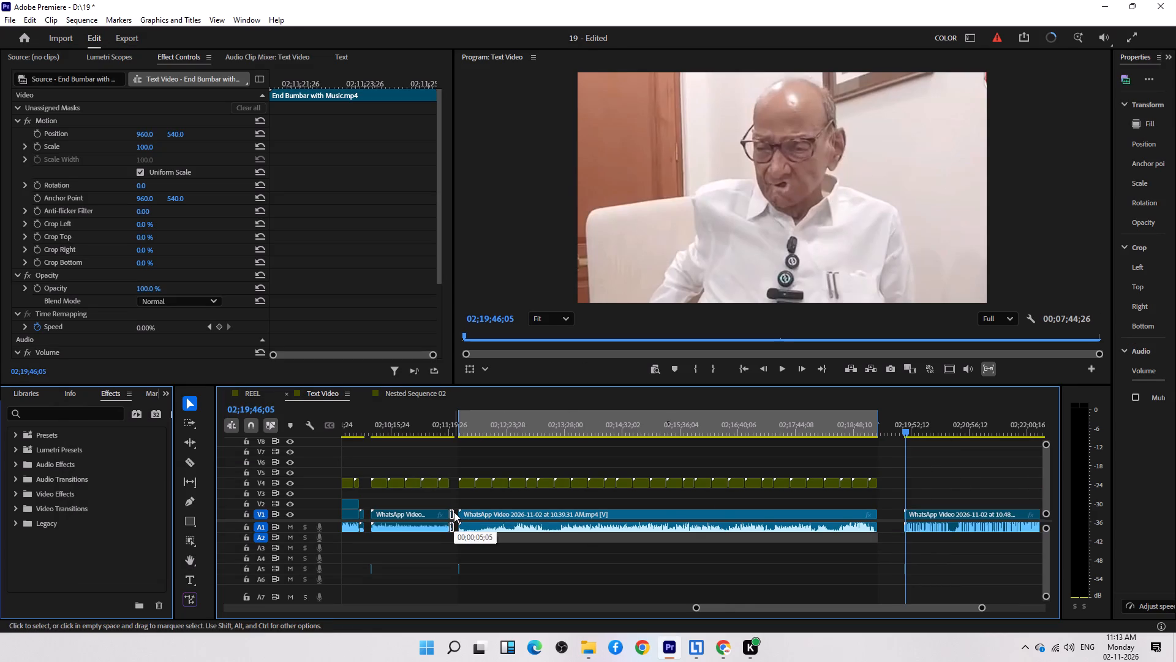
{"action": "key", "text": "ctrl+v"}
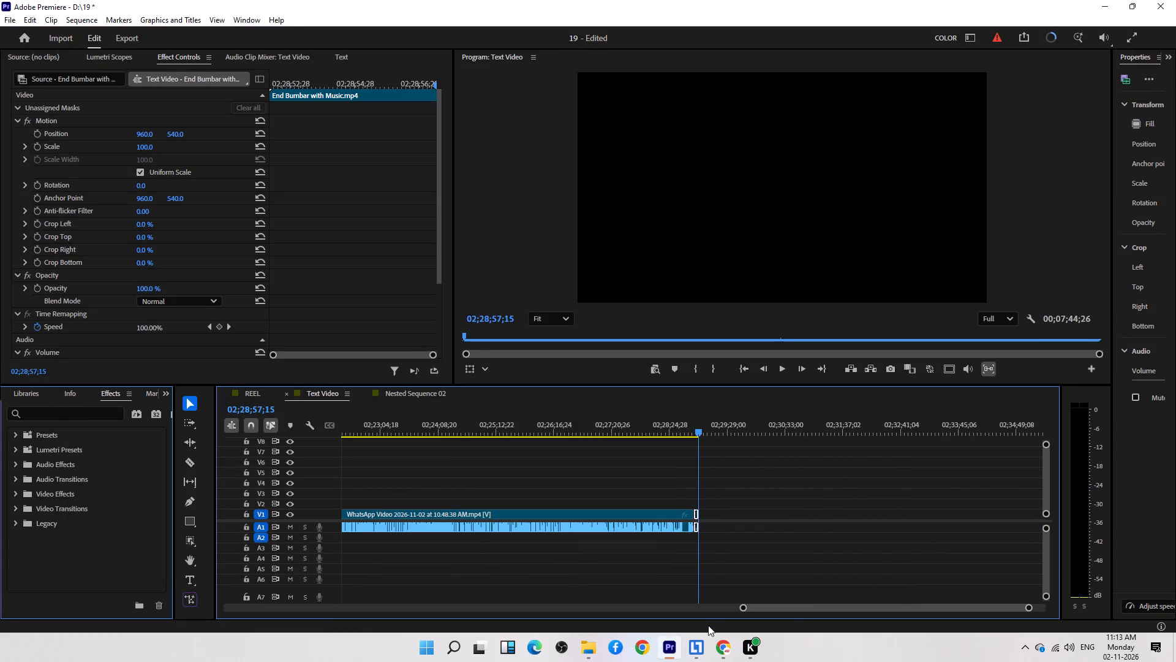
Delete the leftover Breaking Bug with Music.mp4 audio on A5 beneath the start of the 10.48.38 AM clip.
{"action": "scroll", "coordinate": [718, 604], "scroll_direction": "up", "scroll_amount": 5}
{"action": "left_click", "coordinate": [922, 512]}
{"action": "key", "text": "Up"}
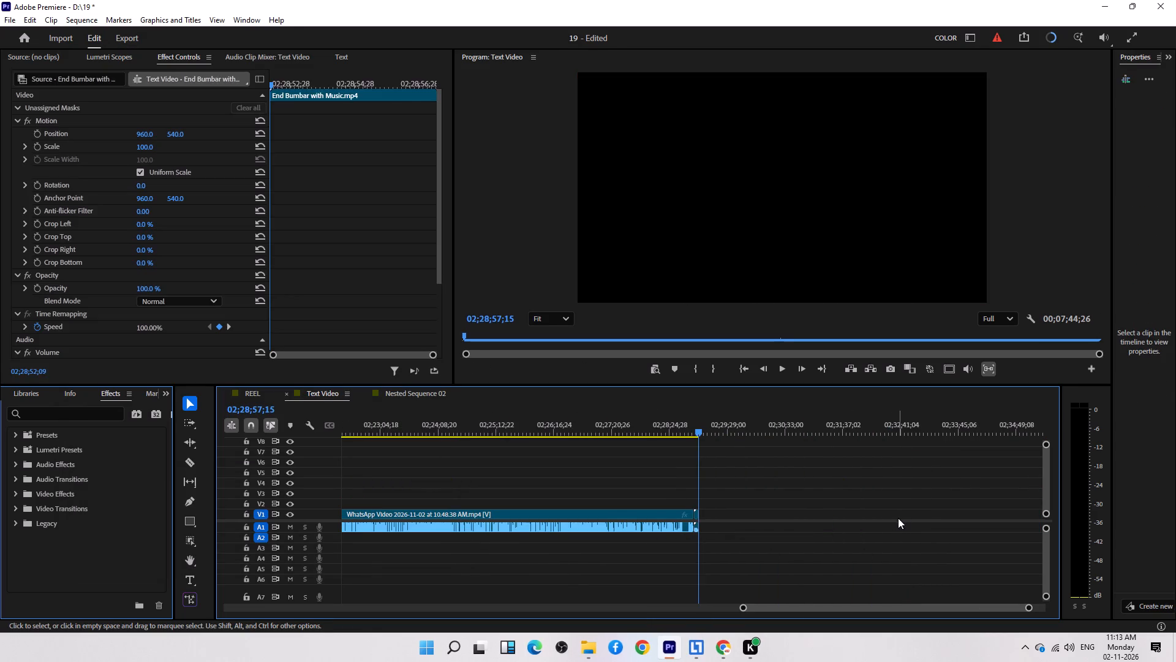
{"action": "key", "text": "Up"}
{"action": "key", "text": "Up"}
{"action": "key", "text": "Down"}
{"action": "key", "text": "Down"}
{"action": "key", "text": "Up"}
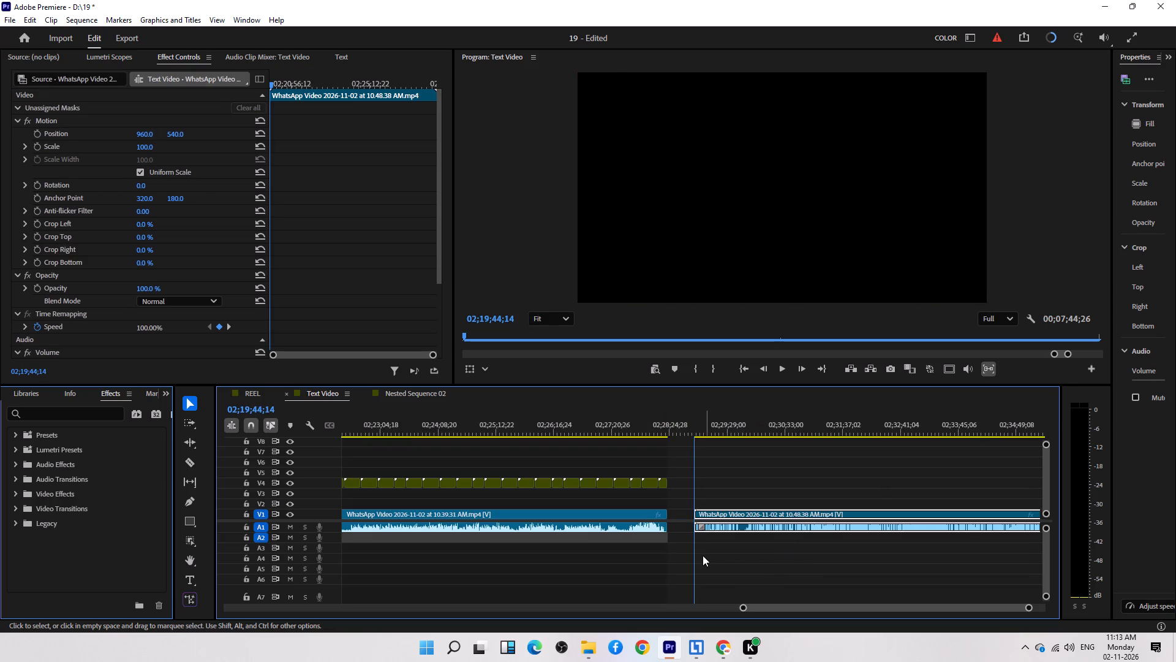
{"action": "key", "text": "equal"}
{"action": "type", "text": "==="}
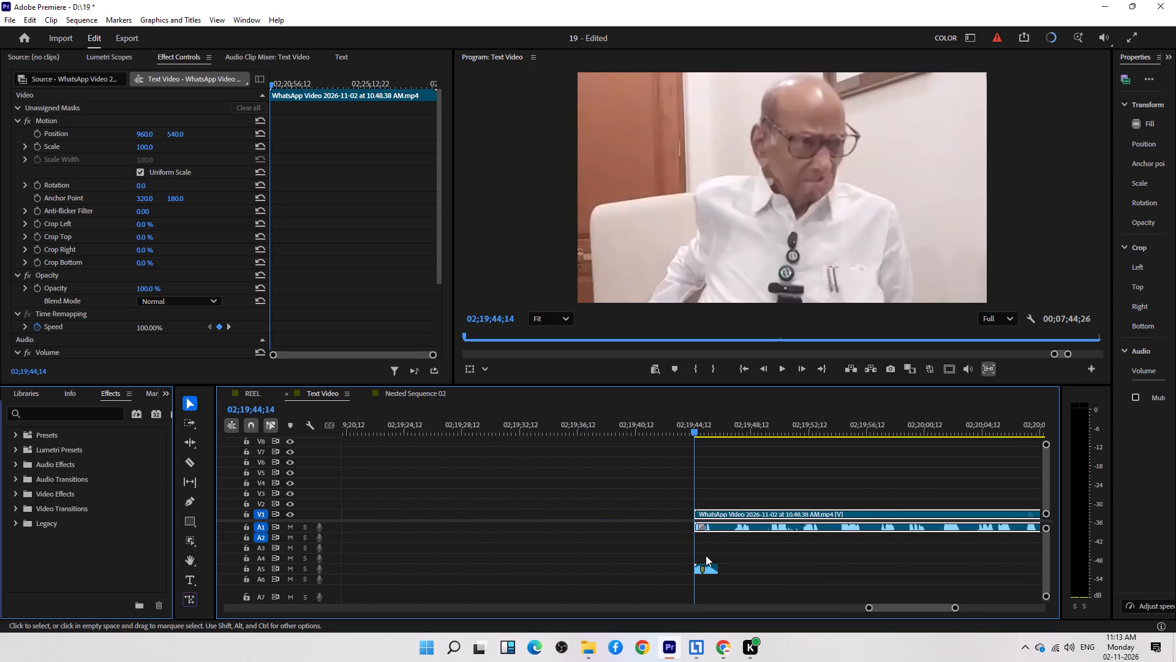
{"action": "left_click_drag", "start_coordinate": [749, 555], "coordinate": [684, 580]}
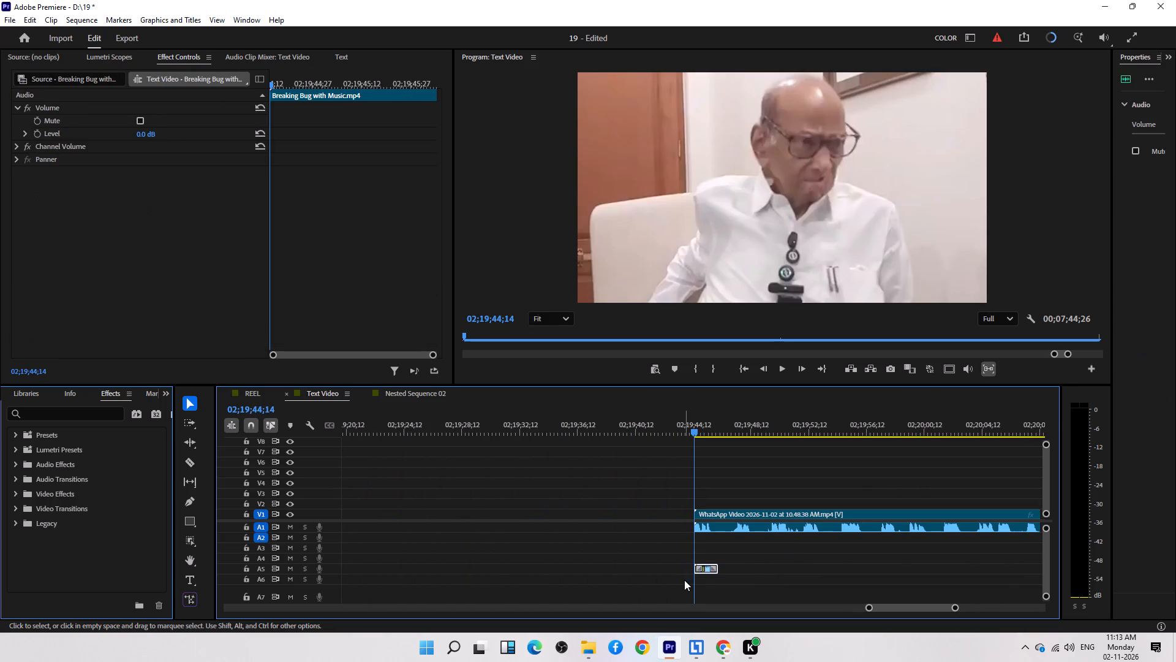
{"action": "key", "text": "Delete"}
Copy the Breaking Bug with Music.mp4 clip from the start of the 10.39.31 AM video and paste it at 02;19;37;18.
{"action": "left_click", "coordinate": [597, 423]}
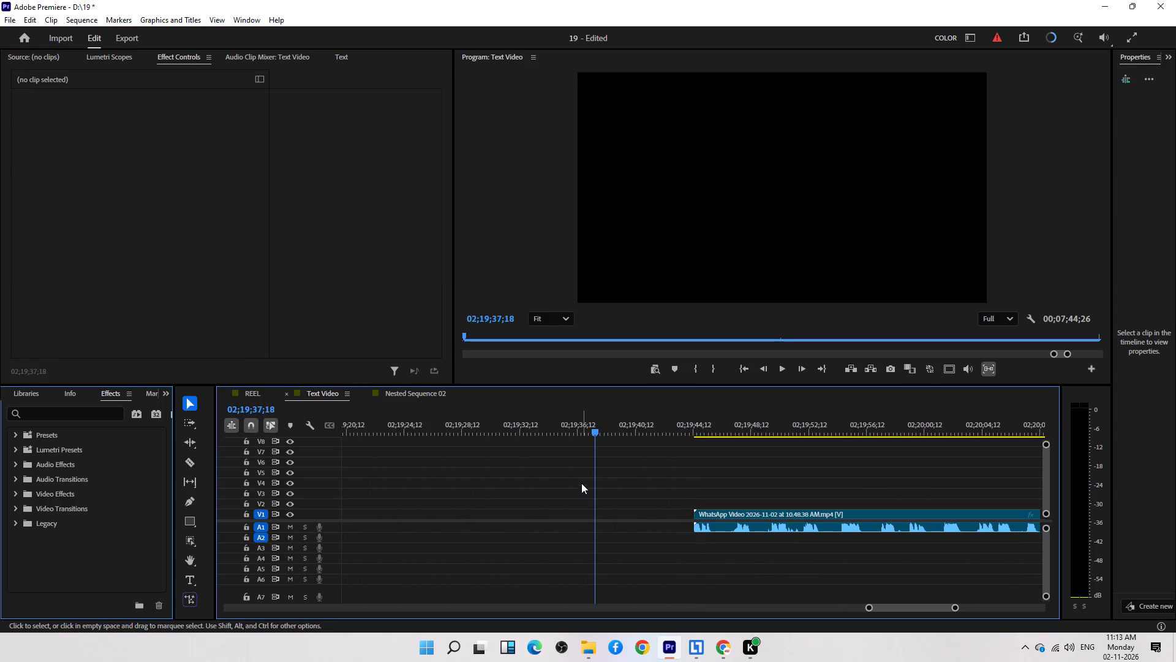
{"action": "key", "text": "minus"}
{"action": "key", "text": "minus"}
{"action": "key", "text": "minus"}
{"action": "scroll", "coordinate": [517, 530], "scroll_direction": "up", "scroll_amount": 19}
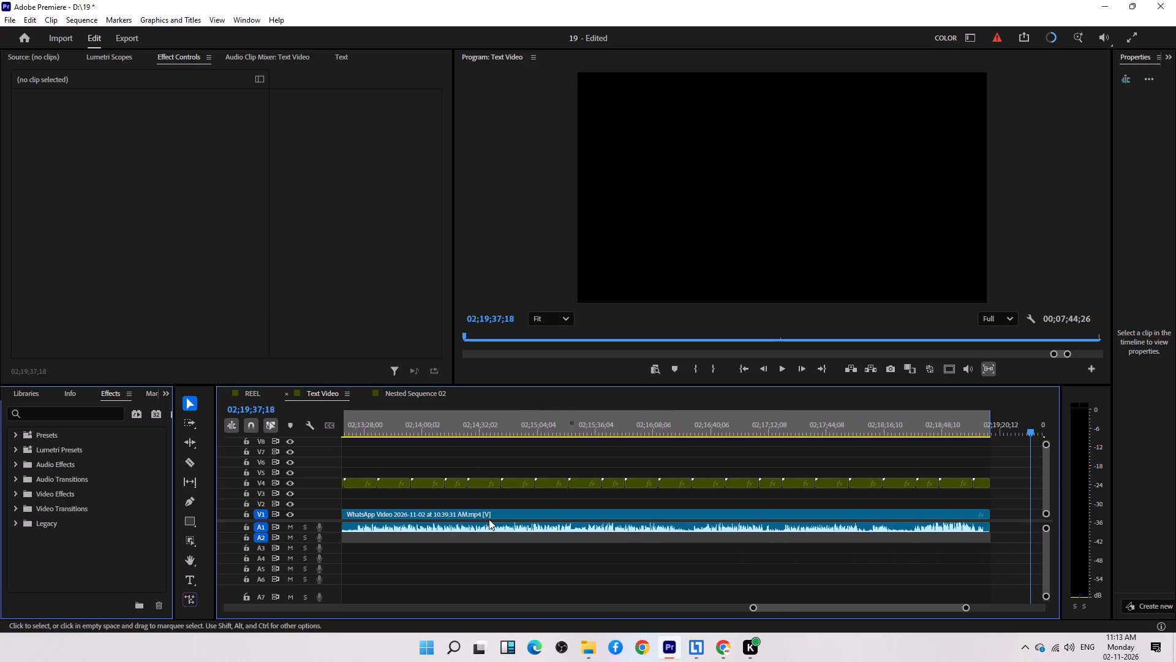
{"action": "scroll", "coordinate": [489, 519], "scroll_direction": "up", "scroll_amount": 17}
{"action": "left_click_drag", "start_coordinate": [491, 559], "coordinate": [437, 573]}
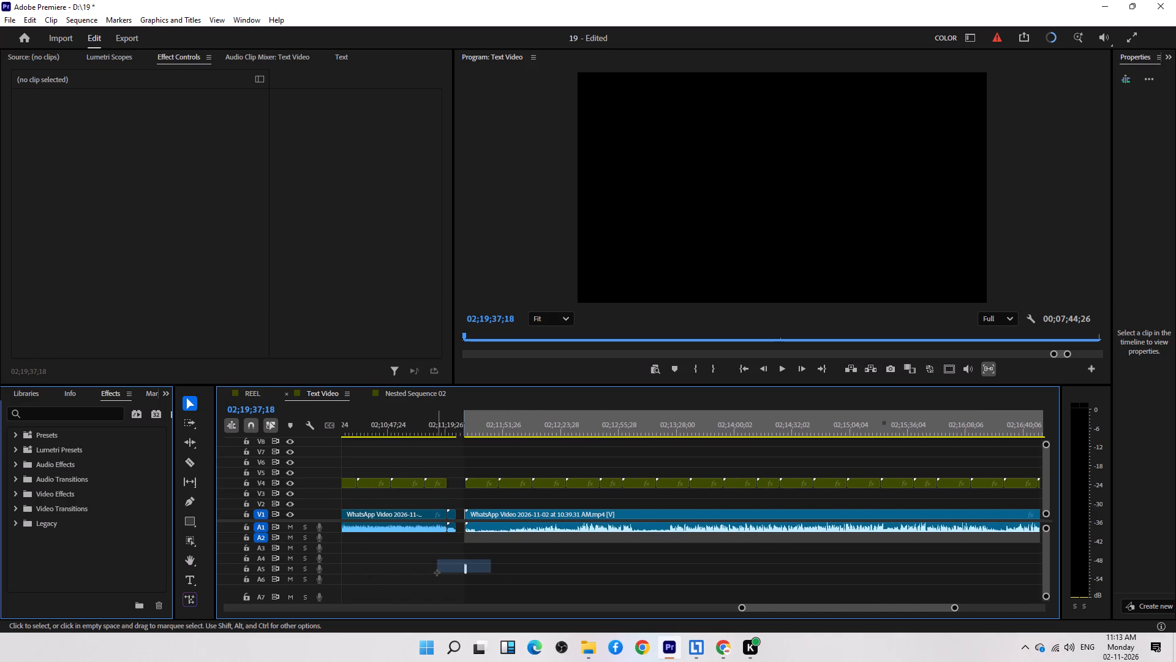
{"action": "left_click_drag", "start_coordinate": [437, 573], "coordinate": [437, 573]}
{"action": "key", "text": "ctrl+c"}
{"action": "key", "text": "ctrl+v"}
{"action": "key", "text": "equal"}
{"action": "key", "text": "equal"}
{"action": "key", "text": "equal"}
{"action": "key", "text": "equal"}
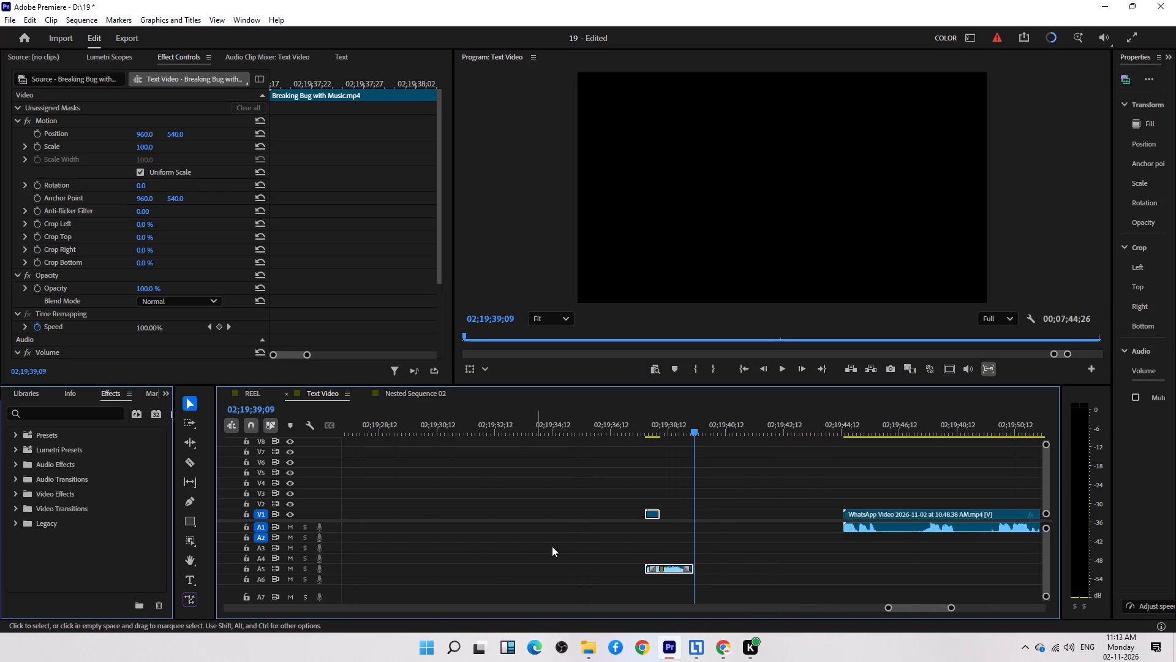
{"action": "key", "text": "equal"}
Close the gap between the pasted Breaking Bug video and the 10.48.38 AM clip, and place the playhead at that clip's start.
{"action": "left_click", "coordinate": [677, 517]}
{"action": "key", "text": "Delete"}
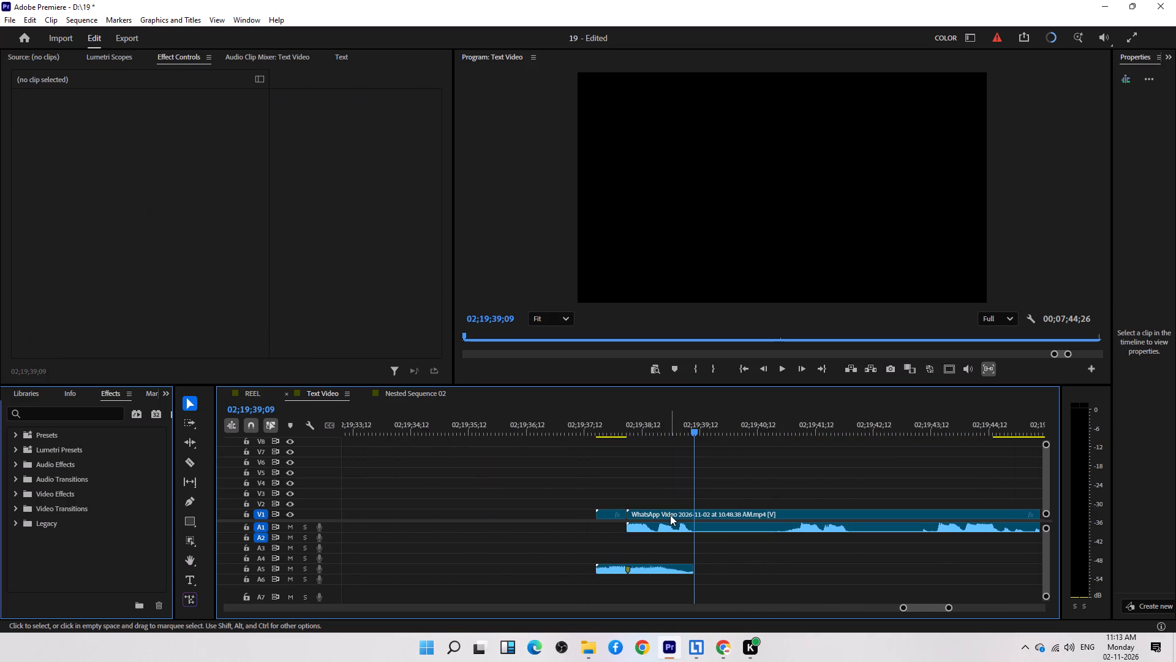
{"action": "key", "text": "Up"}
{"action": "left_click", "coordinate": [680, 480]}
{"action": "key", "text": "Up"}
{"action": "key", "text": "Down"}
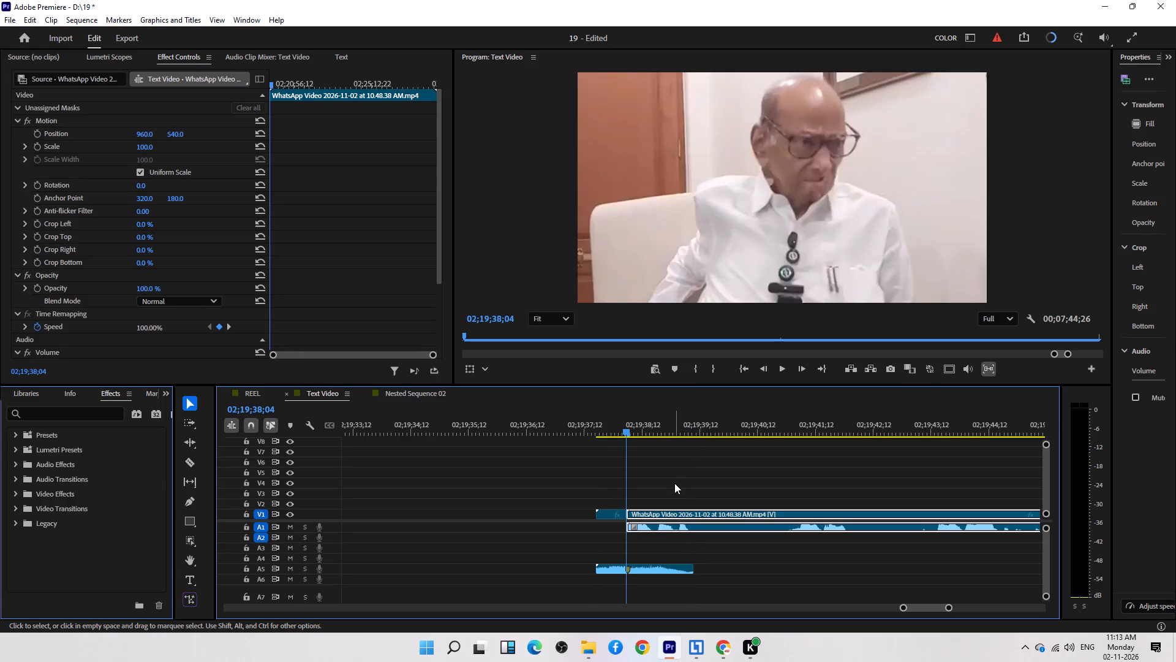
Copy the row of Nested Sequence 02 overlay clips on V4 above the 10.39.31 AM video and paste it twice over the 10.48.38 AM video.
{"action": "key", "text": "minus"}
{"action": "key", "text": "minus"}
{"action": "key", "text": "minus"}
{"action": "key", "text": "minus"}
{"action": "key", "text": "minus"}
{"action": "key", "text": "minus"}
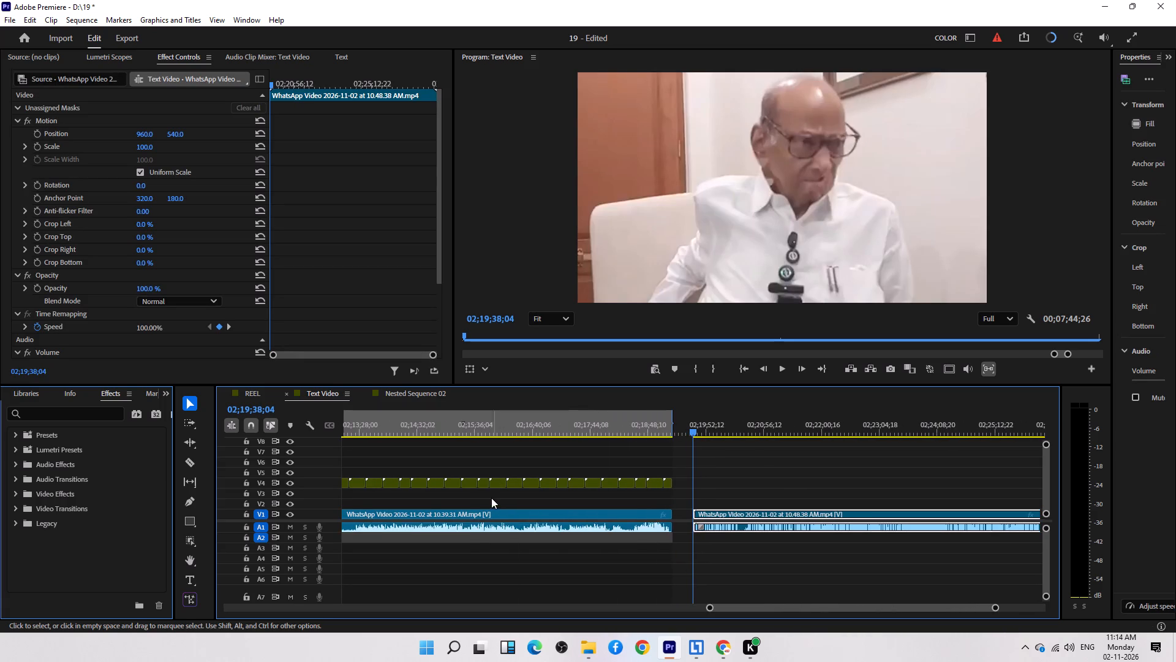
{"action": "key", "text": "minus"}
{"action": "left_click_drag", "start_coordinate": [485, 463], "coordinate": [630, 484]}
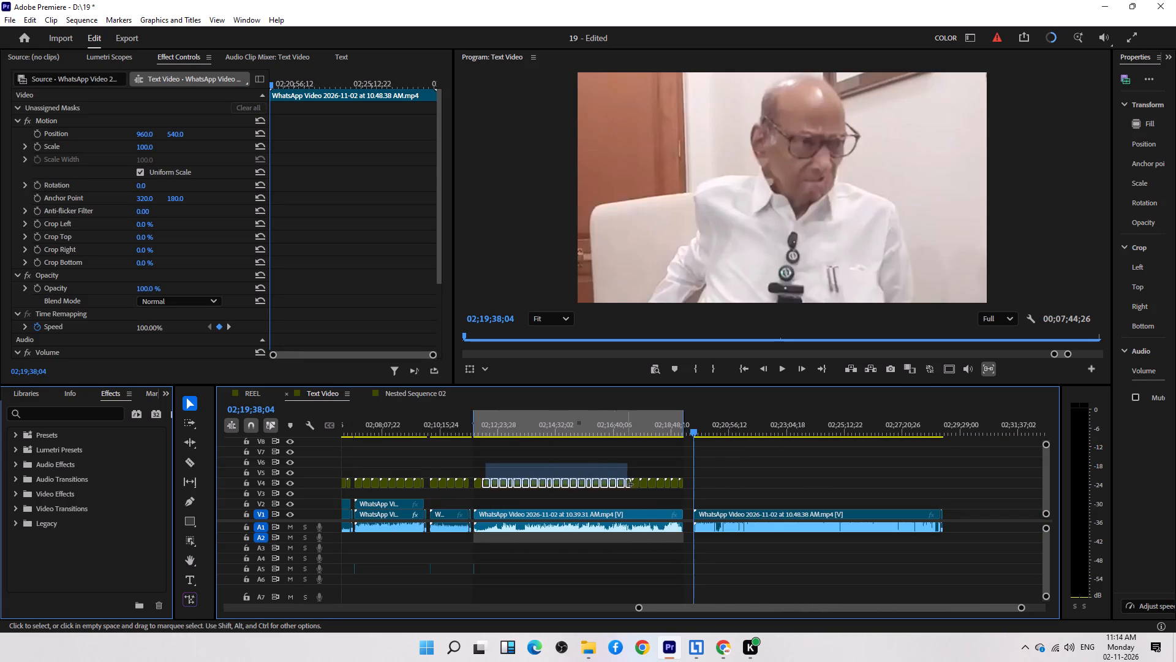
{"action": "left_click_drag", "start_coordinate": [630, 484], "coordinate": [633, 484]}
{"action": "key", "text": "ctrl+c"}
{"action": "key", "text": "ctrl+v"}
{"action": "key", "text": "ctrl+v"}
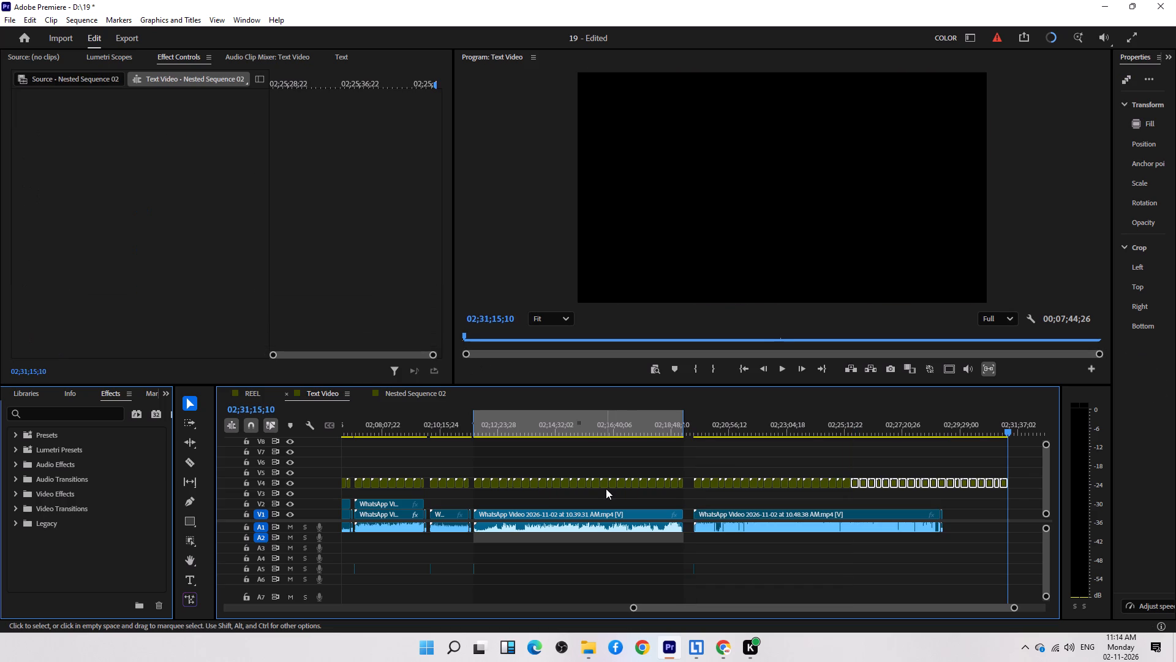
Cut the V4 overlays at the end of the 10.48.38 AM video and delete the overlay clips extending past it.
{"action": "key", "text": "Up"}
{"action": "key", "text": "Up"}
{"action": "key", "text": "z"}
{"action": "left_click_drag", "start_coordinate": [959, 457], "coordinate": [950, 470]}
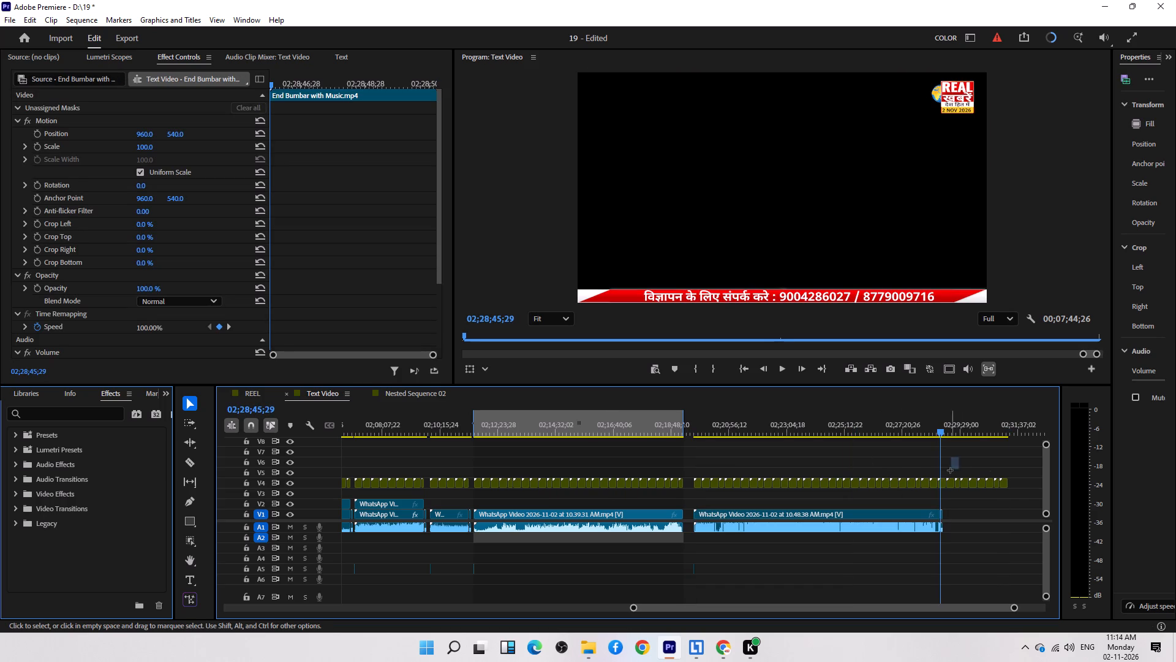
{"action": "left_click_drag", "start_coordinate": [950, 470], "coordinate": [930, 504]}
{"action": "key", "text": "z"}
{"action": "key", "text": "z"}
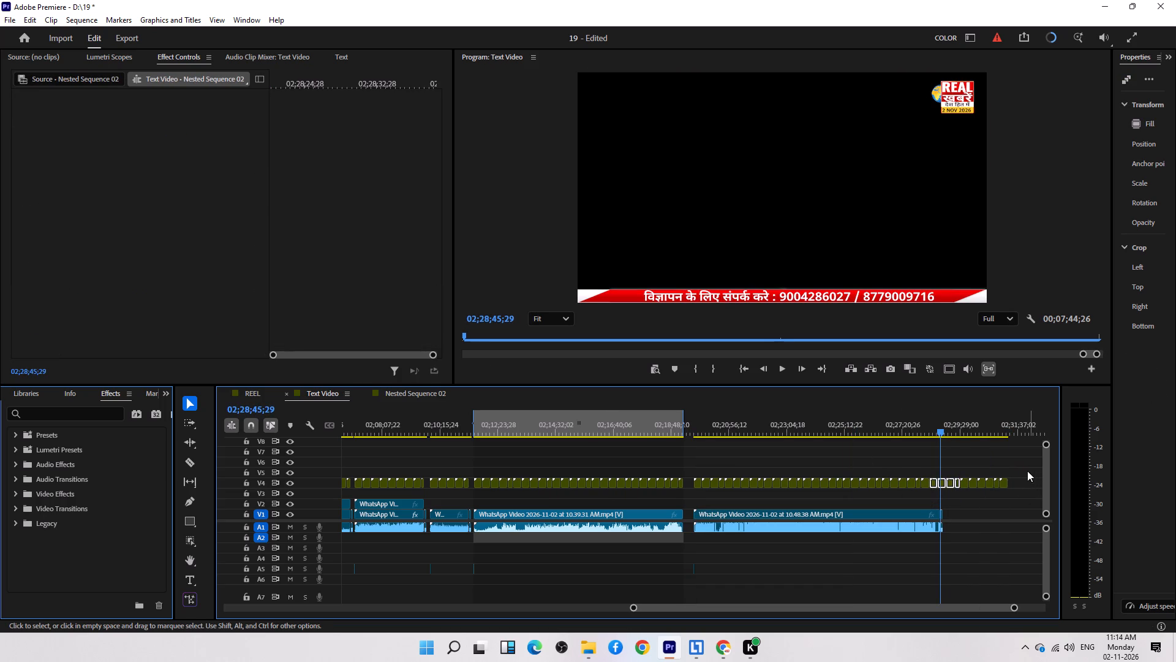
{"action": "left_click_drag", "start_coordinate": [1023, 470], "coordinate": [943, 495]}
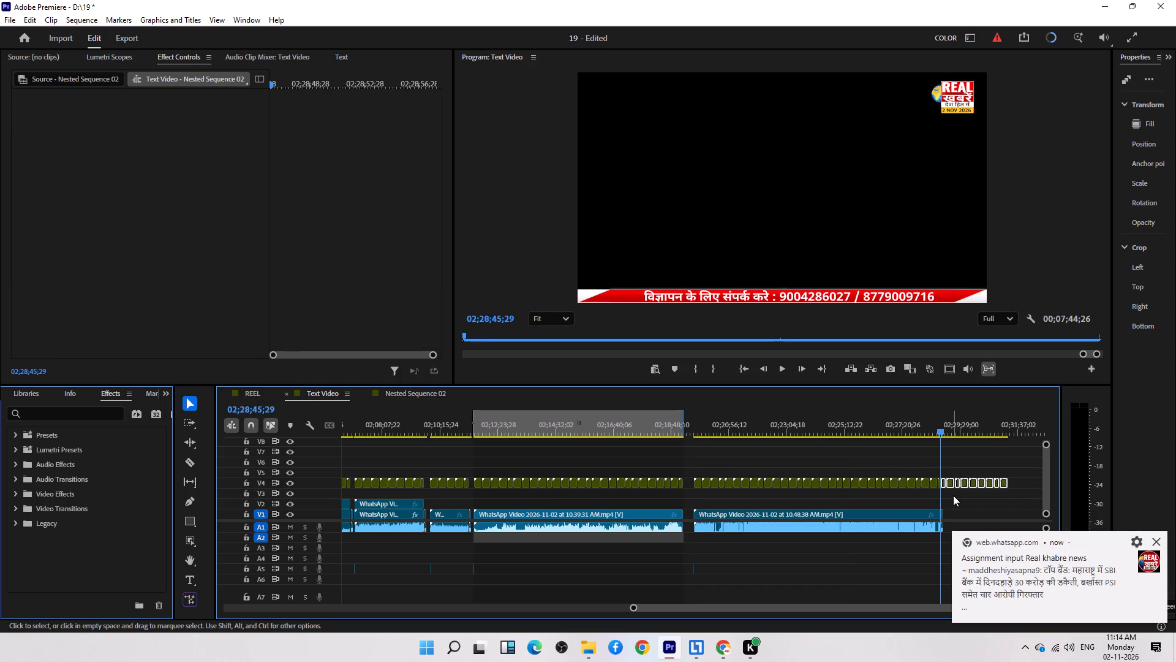
{"action": "key", "text": "Delete"}
Mark In and Out around the 10.48.38 AM video together with its overlays and intro audio.
{"action": "left_click_drag", "start_coordinate": [993, 473], "coordinate": [743, 566]}
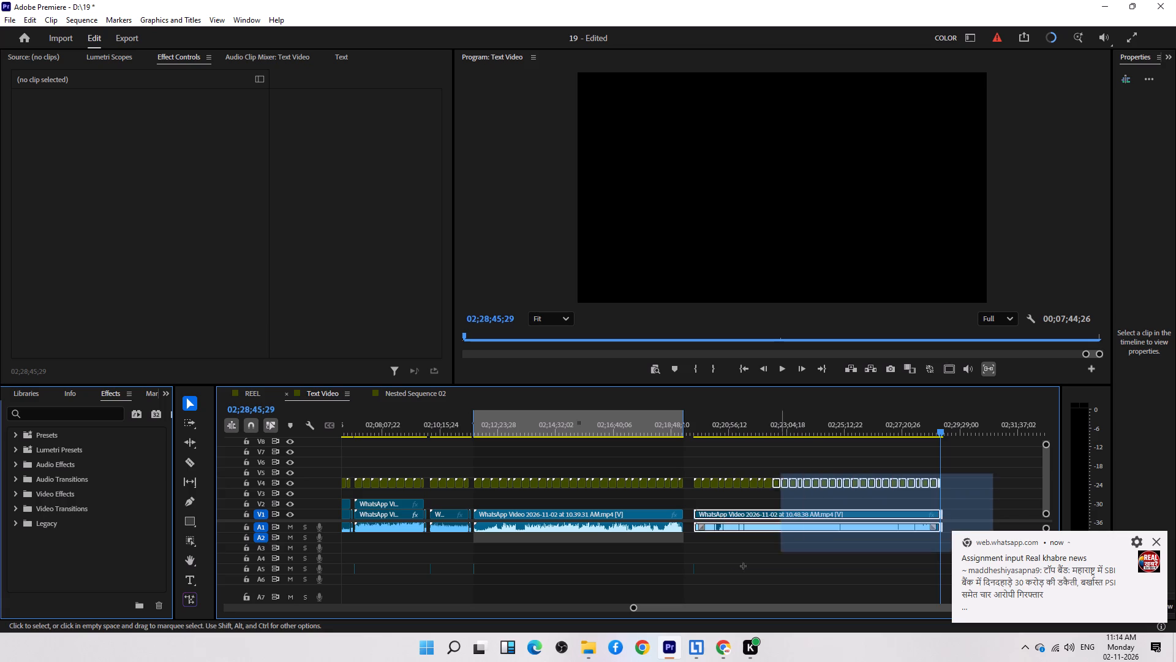
{"action": "left_click_drag", "start_coordinate": [743, 566], "coordinate": [690, 576]}
{"action": "key", "text": "slash"}
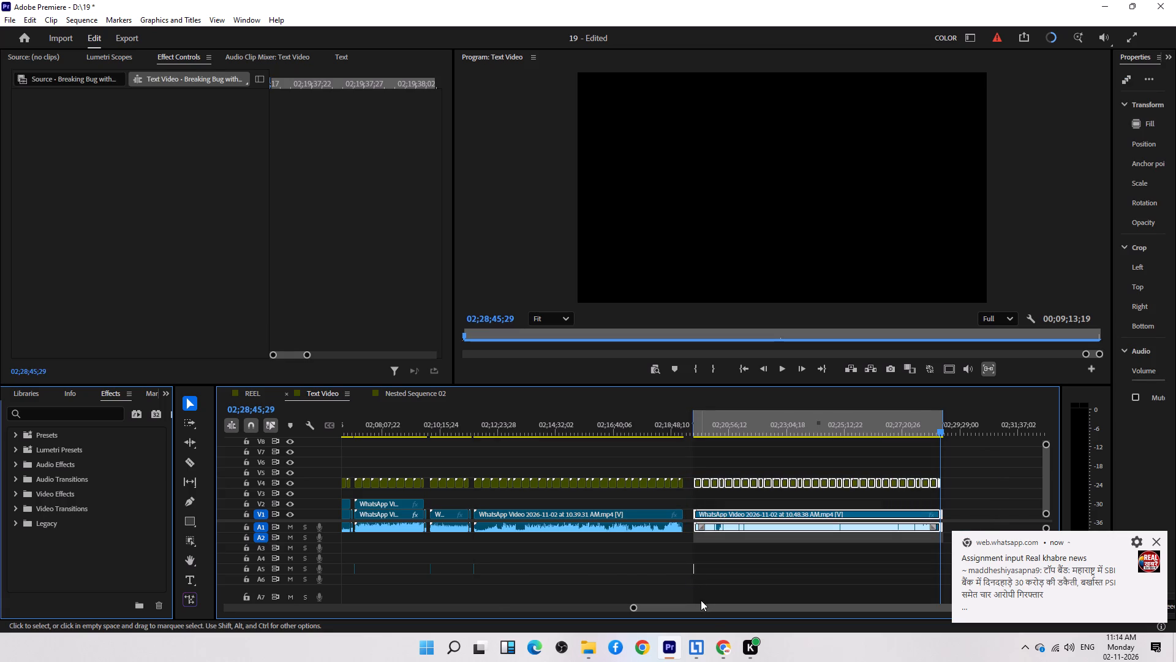
Open the media export for the marked range, accept the offline media notice, and name the output file 6.
{"action": "key", "text": "ctrl+m"}
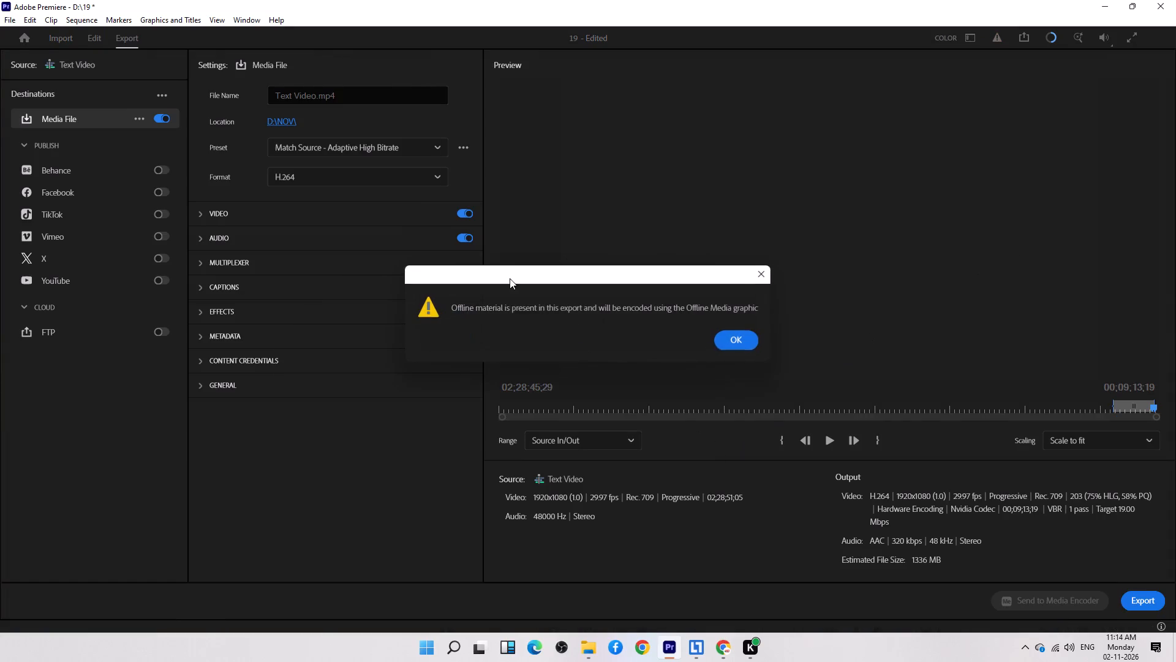
{"action": "left_click", "coordinate": [727, 338]}
{"action": "left_click", "coordinate": [286, 121]}
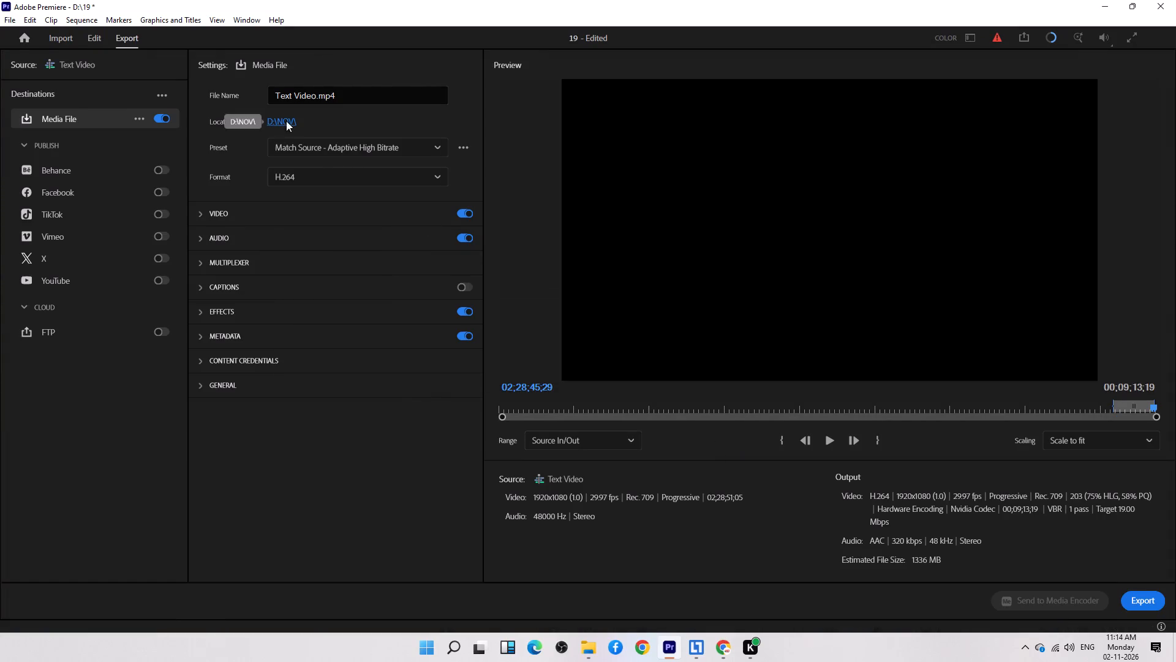
{"action": "left_click", "coordinate": [1175, 0]}
{"action": "triple_click", "coordinate": [387, 98]}
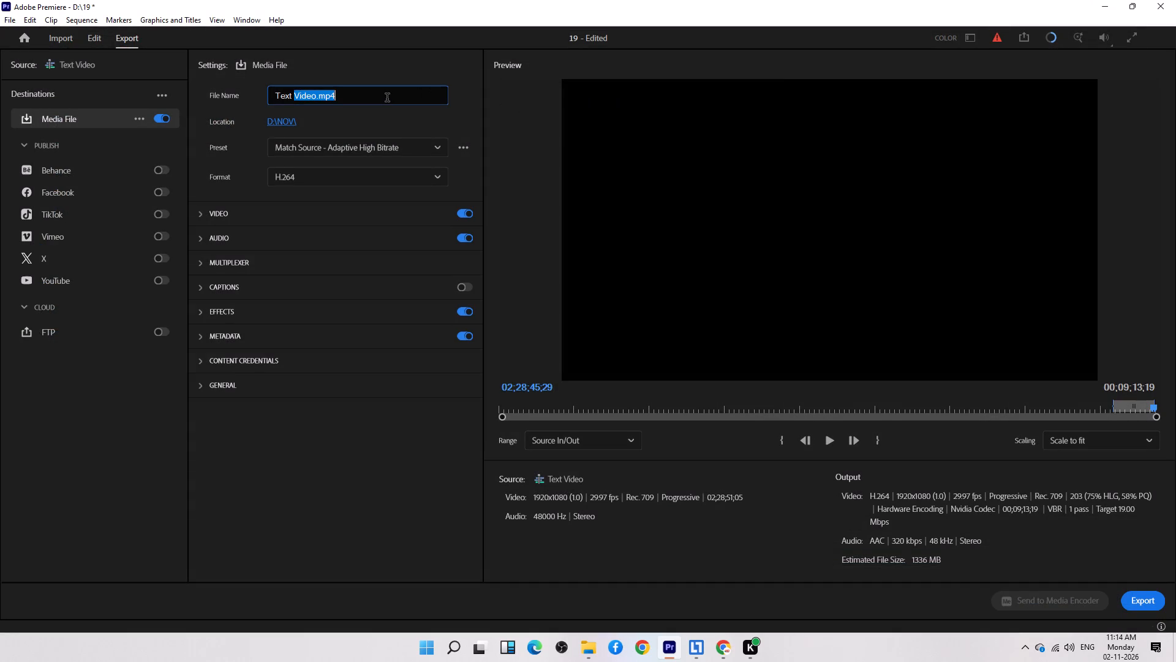
{"action": "key", "text": "6"}
{"action": "key", "text": "Return"}
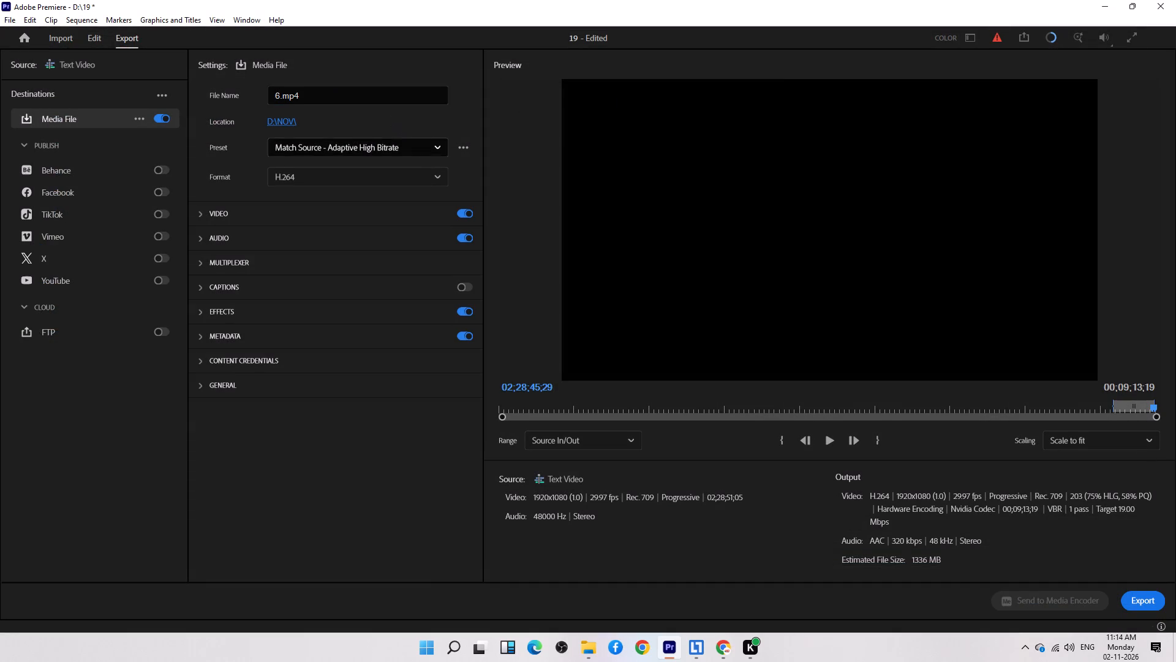
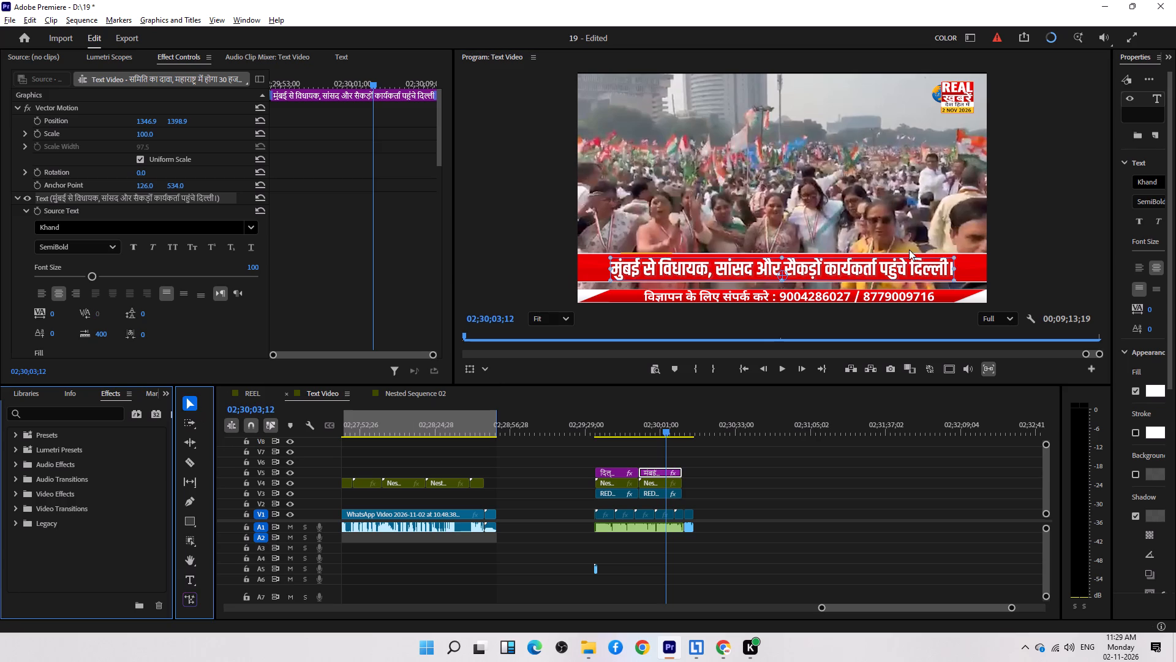
{"action": "left_click", "coordinate": [897, 259]}
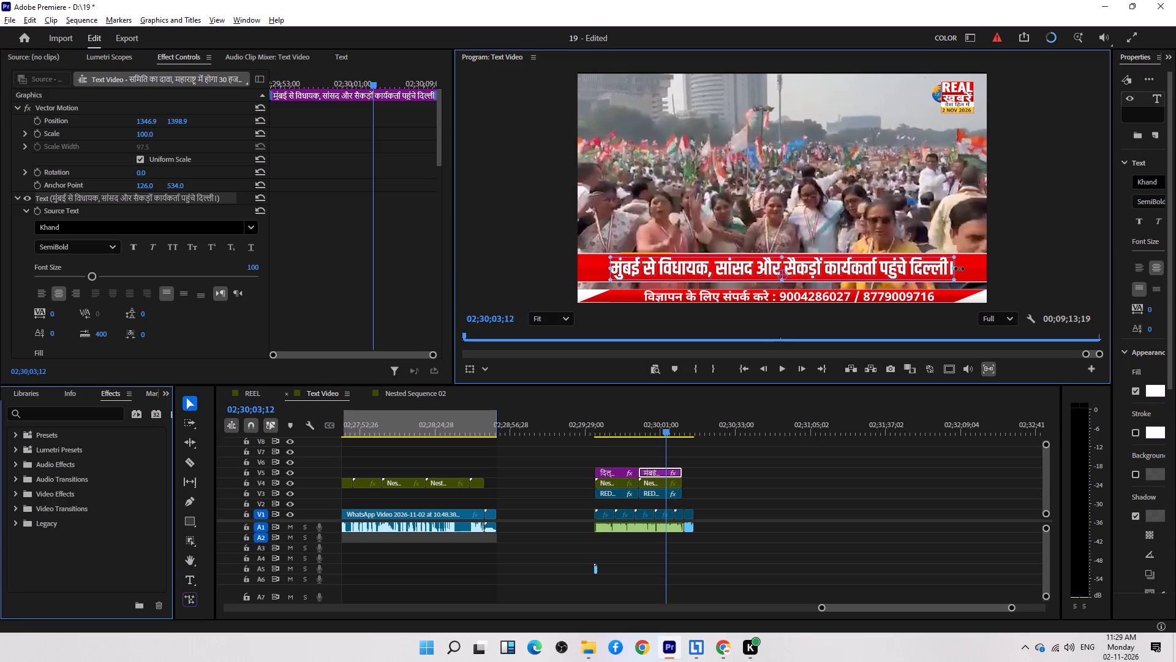
{"action": "left_click_drag", "start_coordinate": [959, 268], "coordinate": [972, 268]}
{"action": "left_click", "coordinate": [880, 268]}
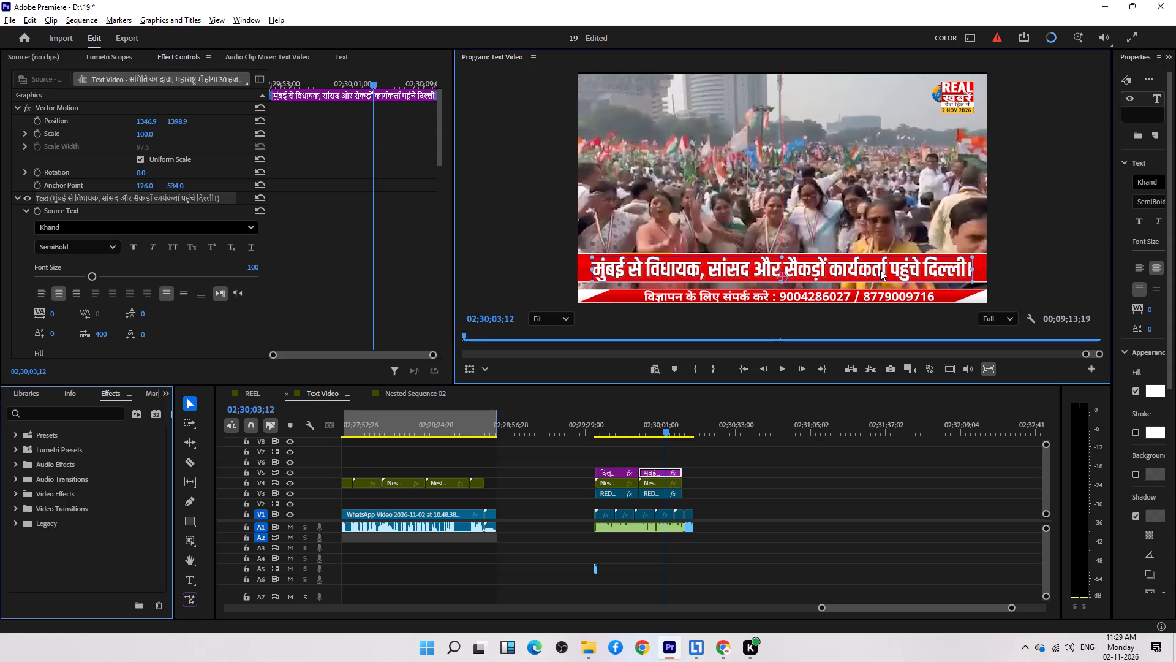
{"action": "left_click", "coordinate": [773, 498]}
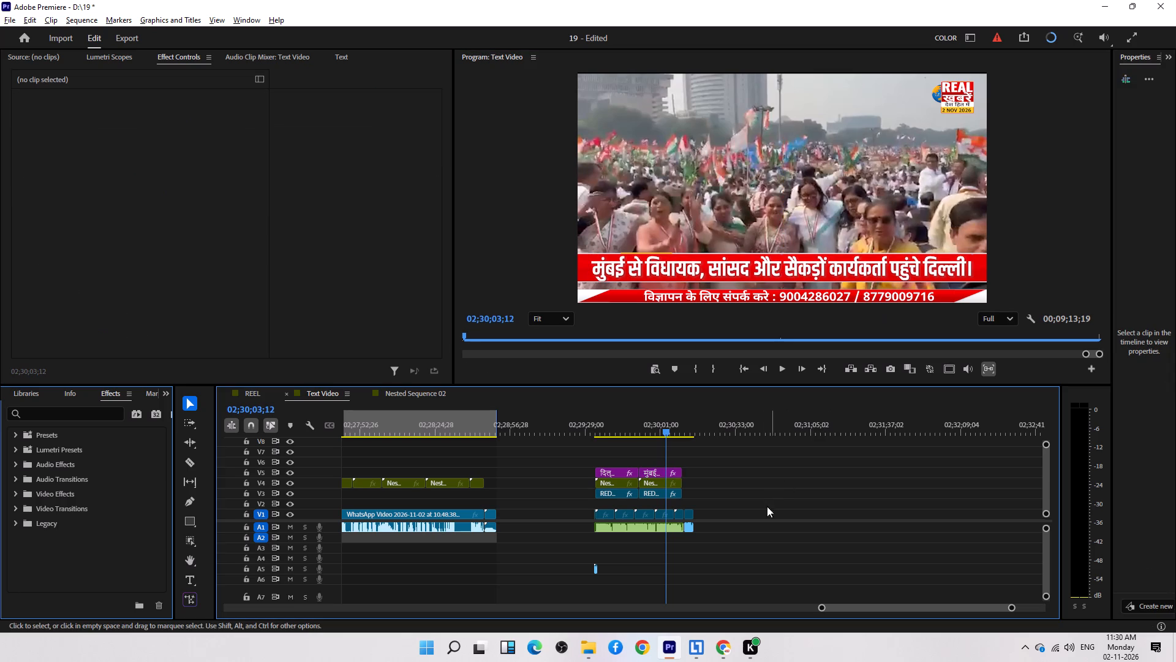
Duplicate the first headline's graphic set after the second one, cut it at the end of the rally footage and delete the excess.
{"action": "key", "text": "Up"}
{"action": "key", "text": "Up"}
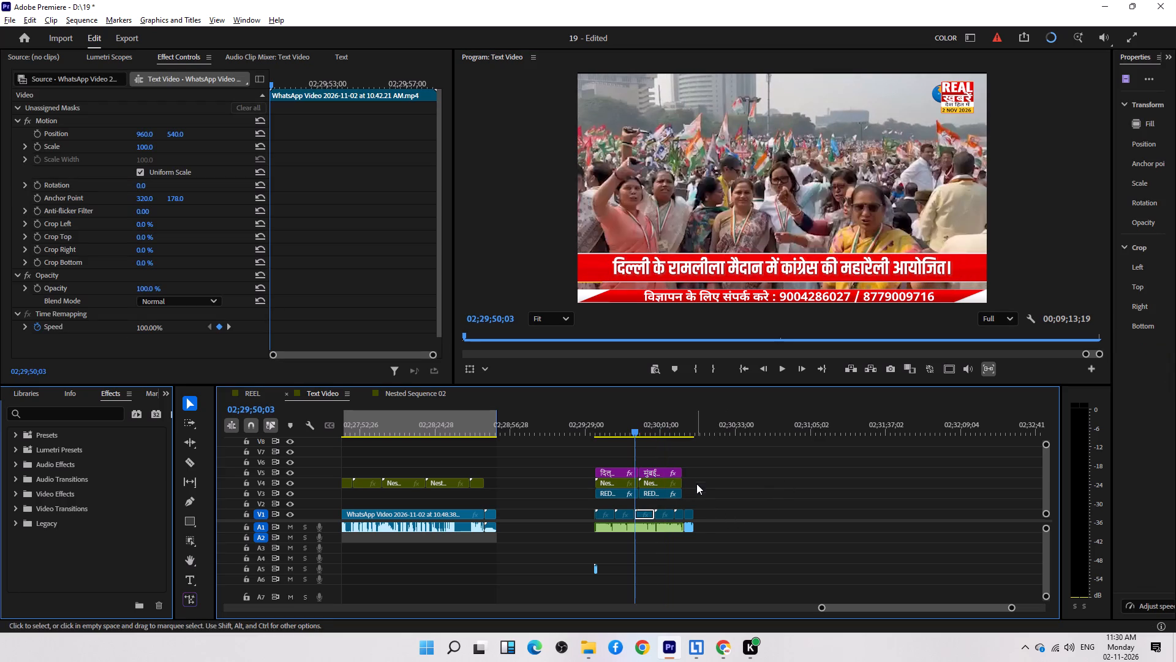
{"action": "key", "text": "Up"}
{"action": "left_click_drag", "start_coordinate": [586, 457], "coordinate": [619, 495]}
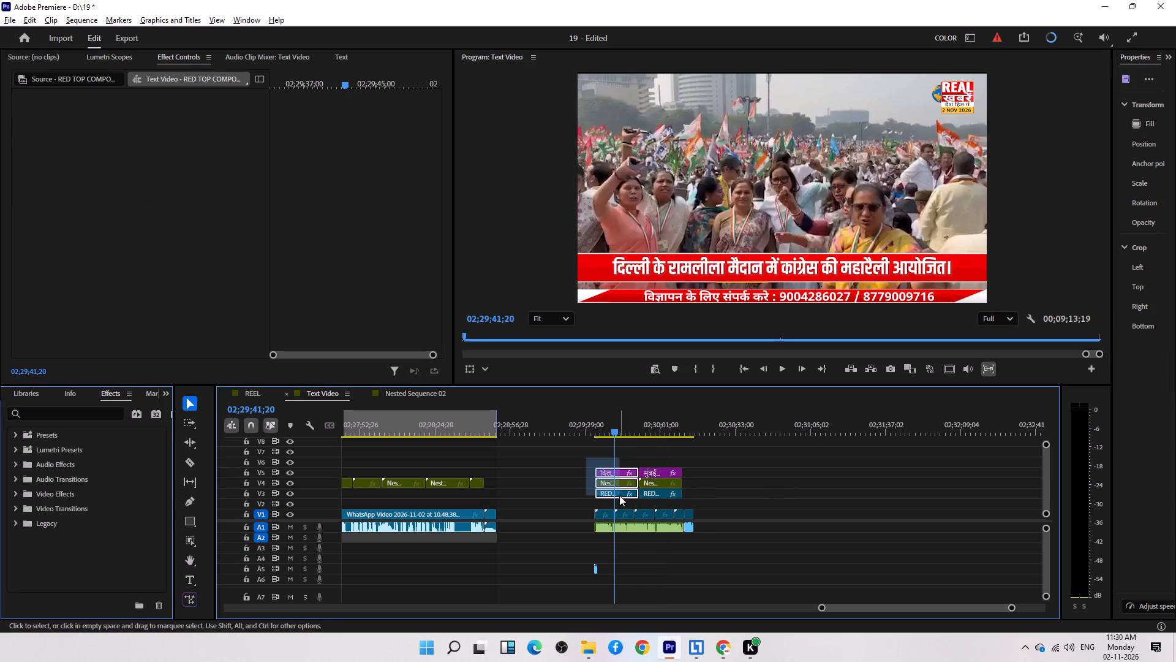
{"action": "left_click_drag", "start_coordinate": [619, 493], "coordinate": [706, 494], "text": "alt"}
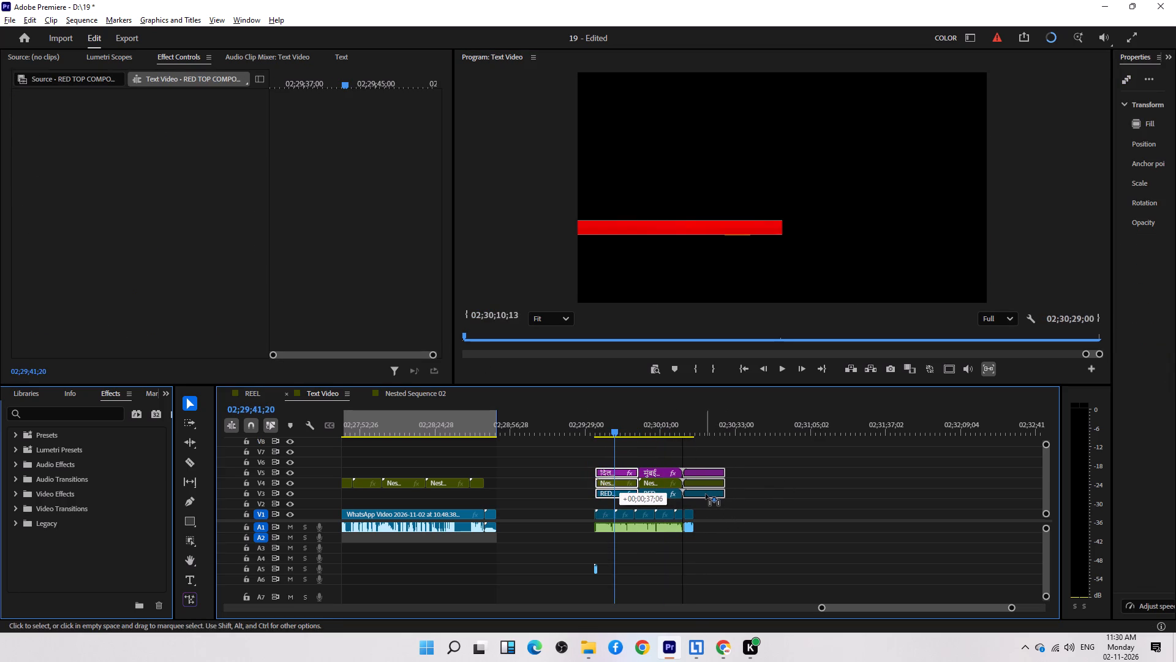
{"action": "left_click_drag", "start_coordinate": [706, 494], "coordinate": [706, 494], "text": "alt"}
{"action": "key", "text": "End"}
{"action": "key", "text": "Up"}
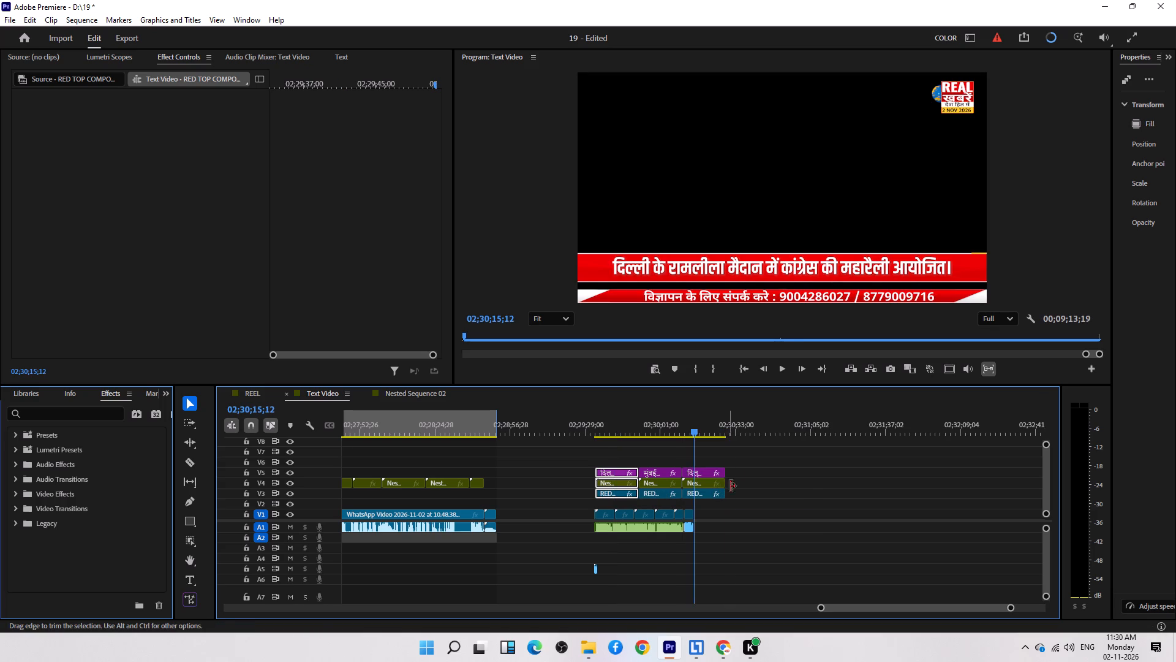
{"action": "left_click_drag", "start_coordinate": [751, 462], "coordinate": [714, 495]}
{"action": "key", "text": "z"}
{"action": "left_click_drag", "start_coordinate": [759, 458], "coordinate": [715, 502]}
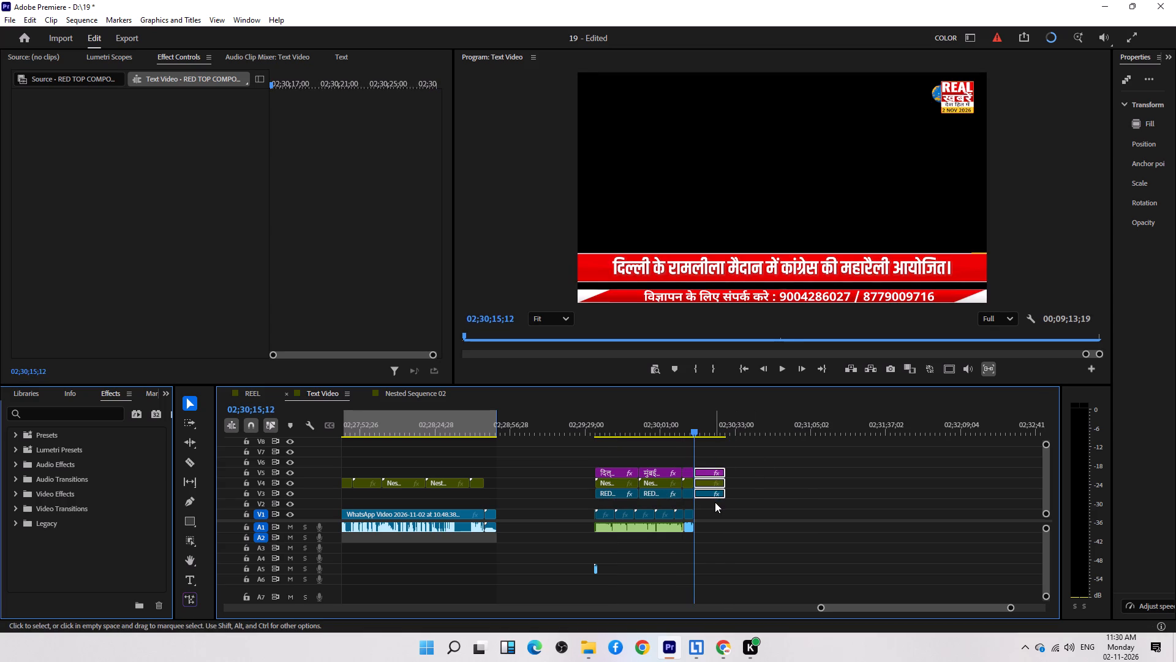
{"action": "key", "text": "Delete"}
Copy the first "मुंबई" location text and its LOCATION graphic from the Torrent project story and paste them five times in sequence from the rally footage's start.
{"action": "key", "text": "Up"}
{"action": "key", "text": "Up"}
{"action": "key", "text": "Up"}
{"action": "key", "text": "Up"}
{"action": "key", "text": "Up"}
{"action": "key", "text": "Up"}
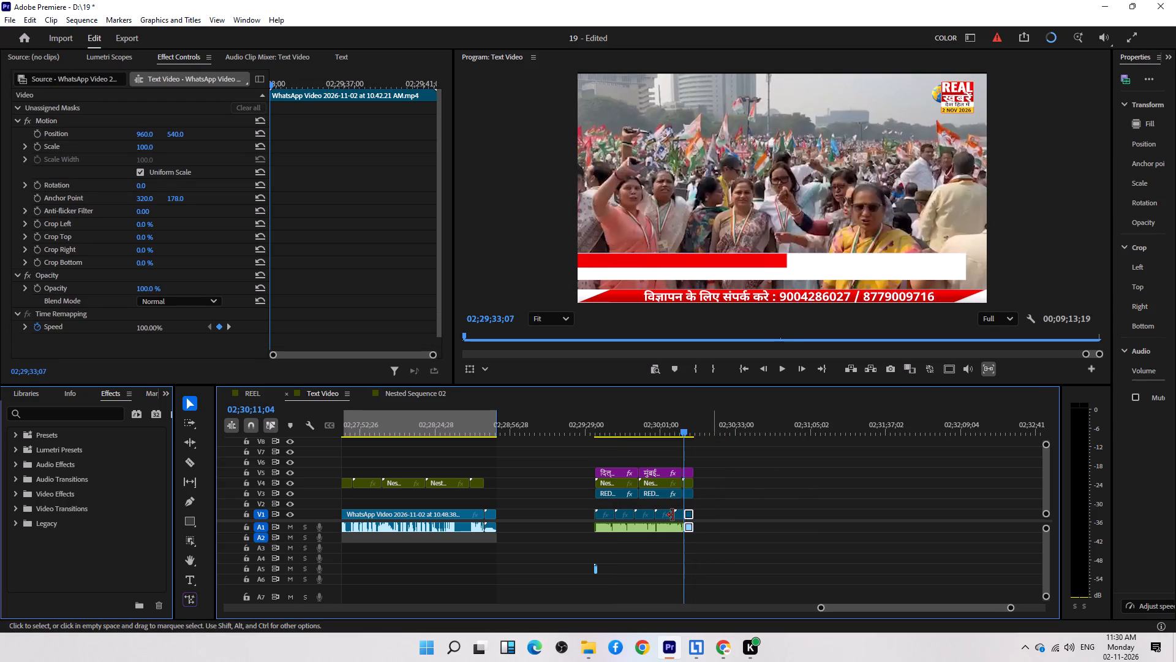
{"action": "scroll", "coordinate": [672, 515], "scroll_direction": "up", "scroll_amount": 14}
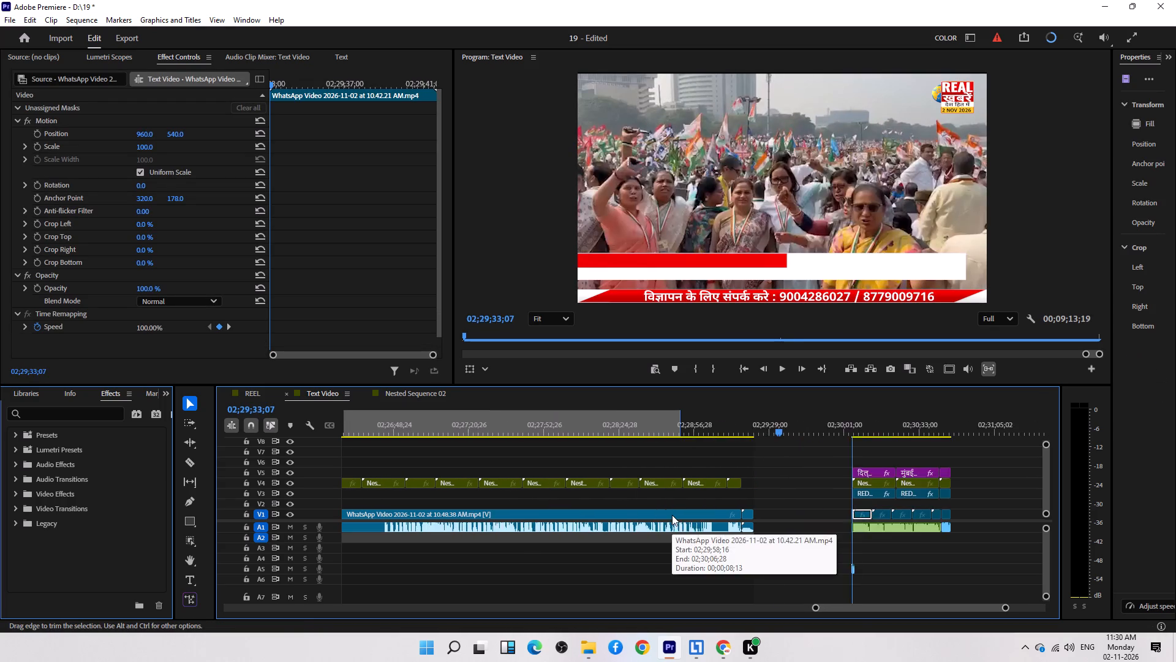
{"action": "scroll", "coordinate": [672, 515], "scroll_direction": "up", "scroll_amount": 7}
{"action": "key", "text": "minus"}
{"action": "key", "text": "minus"}
{"action": "key", "text": "minus"}
{"action": "key", "text": "minus"}
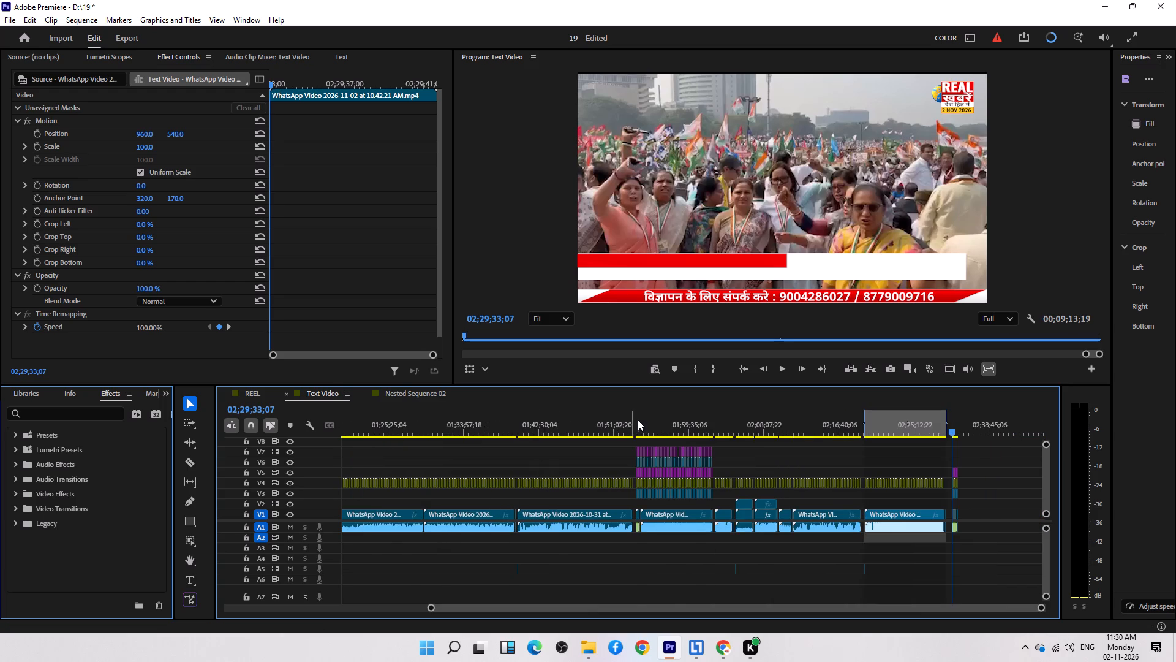
{"action": "left_click", "coordinate": [637, 420]}
{"action": "type", "text": "==="}
{"action": "key", "text": "equal"}
{"action": "key", "text": "equal"}
{"action": "left_click_drag", "start_coordinate": [675, 450], "coordinate": [731, 462]}
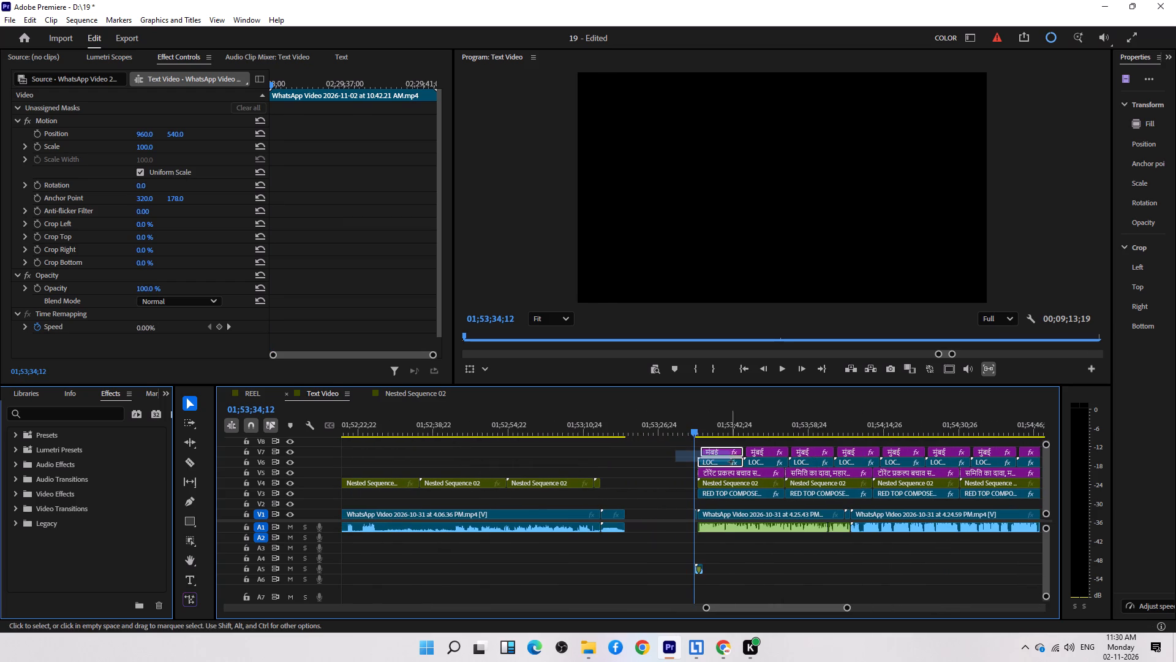
{"action": "left_click_drag", "start_coordinate": [731, 462], "coordinate": [729, 462]}
{"action": "key", "text": "ctrl+c"}
{"action": "key", "text": "End"}
{"action": "key", "text": "Up"}
{"action": "key", "text": "Up"}
{"action": "key", "text": "Up"}
{"action": "key", "text": "Up"}
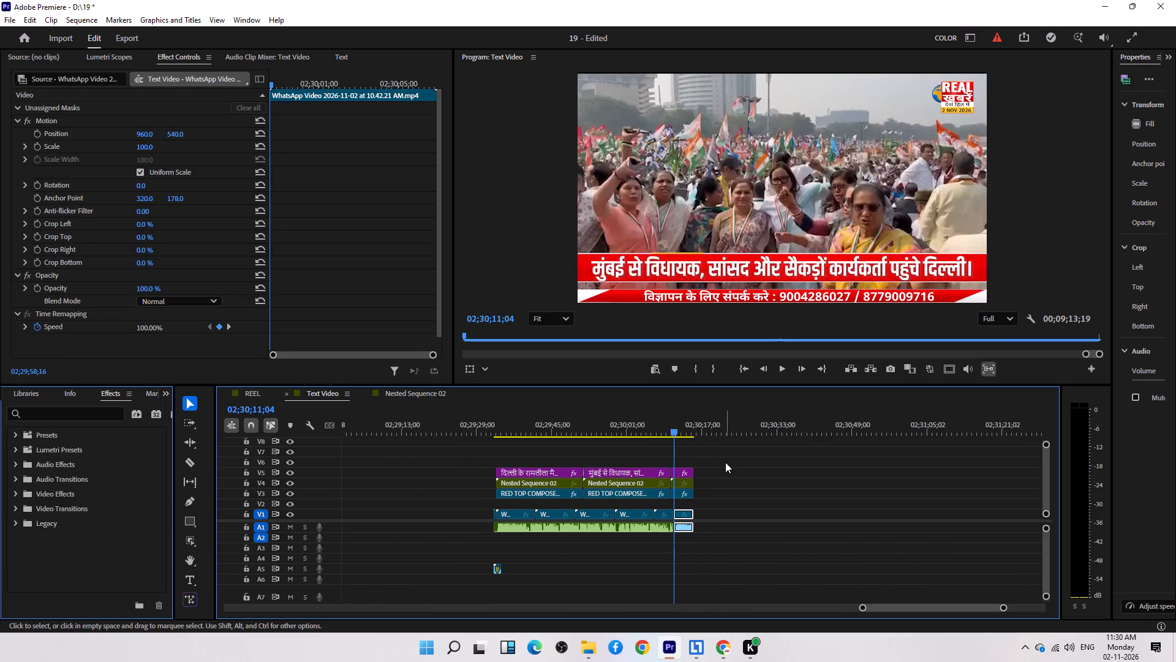
{"action": "key", "text": "Up"}
{"action": "key", "text": "Up"}
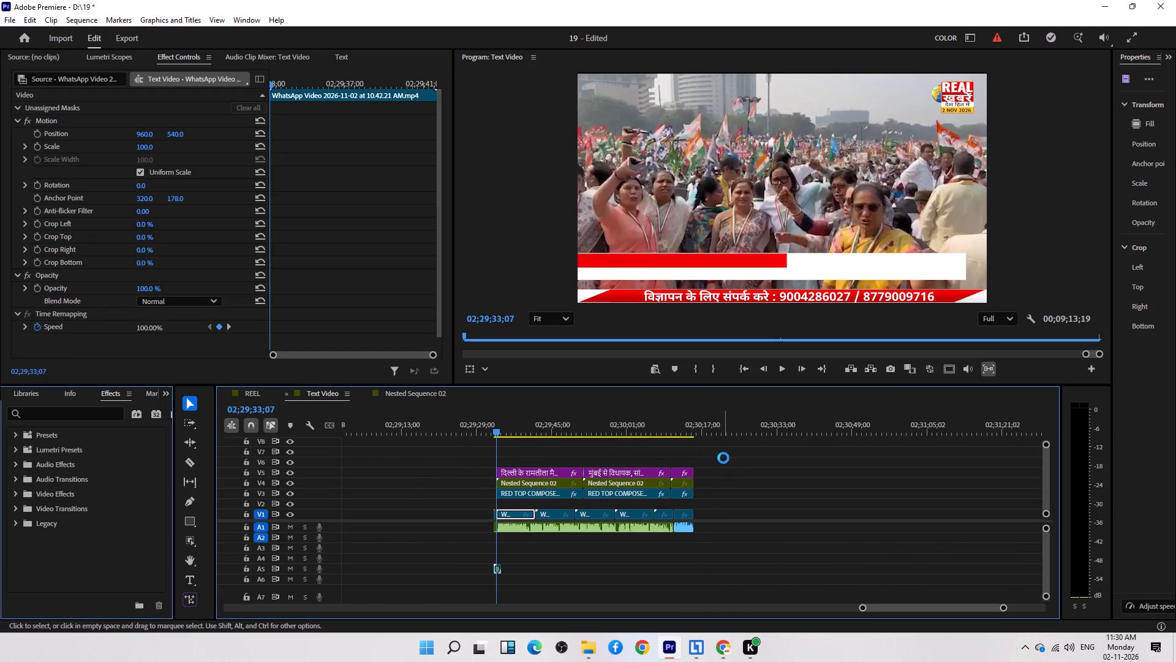
{"action": "key", "text": "ctrl+v"}
{"action": "key", "text": "ctrl+v"}
{"action": "key", "text": "ctrl+v"}
{"action": "key", "text": "ctrl+v"}
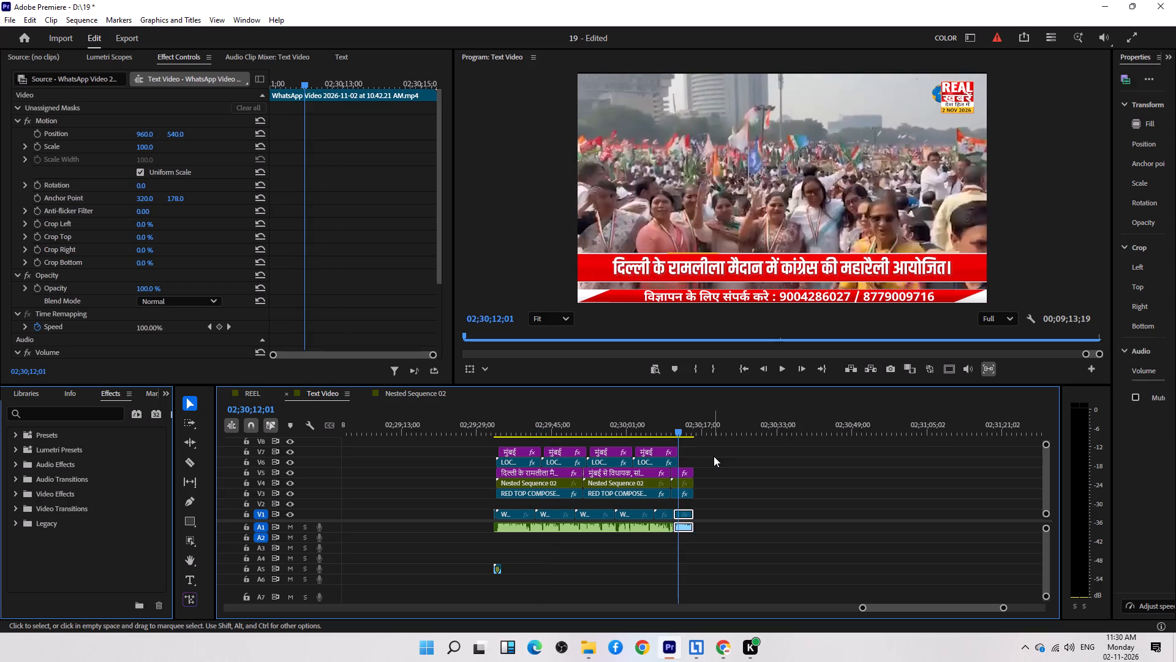
{"action": "key", "text": "ctrl+v"}
Cut the last location graphics at the end of the rally footage and delete the excess.
{"action": "key", "text": "Up"}
{"action": "key", "text": "z"}
{"action": "left_click_drag", "start_coordinate": [772, 488], "coordinate": [737, 469]}
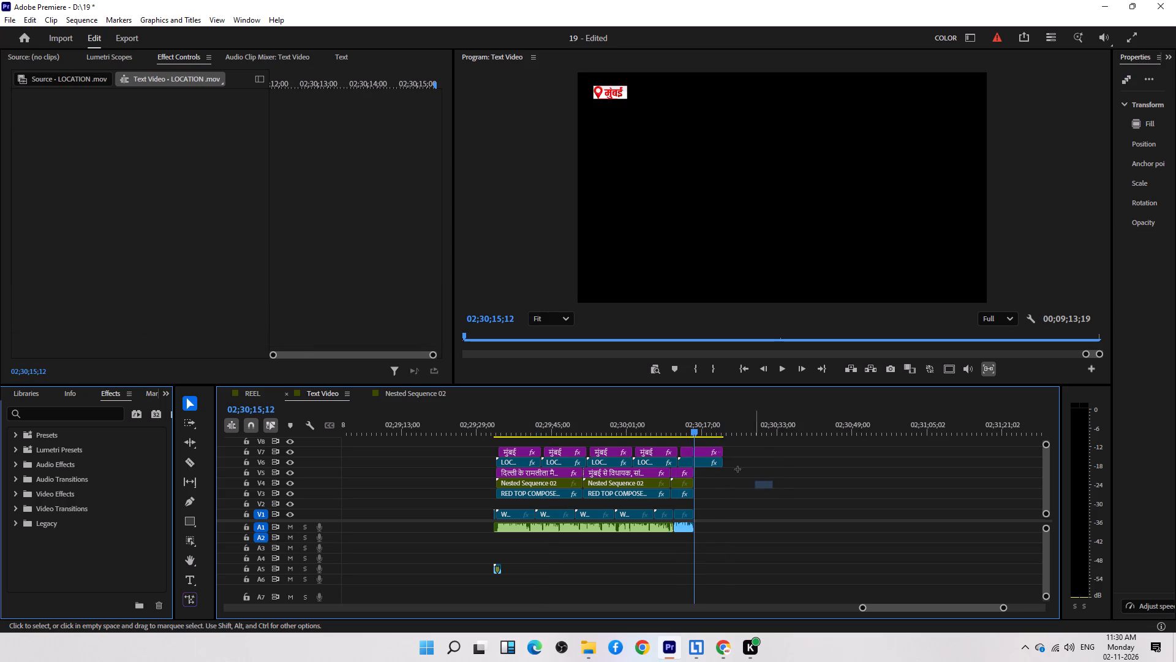
{"action": "left_click_drag", "start_coordinate": [737, 469], "coordinate": [718, 447]}
{"action": "key", "text": "Delete"}
Copy the End Bumbar with Music clip from the end of the previous story and paste it directly after the rally footage.
{"action": "scroll", "coordinate": [518, 496], "scroll_direction": "up", "scroll_amount": 7}
{"action": "left_click_drag", "start_coordinate": [502, 500], "coordinate": [430, 533]}
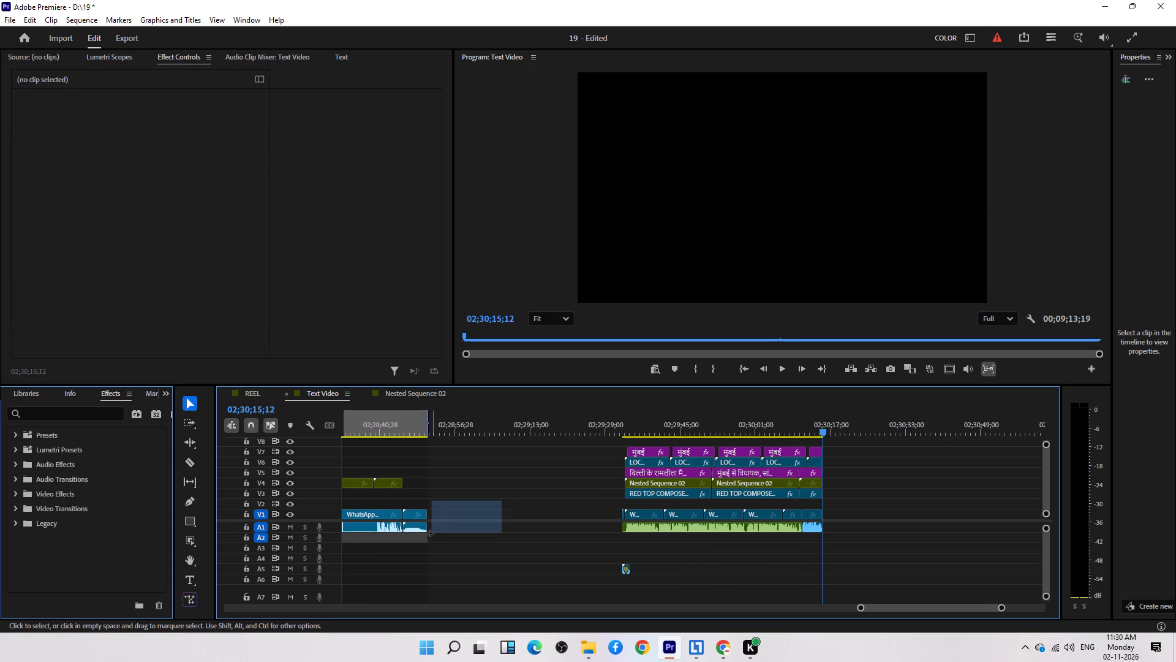
{"action": "left_click_drag", "start_coordinate": [430, 533], "coordinate": [426, 535]}
{"action": "key", "text": "ctrl+c"}
{"action": "key", "text": "ctrl+v"}
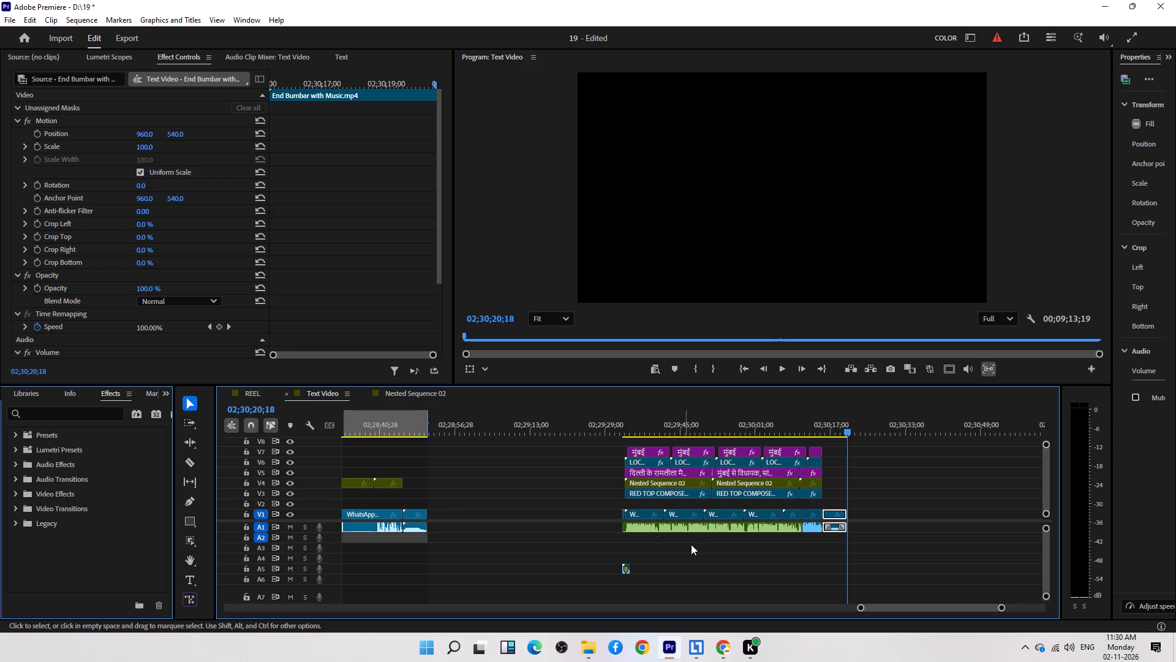
Mark the whole Congress rally story including its end bumper as the export range and export it as H.264 to D:\NOV with file name 7.
{"action": "left_click_drag", "start_coordinate": [898, 557], "coordinate": [610, 449]}
{"action": "key", "text": "slash"}
{"action": "key", "text": "ctrl+m"}
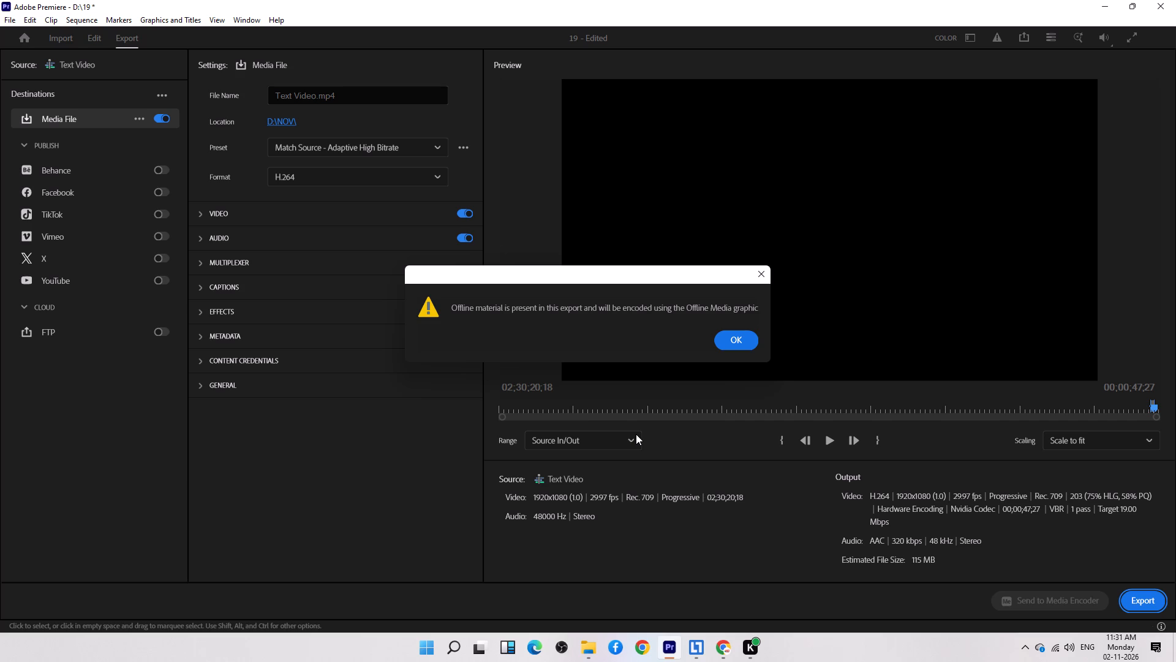
{"action": "left_click", "coordinate": [752, 341]}
{"action": "left_click", "coordinate": [284, 121]}
{"action": "left_click_drag", "start_coordinate": [1175, 0], "coordinate": [1159, 3]}
{"action": "triple_click", "coordinate": [368, 98]}
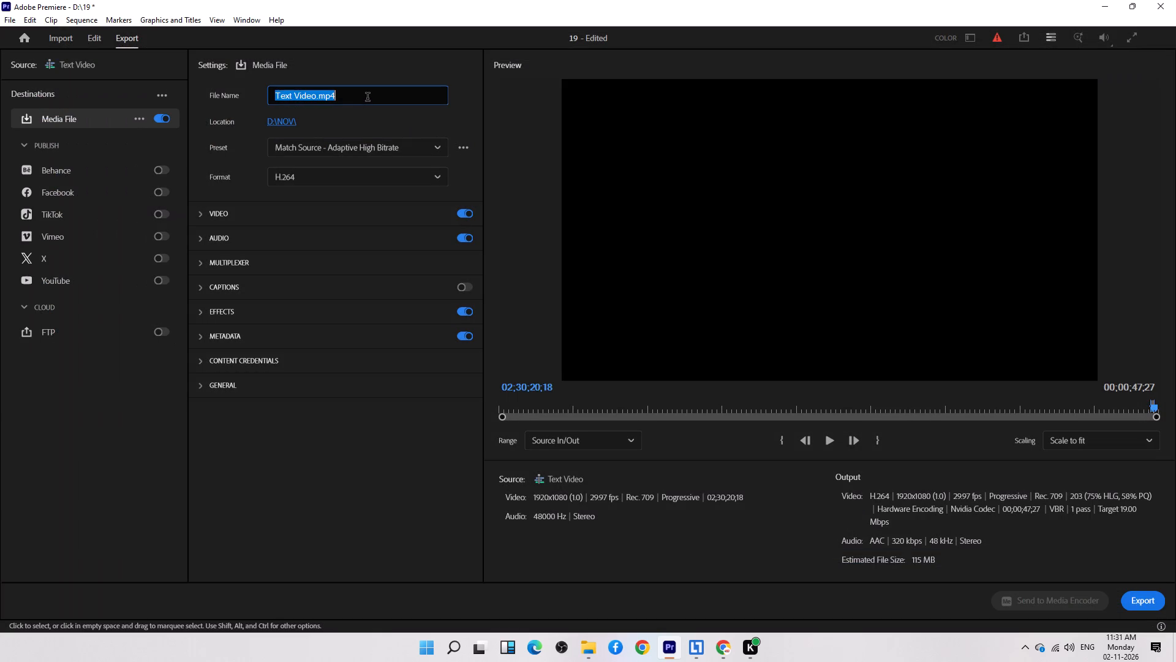
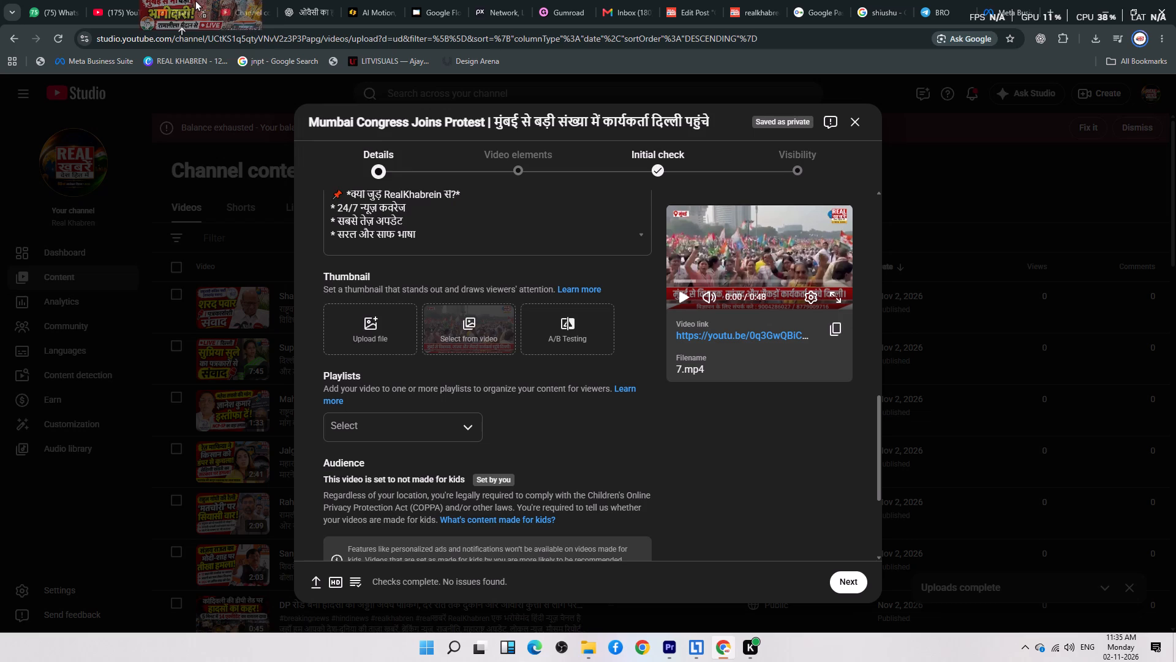
Upload the ChatGPT-generated rally image as the custom thumbnail of the Mumbai Congress protest video.
{"action": "left_click_drag", "start_coordinate": [195, 0], "coordinate": [371, 324]}
Skip the video elements and set the Mumbai Congress protest video's visibility to Public.
{"action": "left_click_drag", "start_coordinate": [535, 162], "coordinate": [548, 162]}
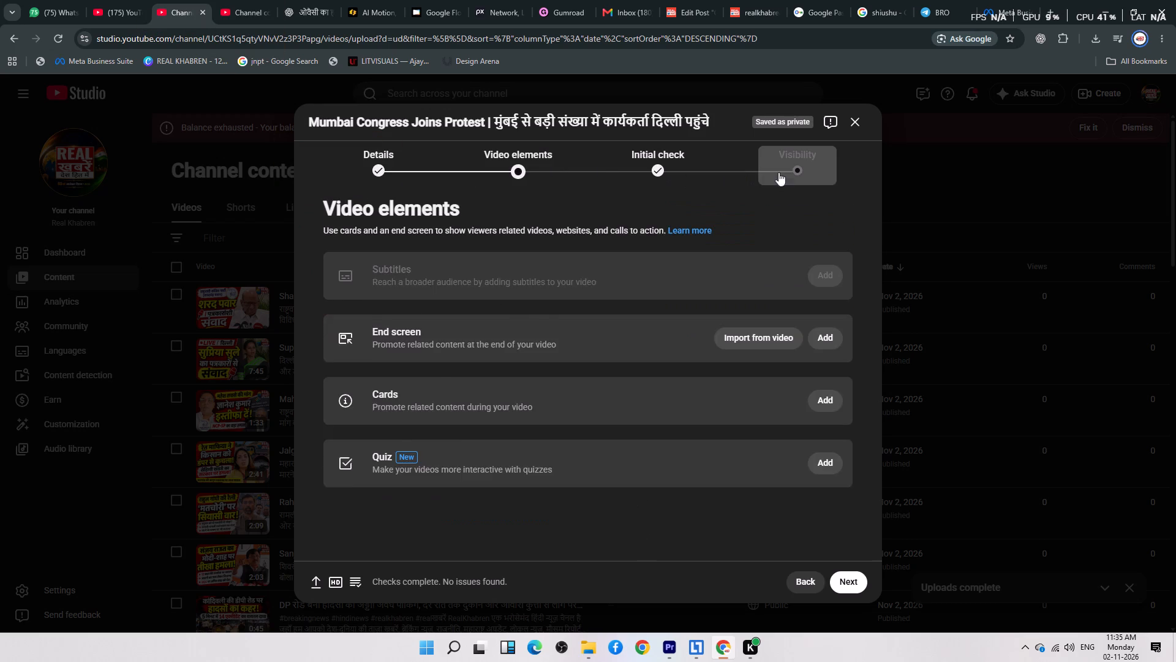
{"action": "left_click", "coordinate": [790, 176]}
{"action": "left_click", "coordinate": [377, 373]}
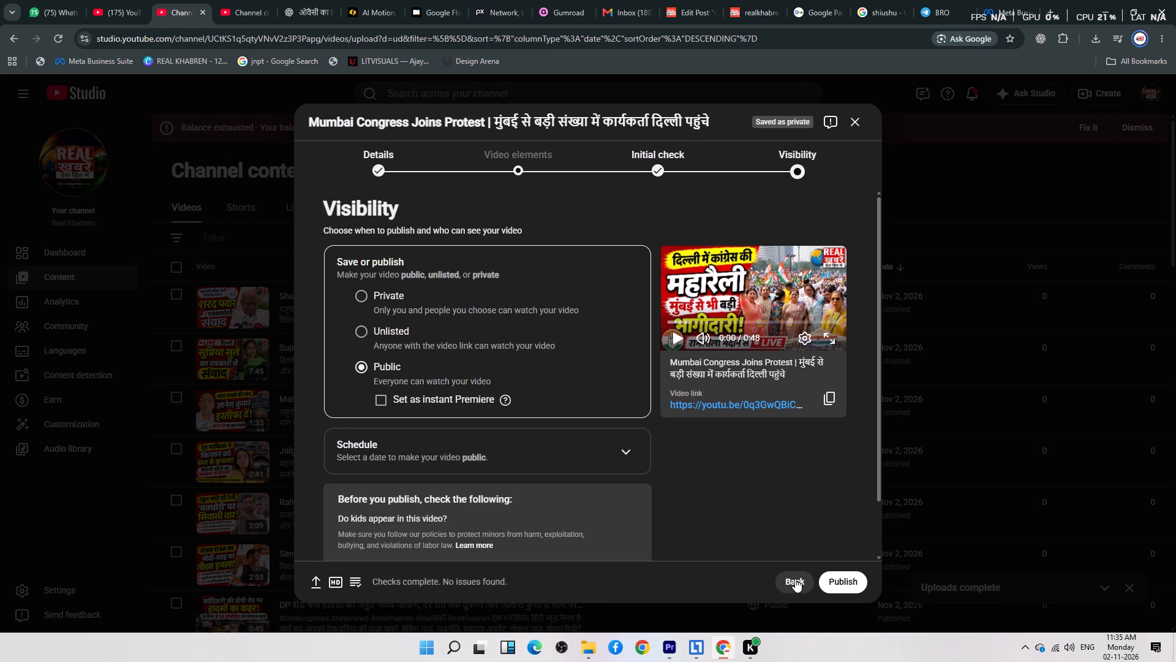
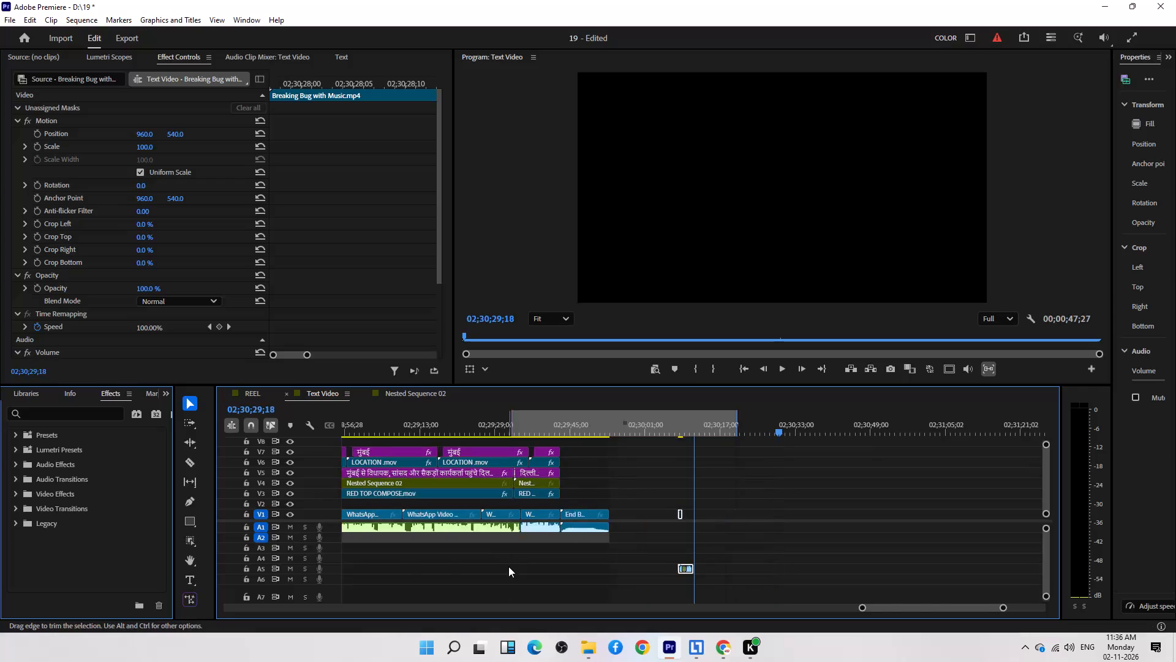
Place the Downloads clip WhatsApp Video 2026-11-02 at 10.27.12 AM on V1, directly after the last Breaking Bug clip.
{"action": "key", "text": "equal"}
{"action": "key", "text": "equal"}
{"action": "key", "text": "equal"}
{"action": "left_click", "coordinate": [595, 641]}
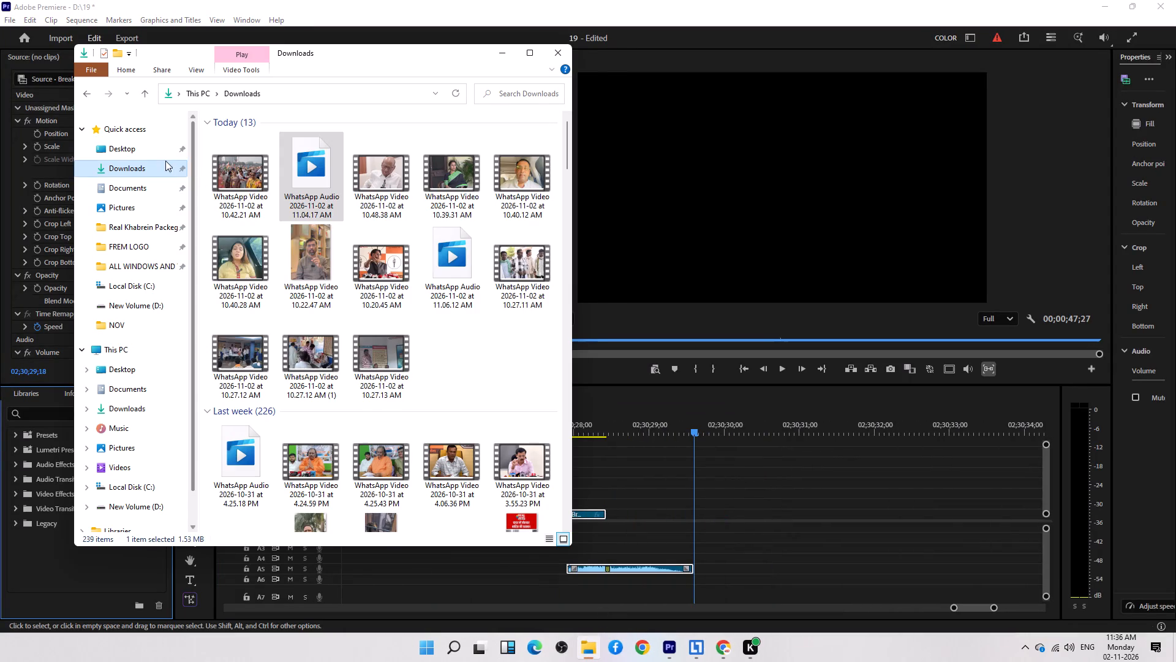
{"action": "left_click", "coordinate": [150, 161]}
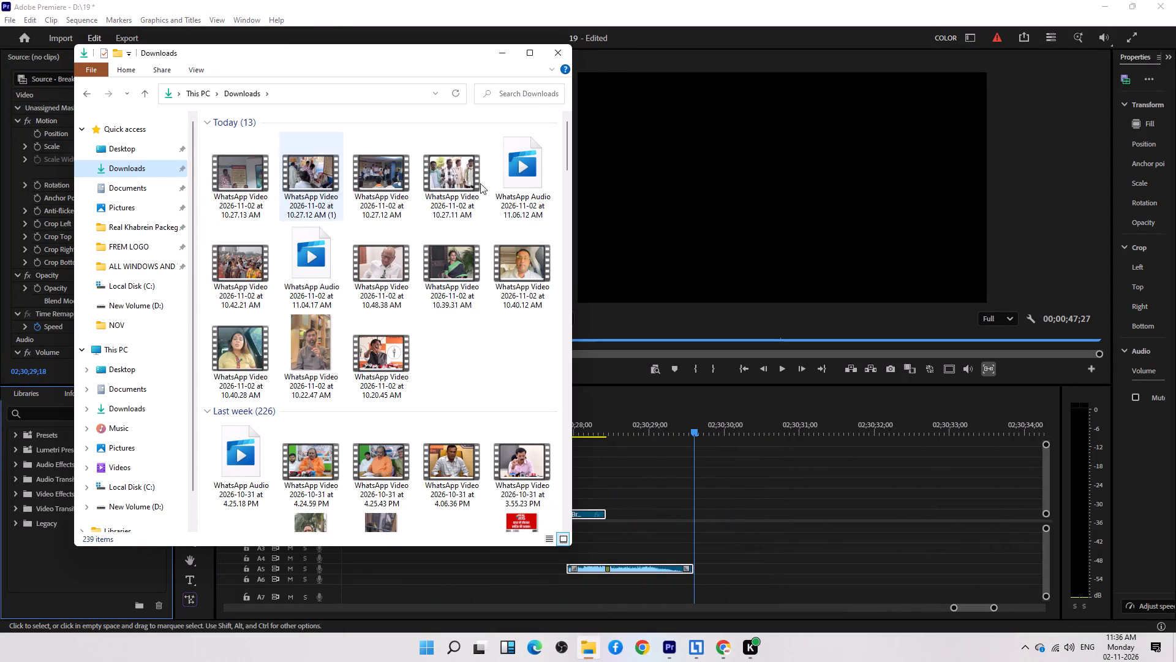
{"action": "scroll", "coordinate": [638, 422], "scroll_direction": "up", "scroll_amount": 4}
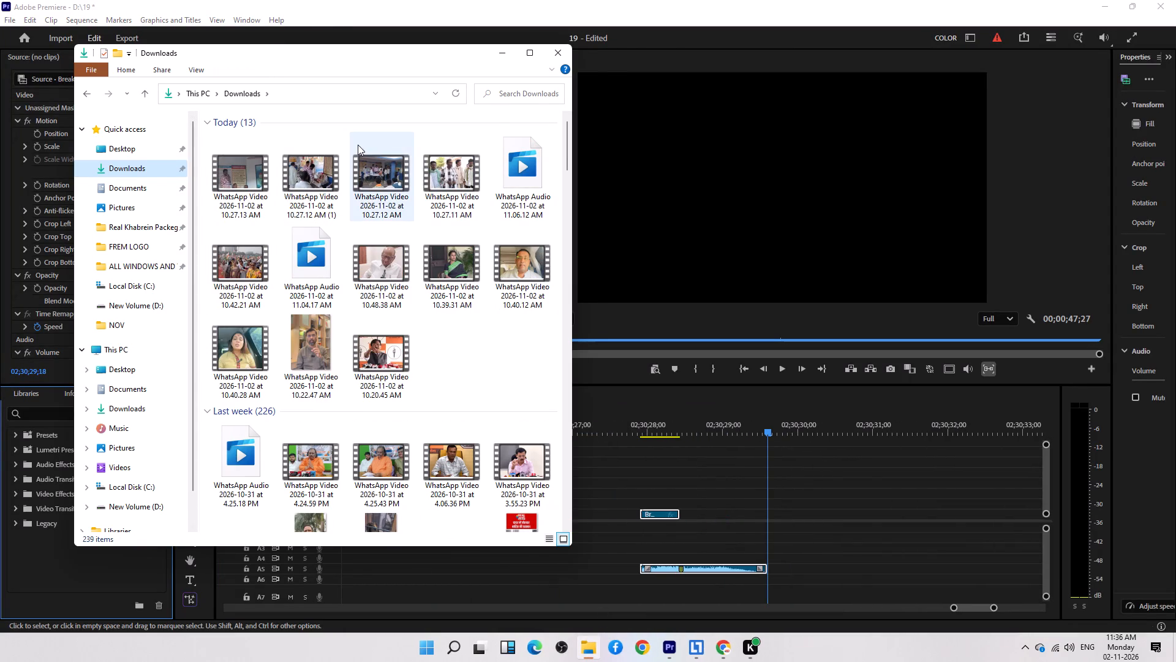
{"action": "left_click_drag", "start_coordinate": [392, 176], "coordinate": [686, 517]}
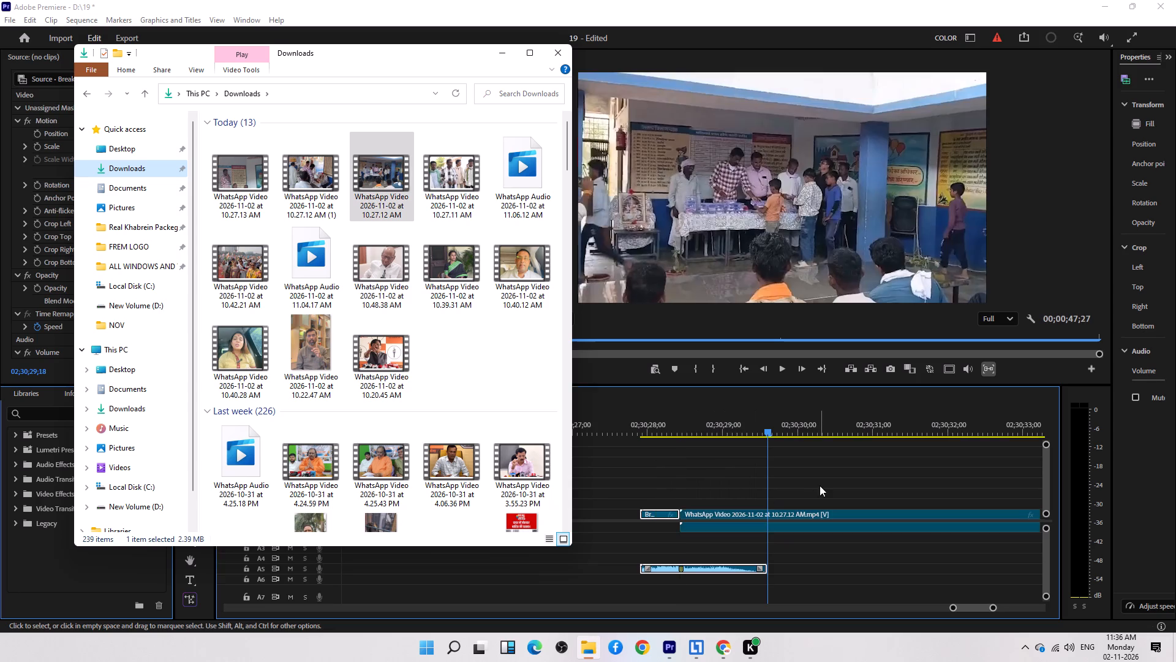
{"action": "left_click", "coordinate": [820, 485]}
Add WhatsApp Audio 2026-11-02 at 11.06.12 AM to A2, aligned with the start of the last Breaking Bug clip.
{"action": "scroll", "coordinate": [815, 486], "scroll_direction": "down", "scroll_amount": 5}
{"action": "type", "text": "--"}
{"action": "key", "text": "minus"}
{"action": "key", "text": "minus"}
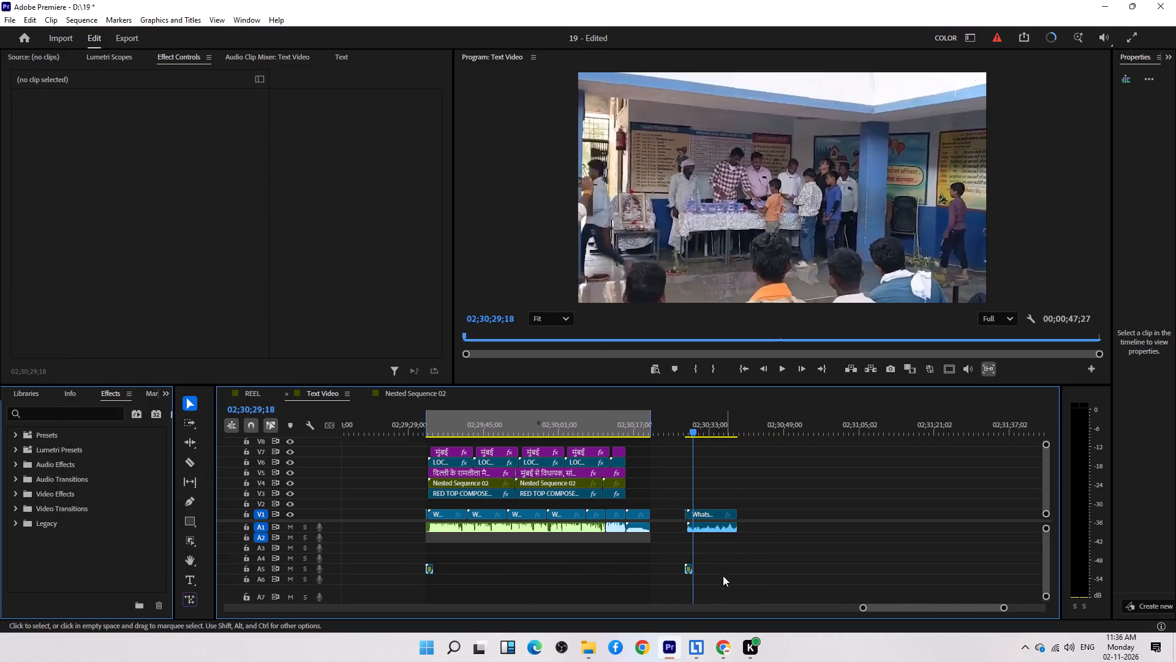
{"action": "left_click", "coordinate": [590, 642]}
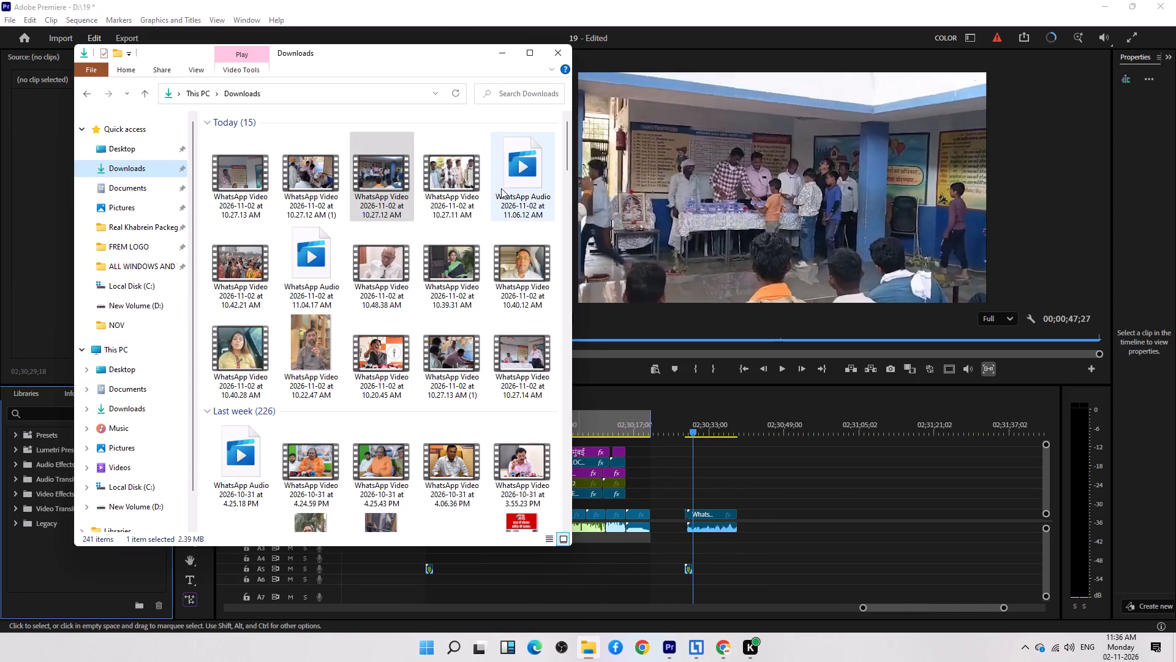
{"action": "left_click_drag", "start_coordinate": [511, 176], "coordinate": [676, 542]}
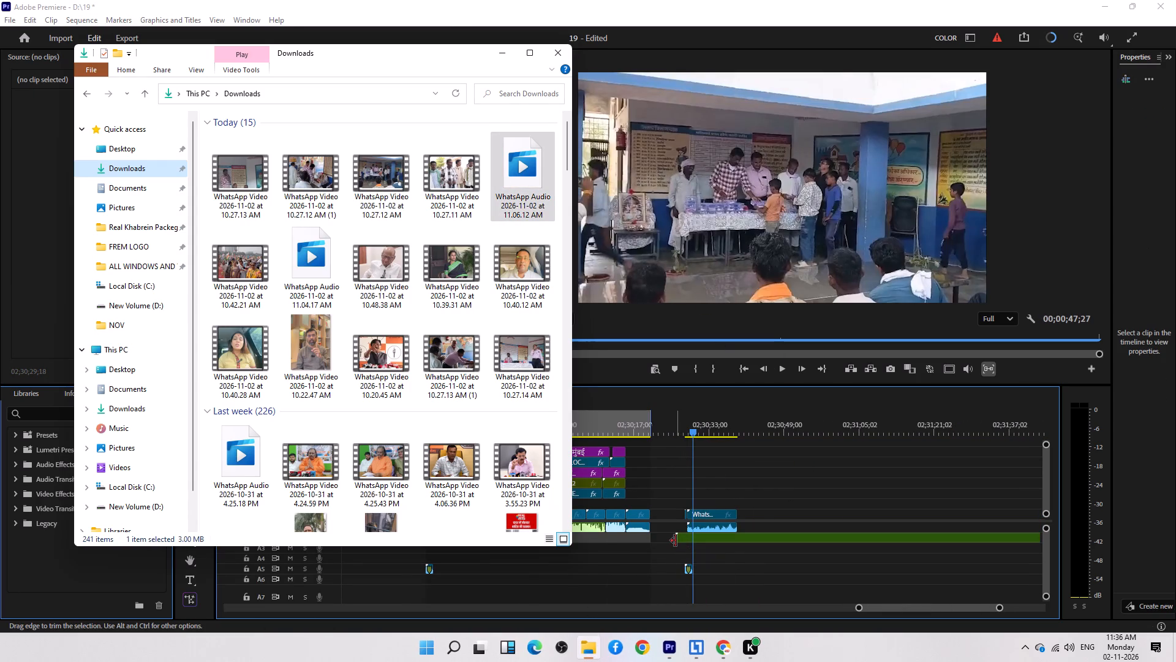
{"action": "left_click_drag", "start_coordinate": [676, 541], "coordinate": [677, 550]}
{"action": "left_click", "coordinate": [720, 541]}
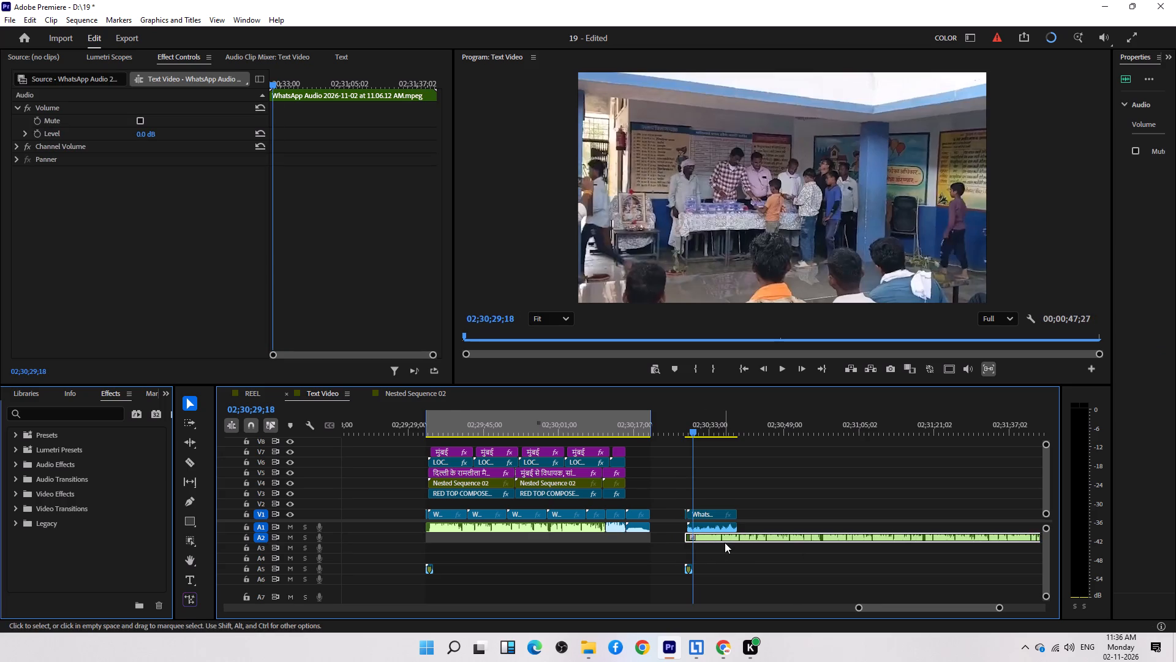
{"action": "scroll", "coordinate": [724, 542], "scroll_direction": "down", "scroll_amount": 7}
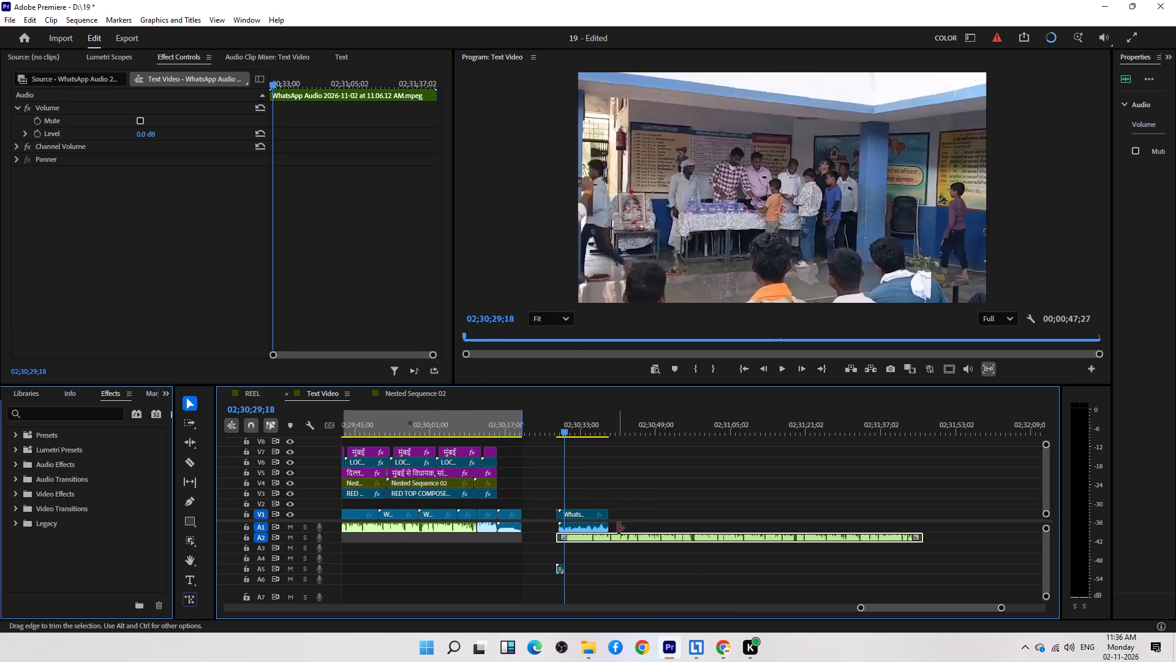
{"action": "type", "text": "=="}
{"action": "left_click_drag", "start_coordinate": [655, 538], "coordinate": [672, 548]}
{"action": "left_click_drag", "start_coordinate": [716, 538], "coordinate": [702, 538]}
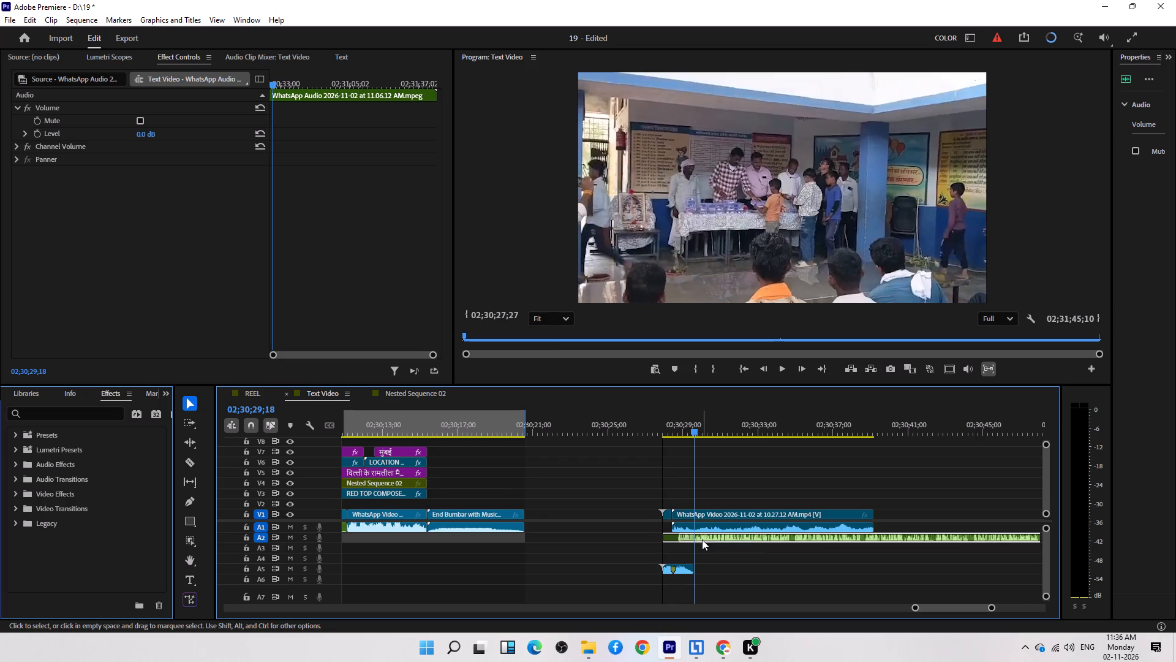
Append the WhatsApp videos 10.27.12 AM again, 10.27.12 AM (1) and 10.27.13 AM from Downloads end to end on V1.
{"action": "scroll", "coordinate": [701, 551], "scroll_direction": "down", "scroll_amount": 14}
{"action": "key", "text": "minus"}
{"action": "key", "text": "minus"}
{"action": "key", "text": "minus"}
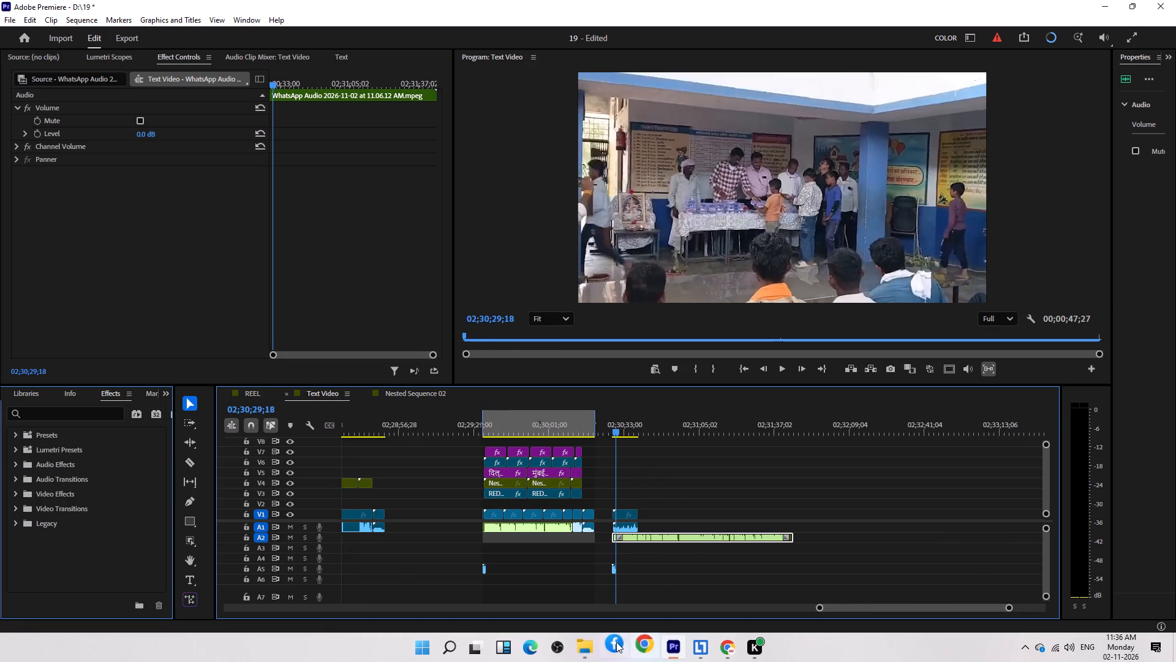
{"action": "left_click", "coordinate": [592, 641]}
{"action": "left_click_drag", "start_coordinate": [401, 173], "coordinate": [688, 424]}
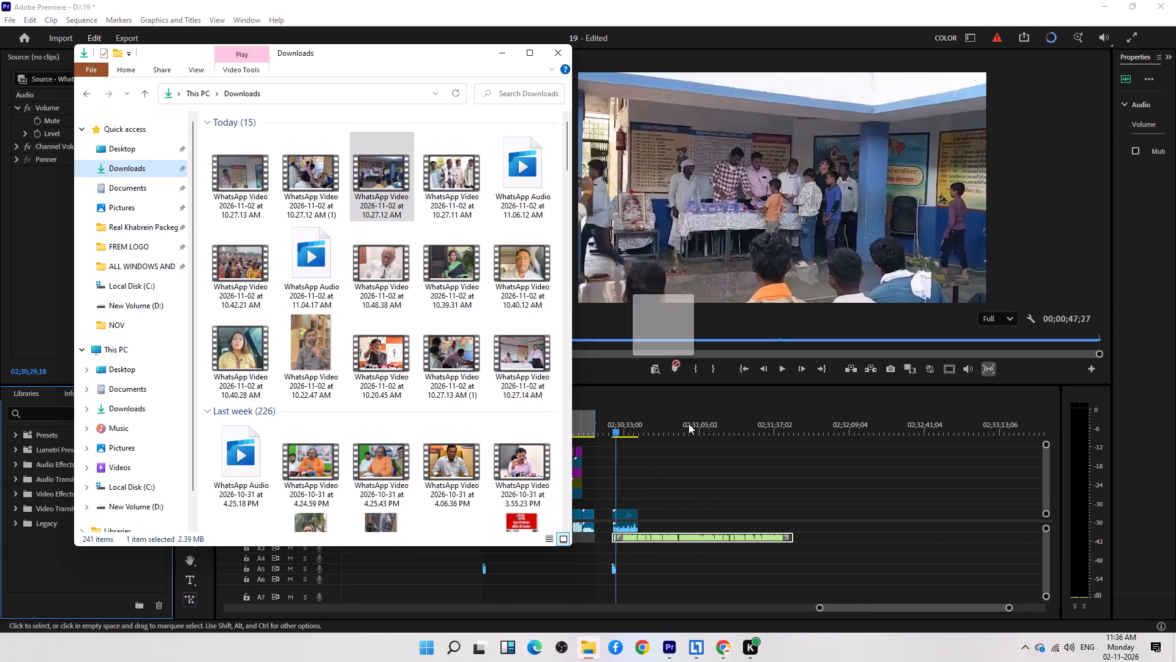
{"action": "left_click_drag", "start_coordinate": [688, 424], "coordinate": [638, 514]}
{"action": "left_click_drag", "start_coordinate": [326, 172], "coordinate": [641, 306]}
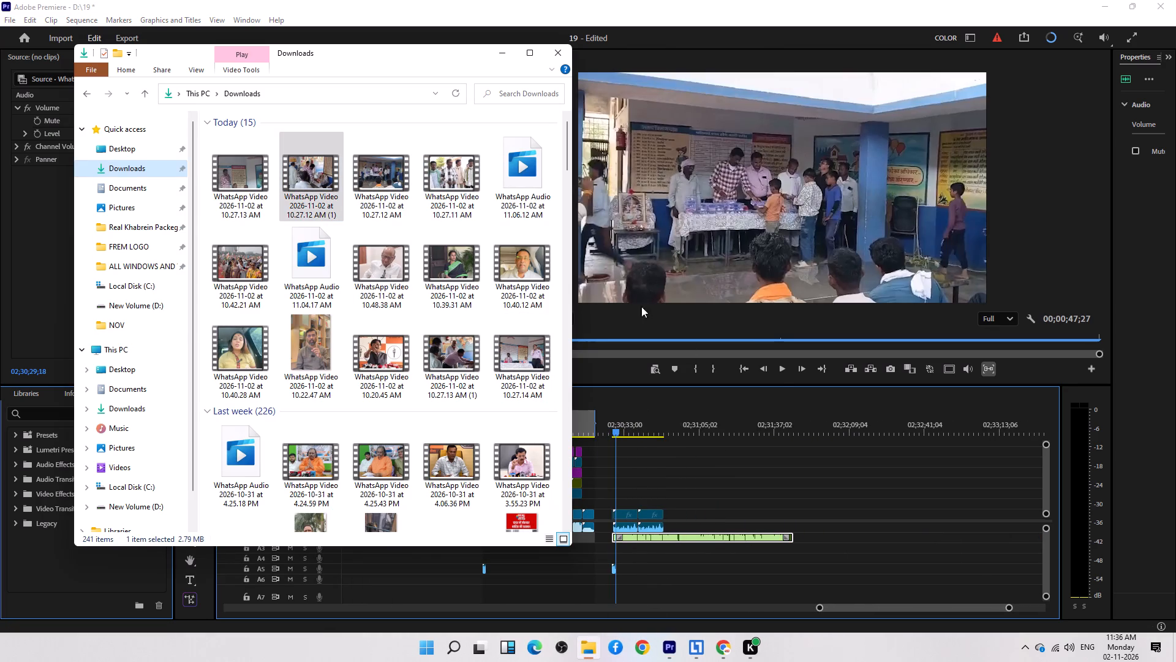
{"action": "left_click_drag", "start_coordinate": [641, 306], "coordinate": [664, 522]}
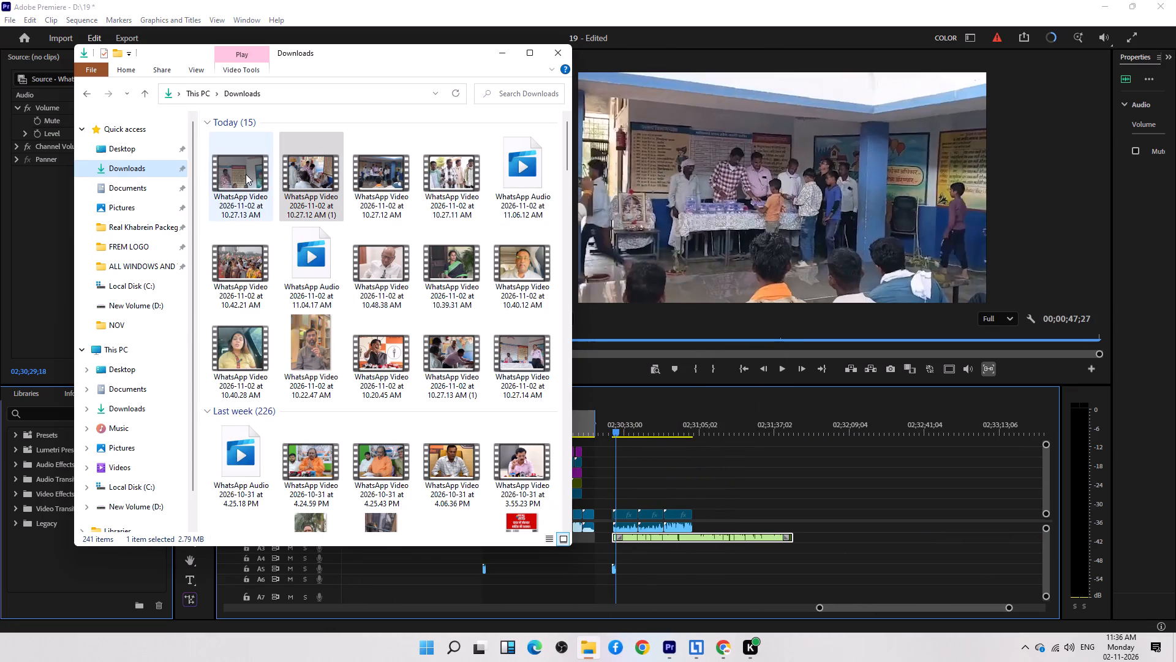
{"action": "left_click_drag", "start_coordinate": [246, 174], "coordinate": [693, 512]}
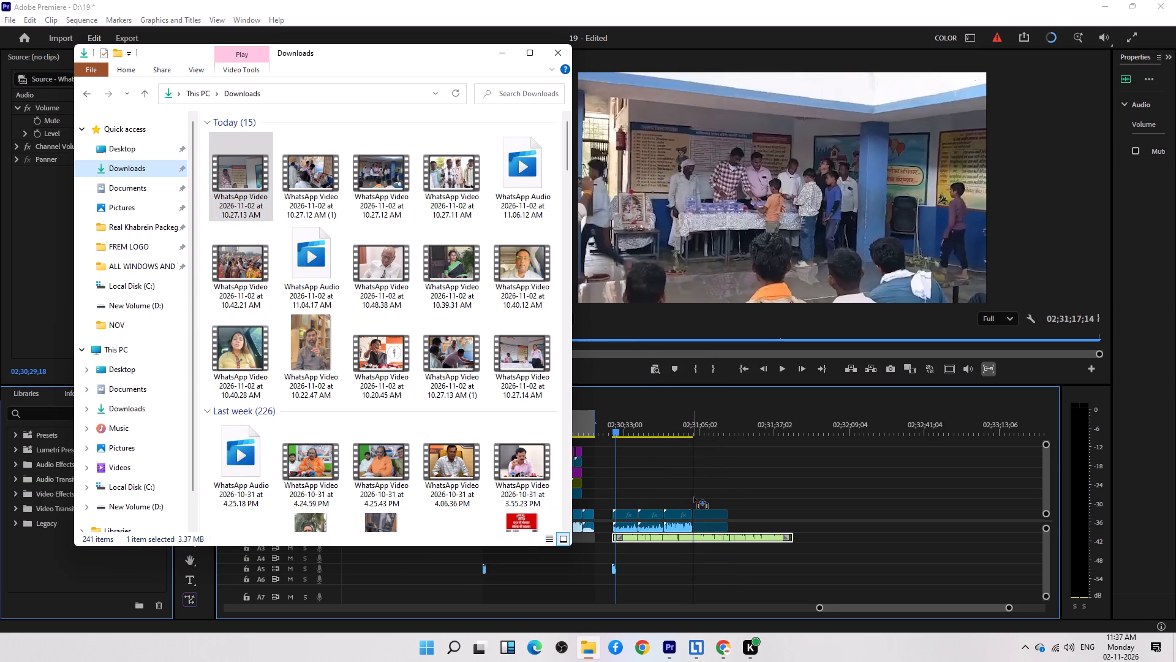
Append WhatsApp Video 10.27.11 AM to the V1 footage and trim its end so only a short opening portion is kept.
{"action": "left_click_drag", "start_coordinate": [459, 173], "coordinate": [727, 527]}
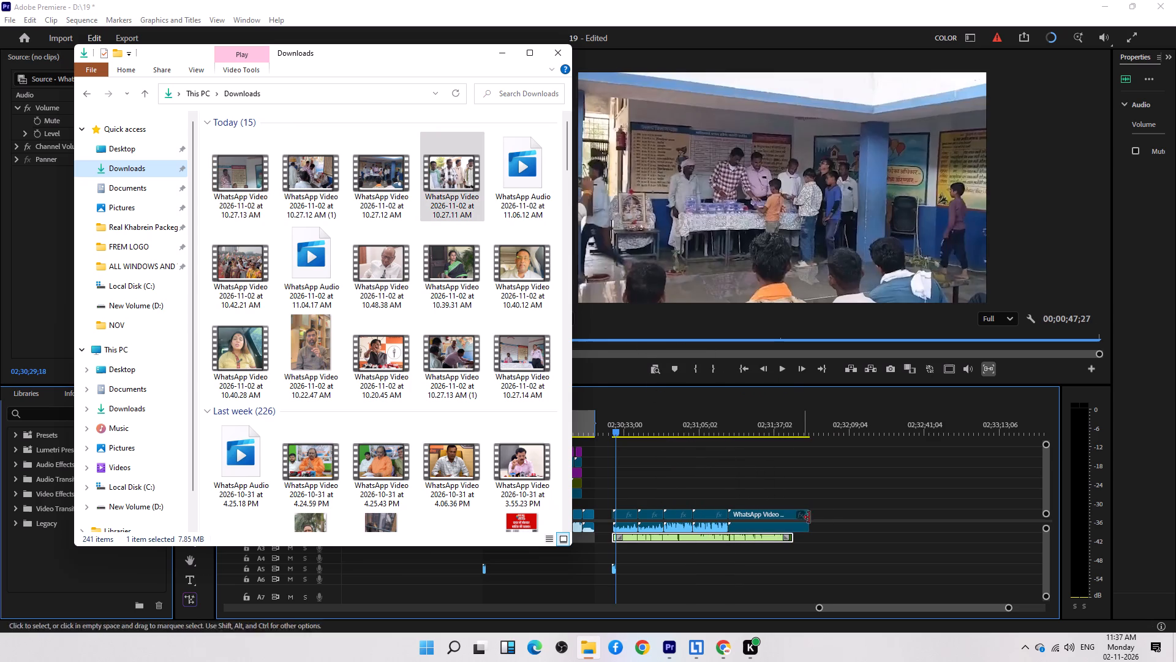
{"action": "left_click_drag", "start_coordinate": [813, 518], "coordinate": [788, 523]}
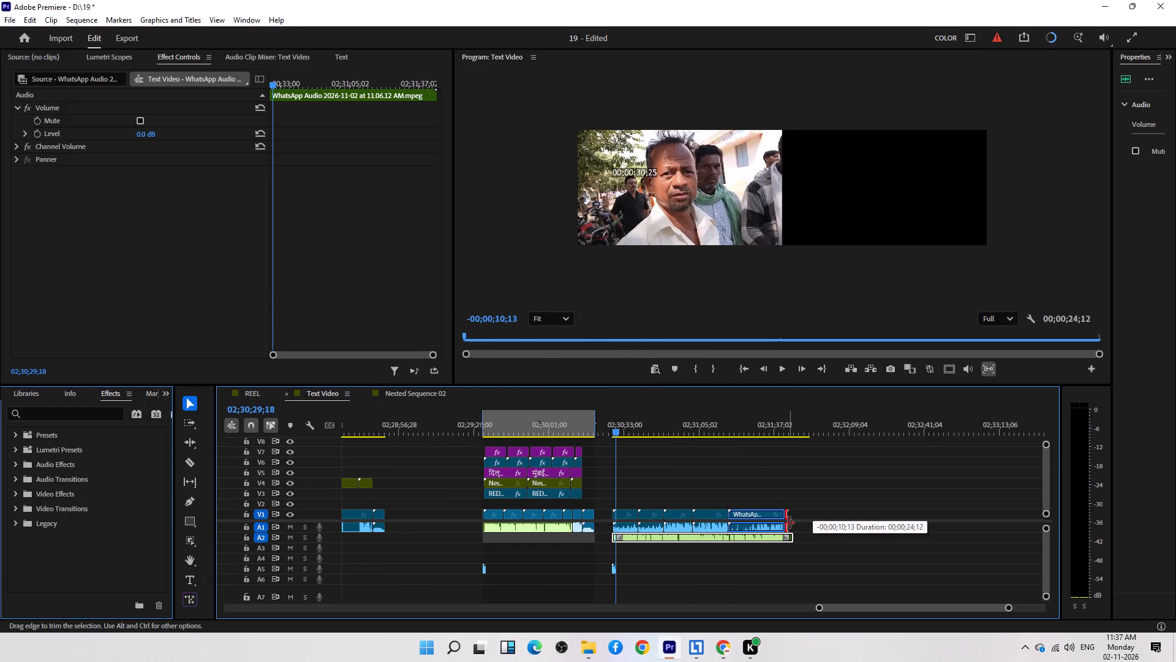
{"action": "left_click_drag", "start_coordinate": [788, 523], "coordinate": [747, 521]}
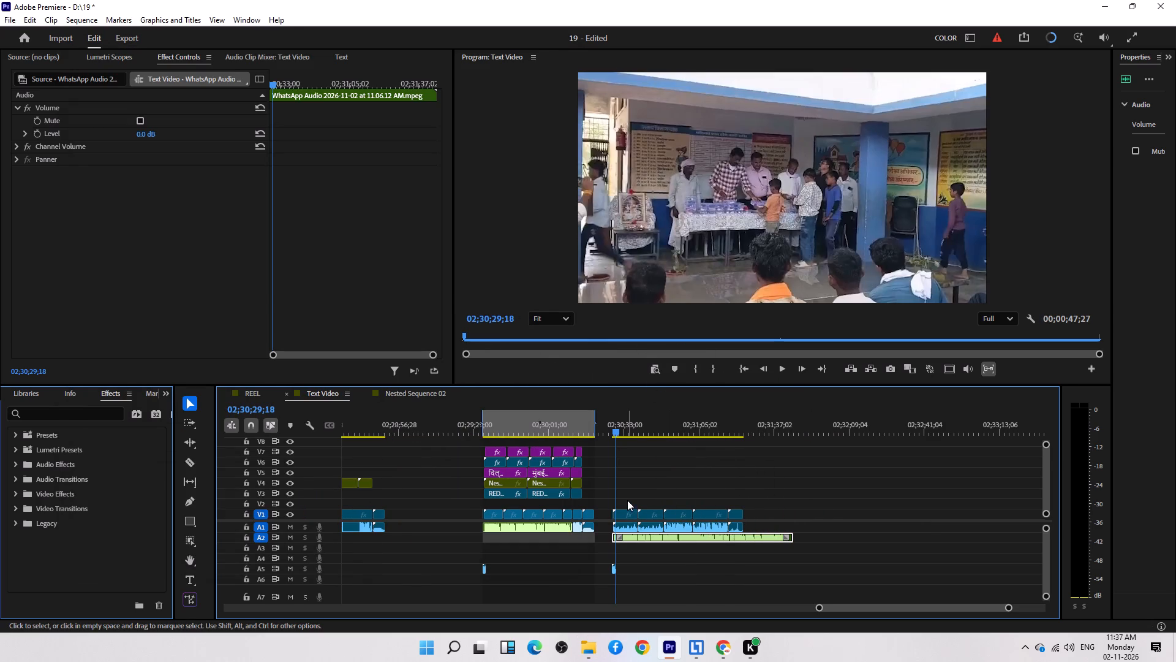
Extend the V1 footage to the end of the A2 audio with copies of both 10.27.12 AM clips, the second without sound.
{"action": "left_click_drag", "start_coordinate": [627, 500], "coordinate": [638, 525]}
{"action": "left_click_drag", "start_coordinate": [630, 515], "coordinate": [748, 516], "text": "alt"}
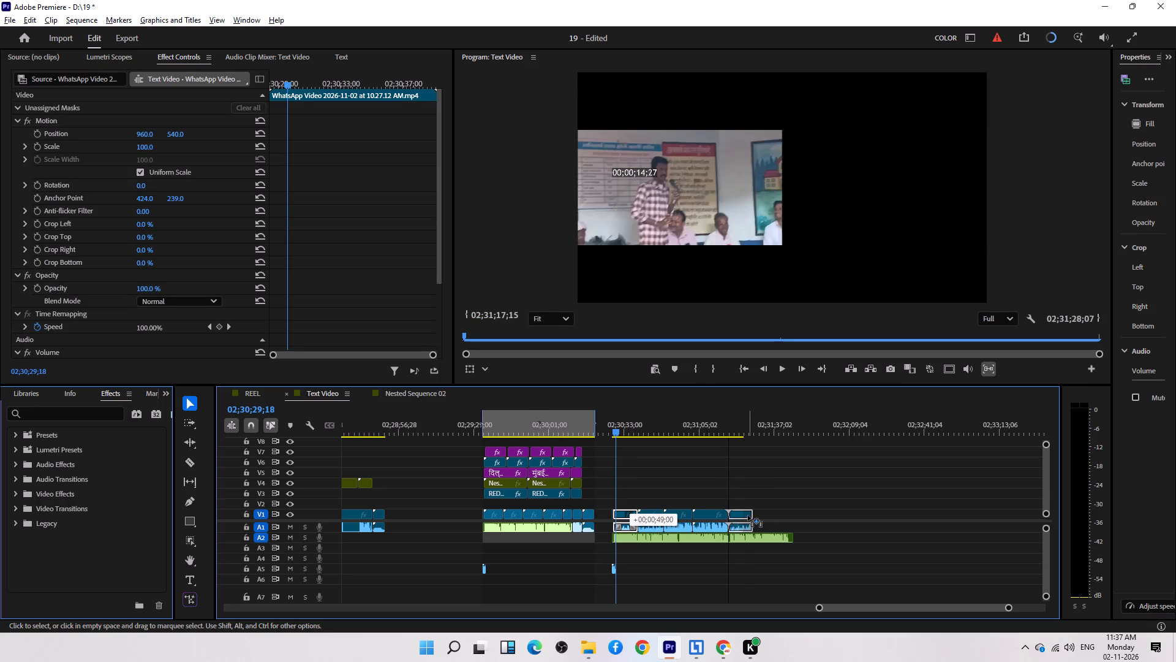
{"action": "left_click_drag", "start_coordinate": [748, 516], "coordinate": [756, 516], "text": "alt"}
{"action": "left_click", "coordinate": [653, 513], "text": "alt"}
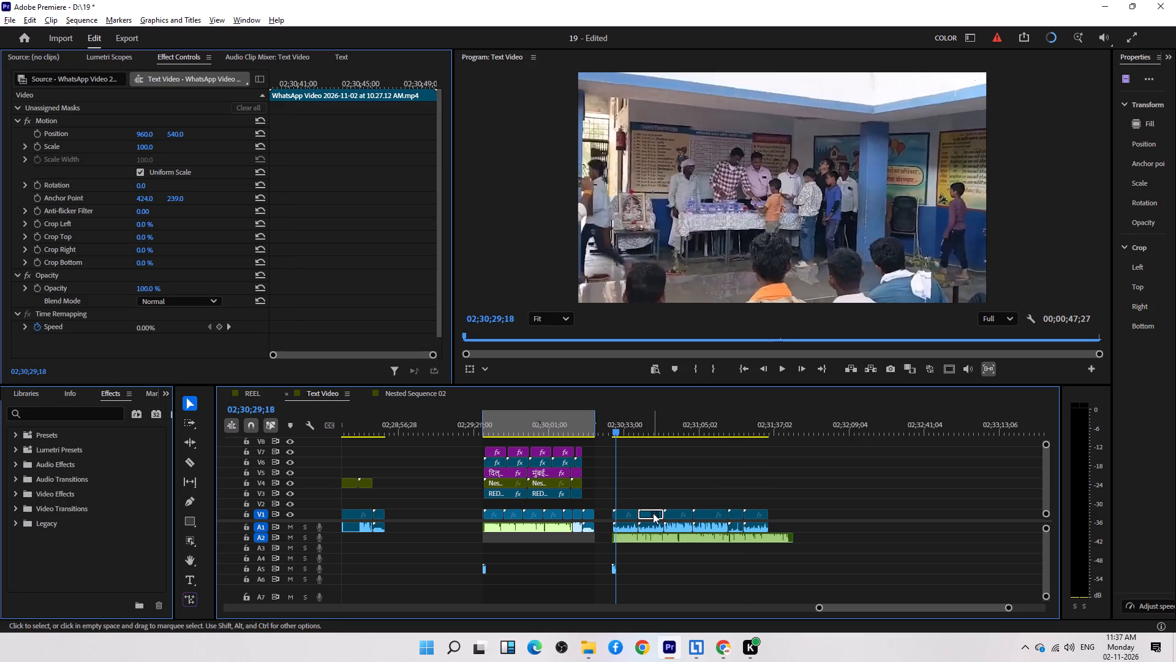
{"action": "left_click", "coordinate": [650, 513], "text": "alt"}
{"action": "left_click_drag", "start_coordinate": [650, 513], "coordinate": [783, 523], "text": "alt"}
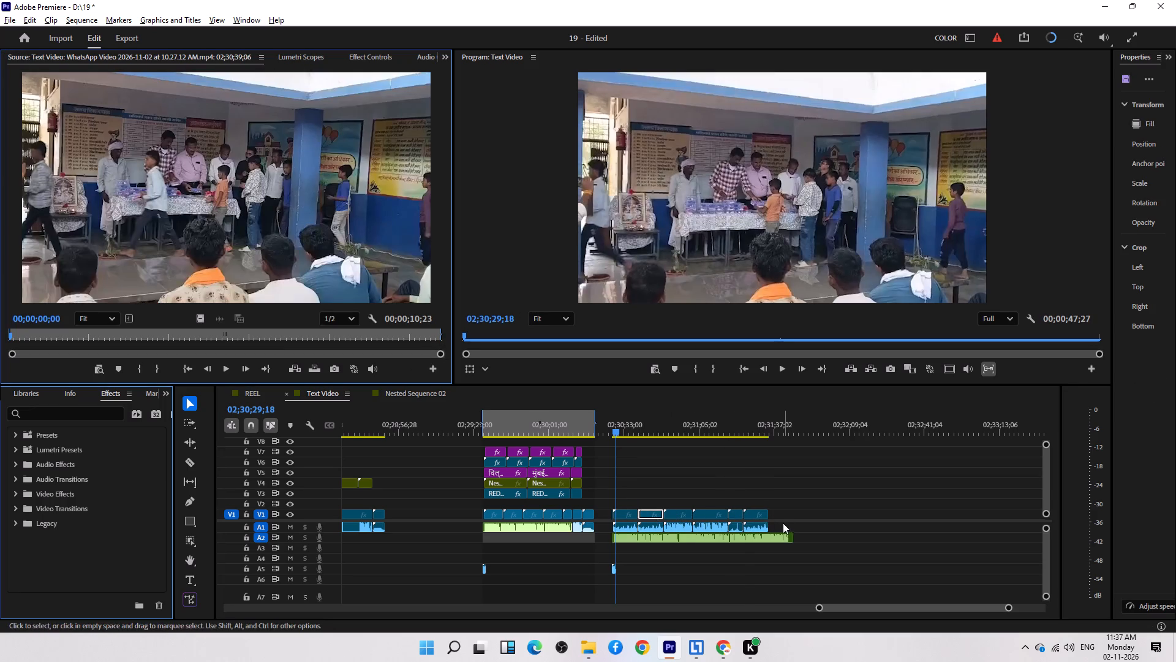
{"action": "left_click_drag", "start_coordinate": [783, 523], "coordinate": [764, 516], "text": "alt"}
{"action": "left_click_drag", "start_coordinate": [648, 514], "coordinate": [789, 519], "text": "alt"}
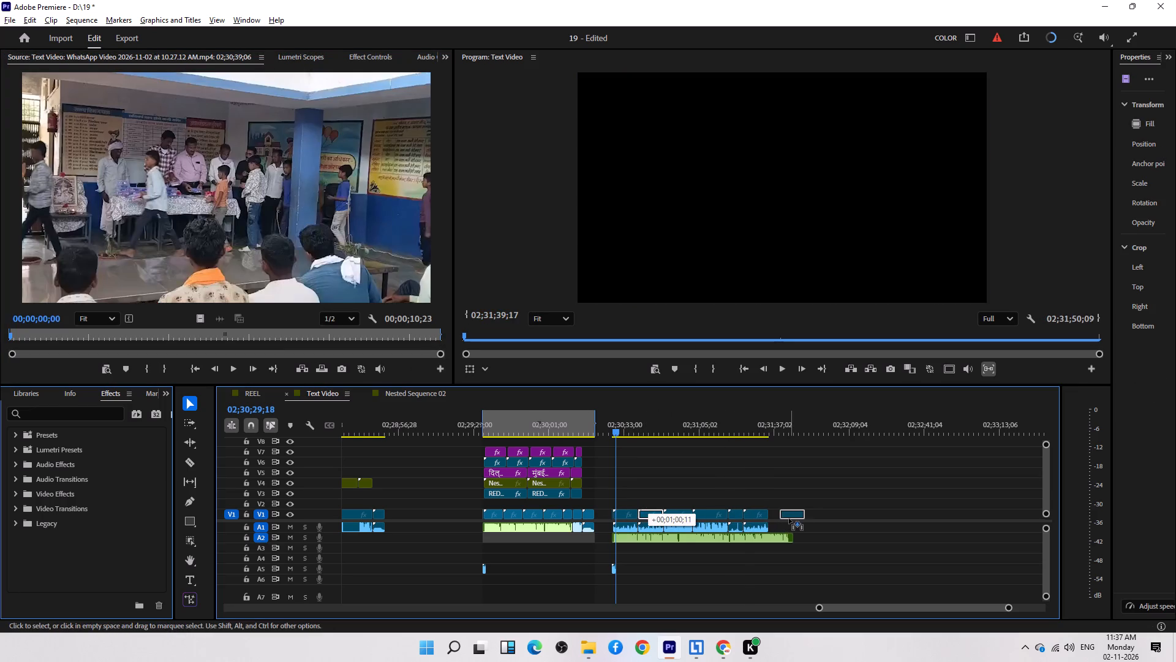
{"action": "left_click_drag", "start_coordinate": [789, 519], "coordinate": [780, 519], "text": "alt"}
{"action": "left_click", "coordinate": [793, 516]}
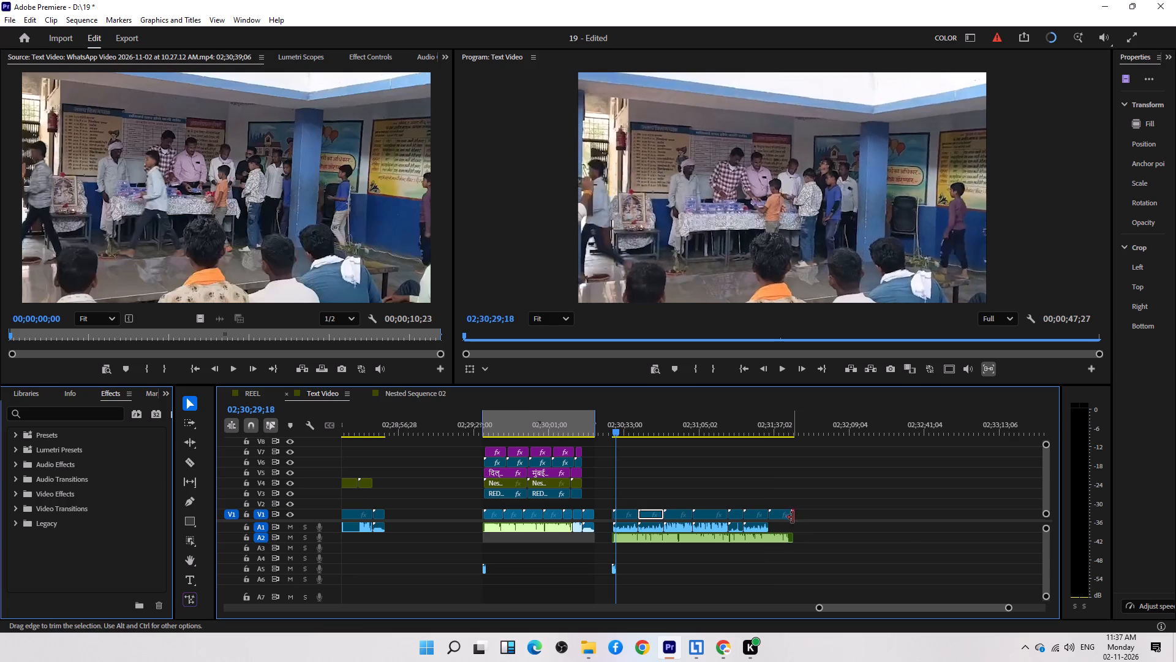
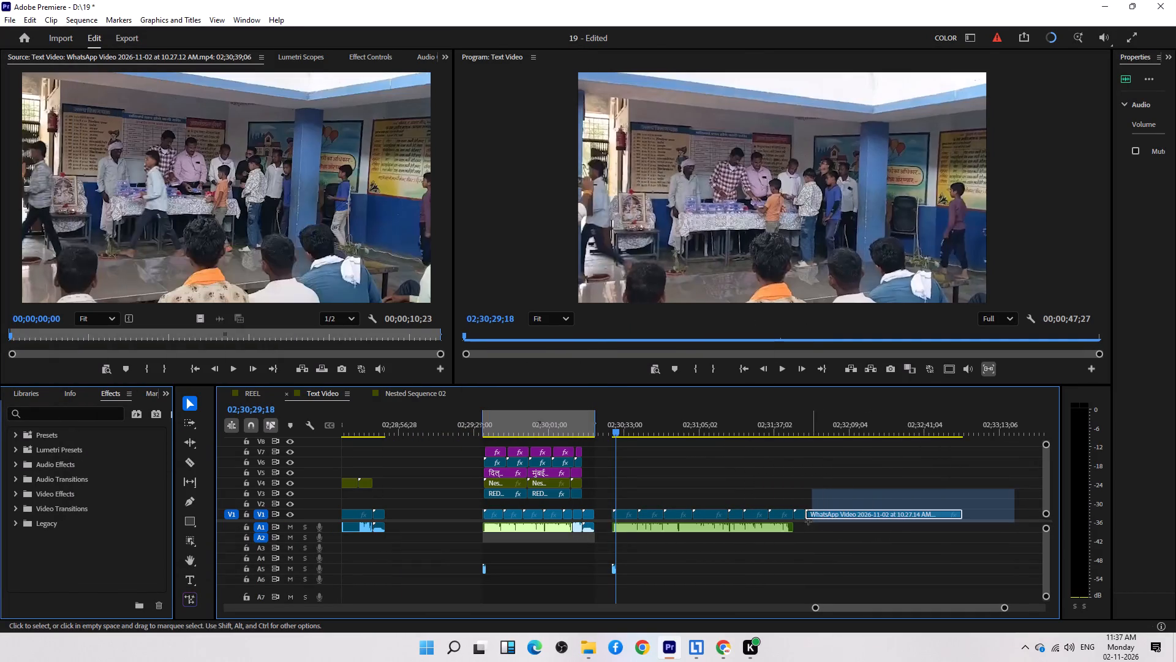
Delete the WhatsApp Video 2026-11-02 at 10.27.14 AM clip from the end of track V1 in the Text Video sequence.
{"action": "left_click_drag", "start_coordinate": [808, 522], "coordinate": [804, 520]}
{"action": "key", "text": "Delete"}
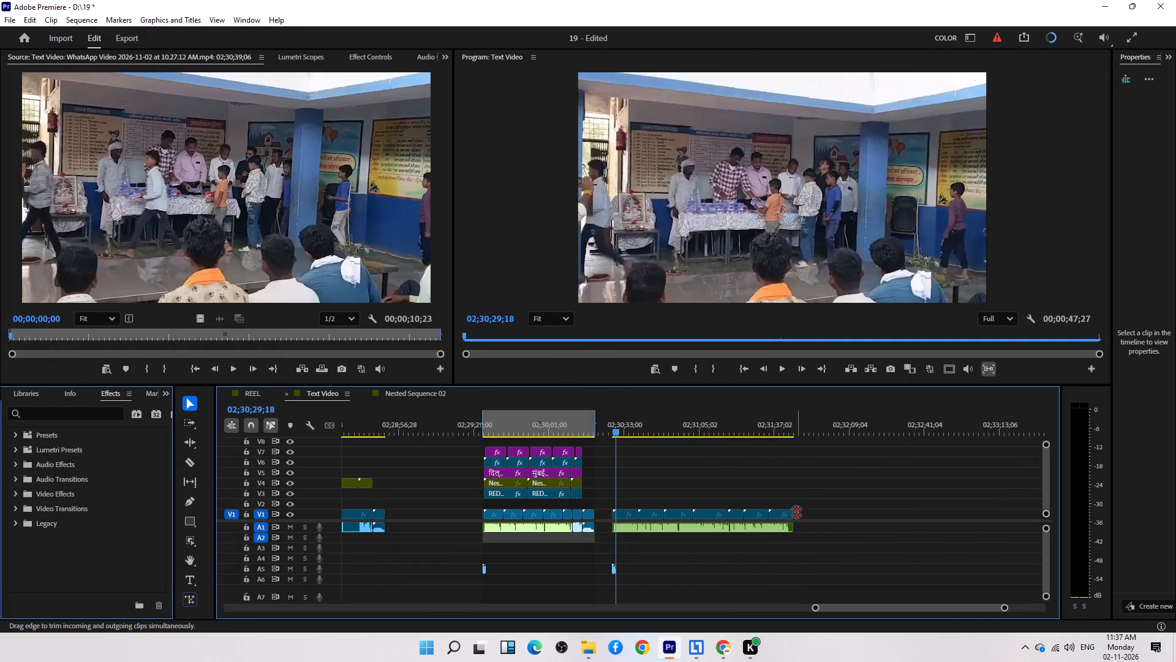
Save project 19 and close Premiere.
{"action": "key", "text": "ctrl+s"}
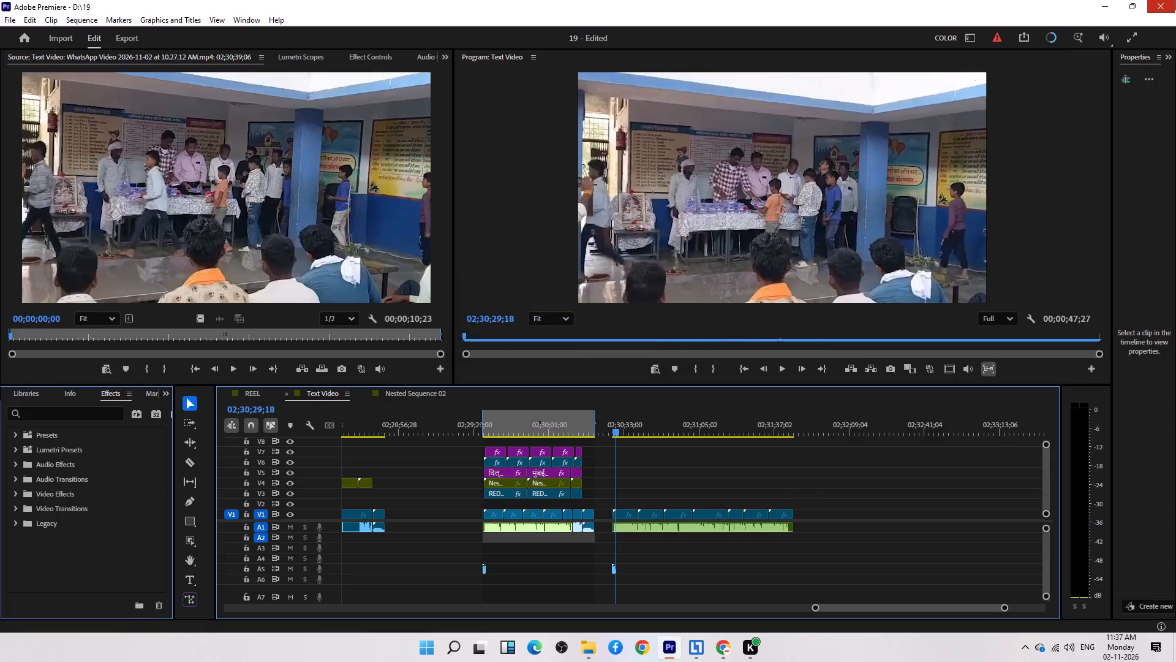
{"action": "left_click", "coordinate": [1175, 0]}
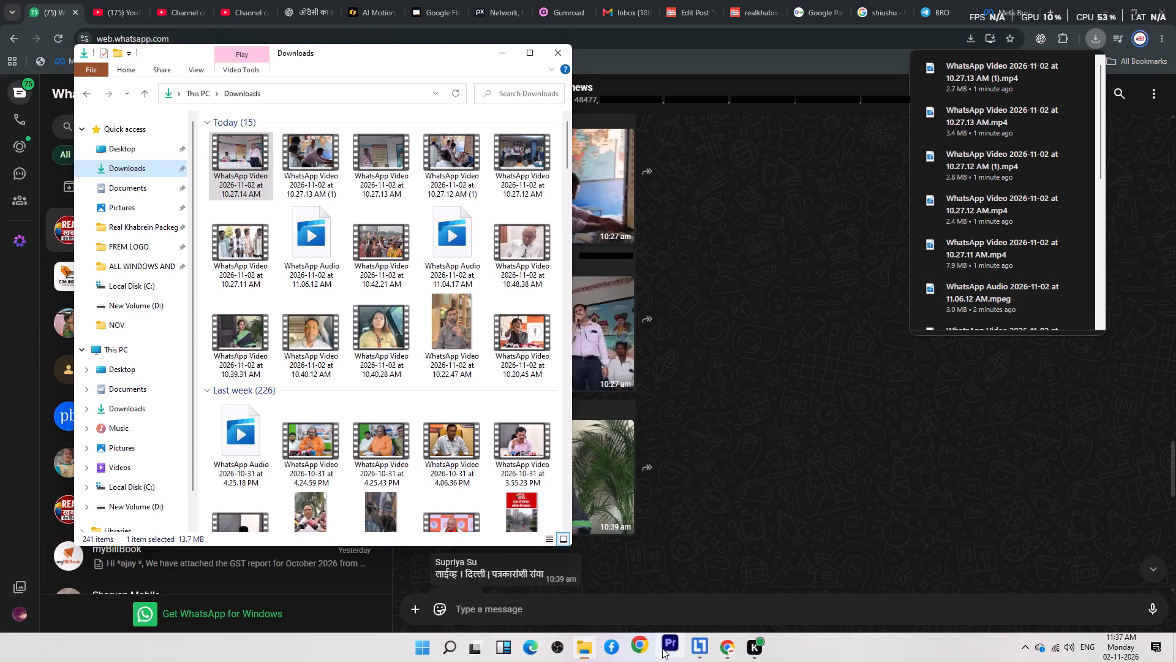
Relaunch Premiere and continue past the System Compatibility Report with known issues.
{"action": "left_click", "coordinate": [662, 649]}
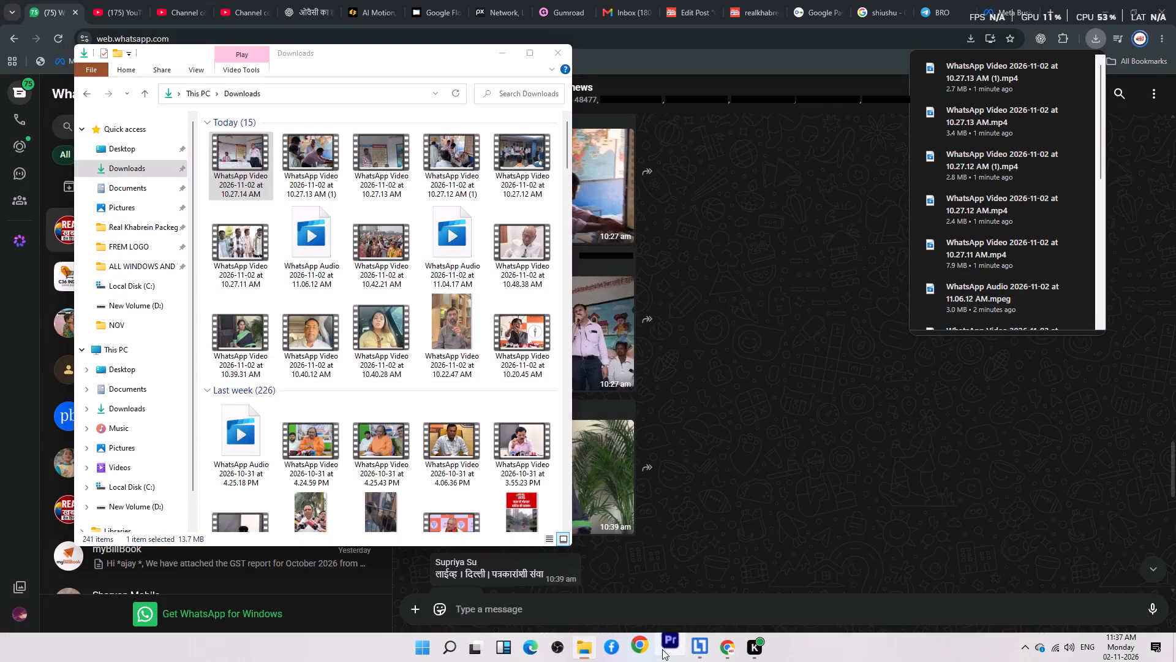
{"action": "double_click", "coordinate": [664, 644]}
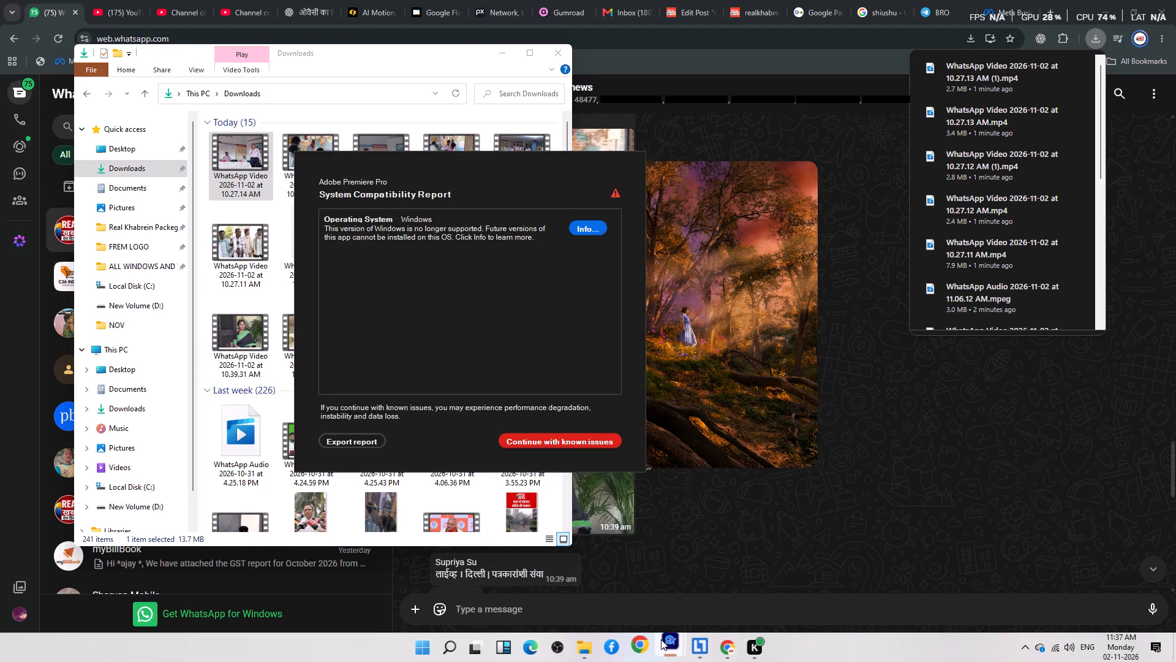
{"action": "left_click", "coordinate": [590, 446]}
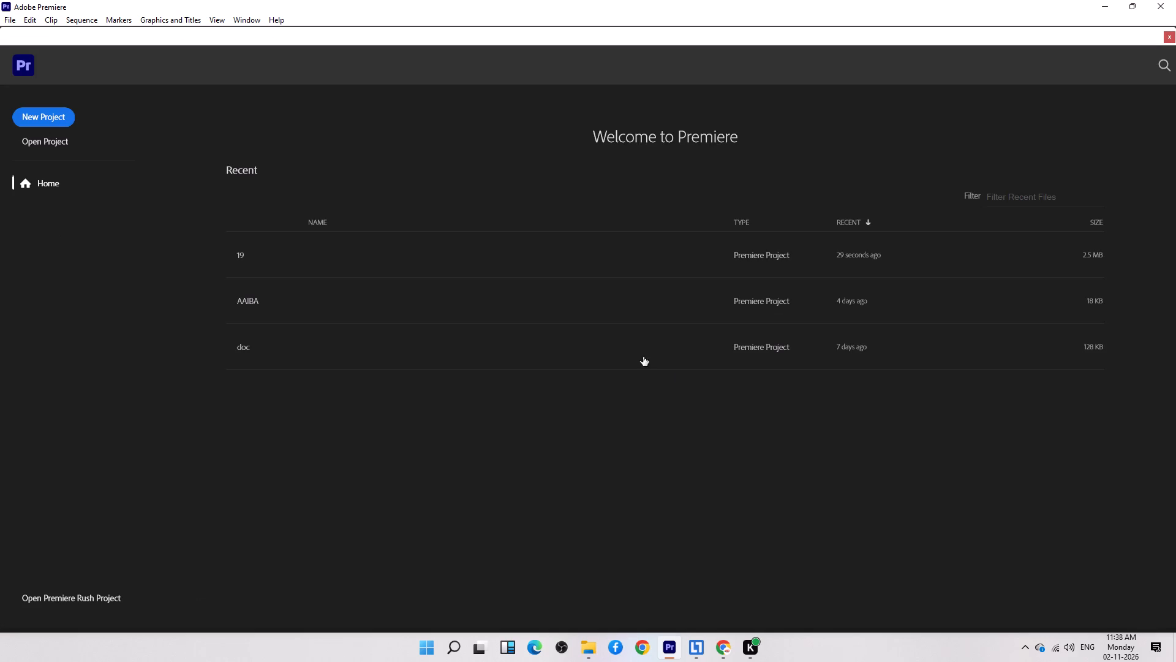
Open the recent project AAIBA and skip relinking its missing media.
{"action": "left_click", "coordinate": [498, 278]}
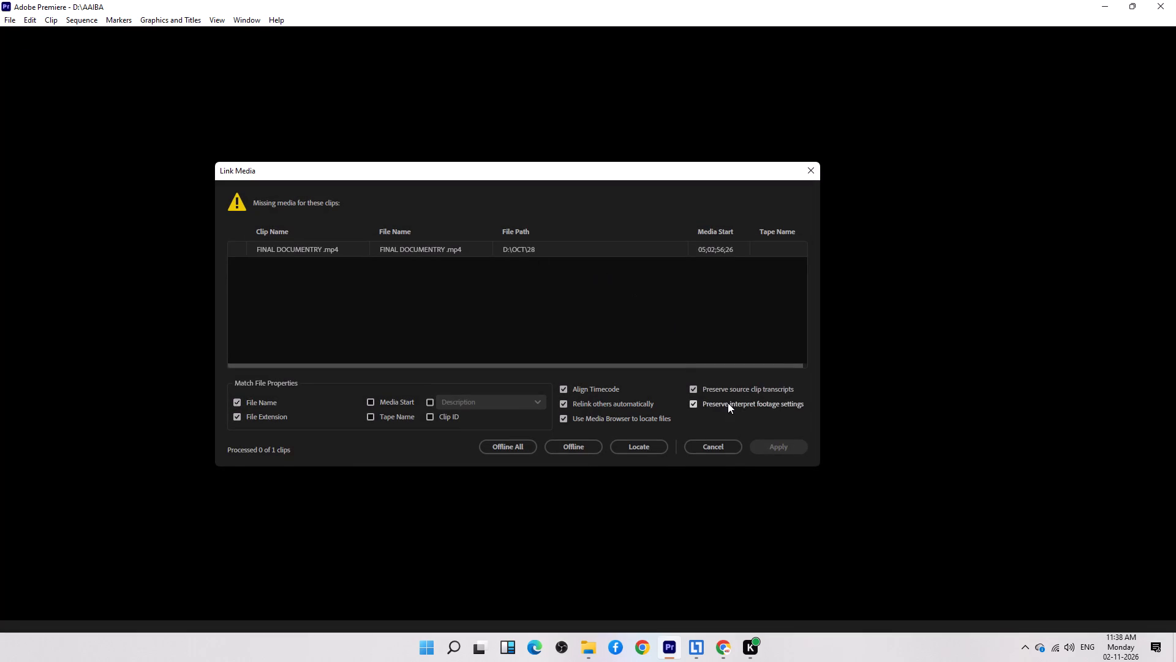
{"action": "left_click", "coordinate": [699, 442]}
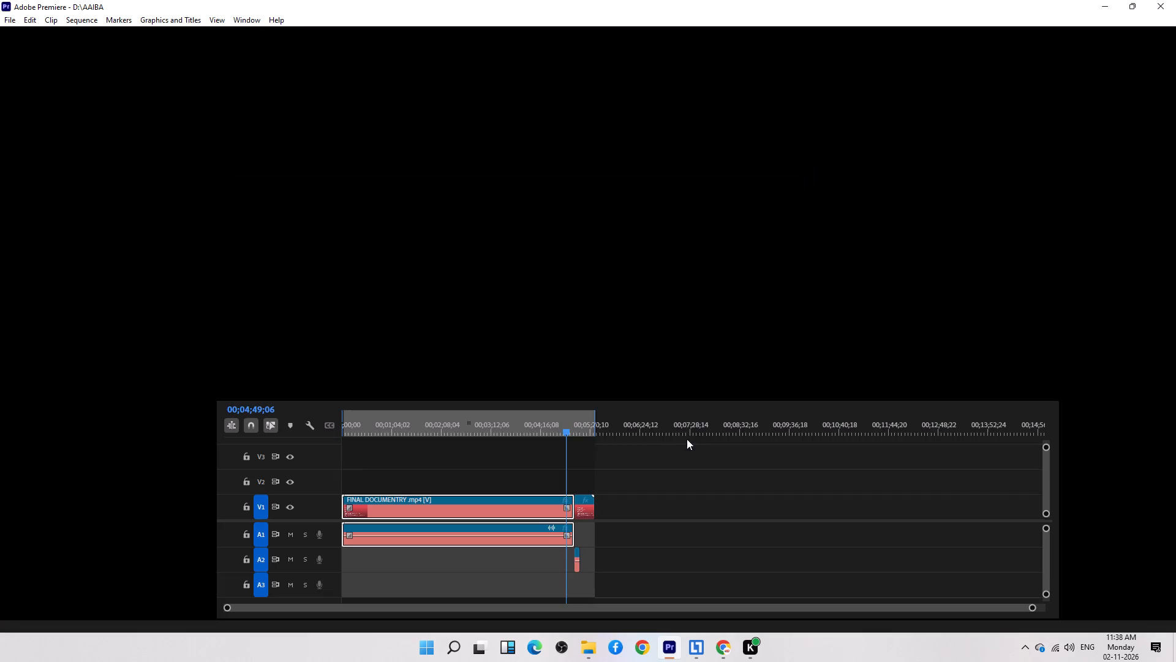
Return to the Premiere home screen and open the recent project 19.
{"action": "left_click", "coordinate": [34, 40]}
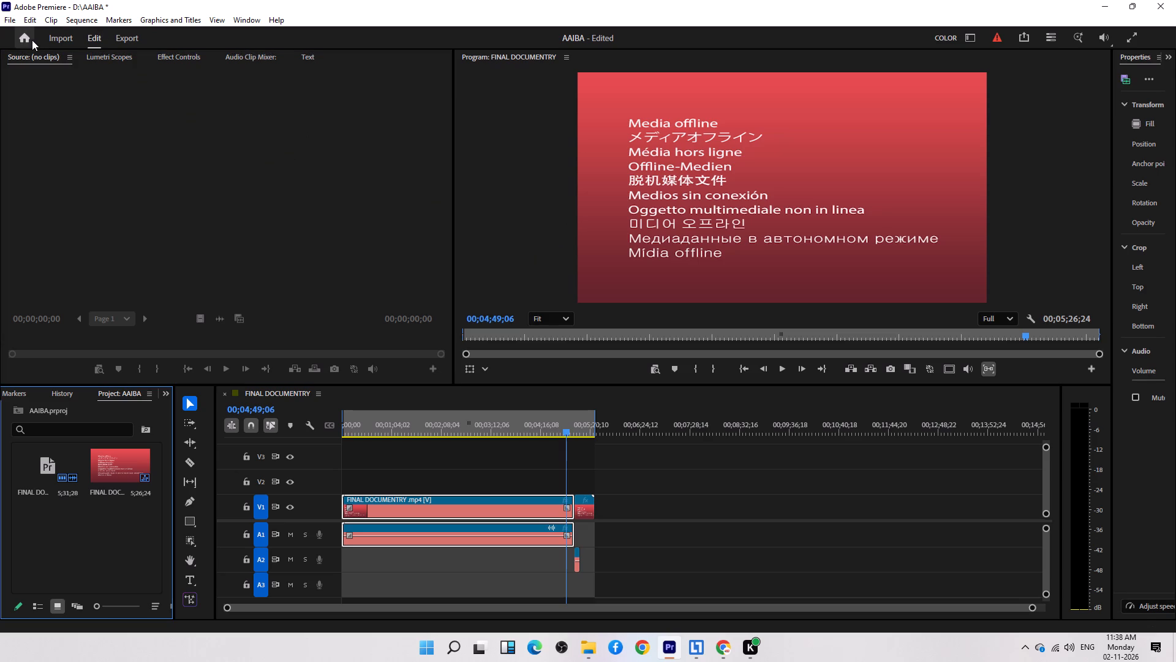
{"action": "left_click", "coordinate": [26, 40]}
{"action": "left_click", "coordinate": [317, 243]}
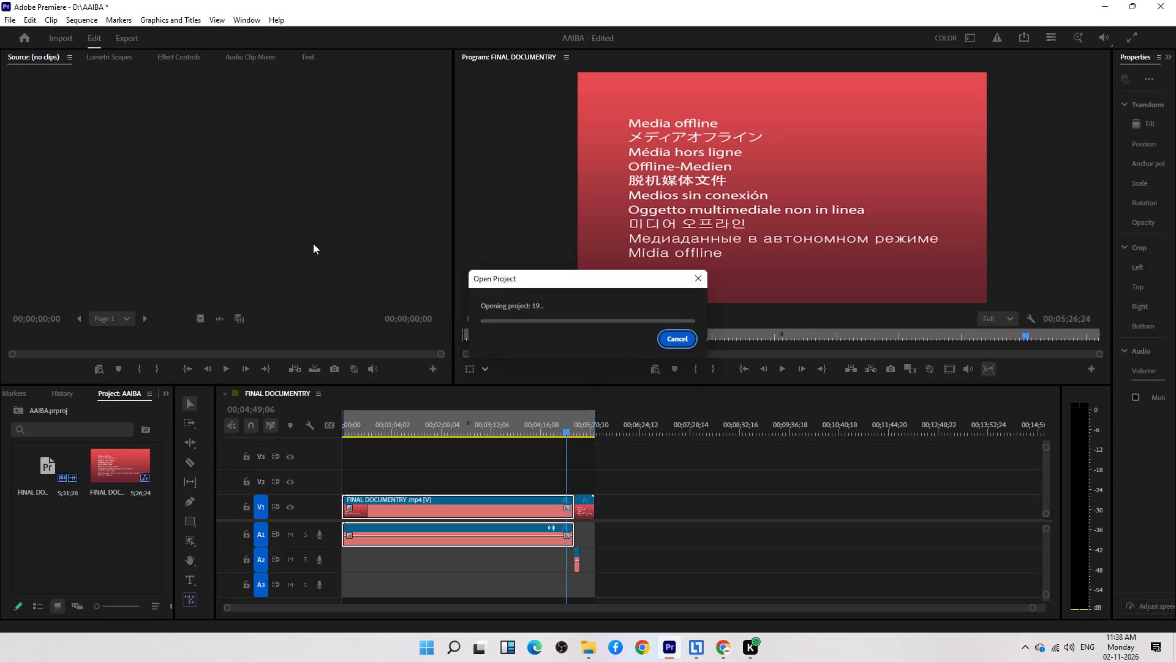
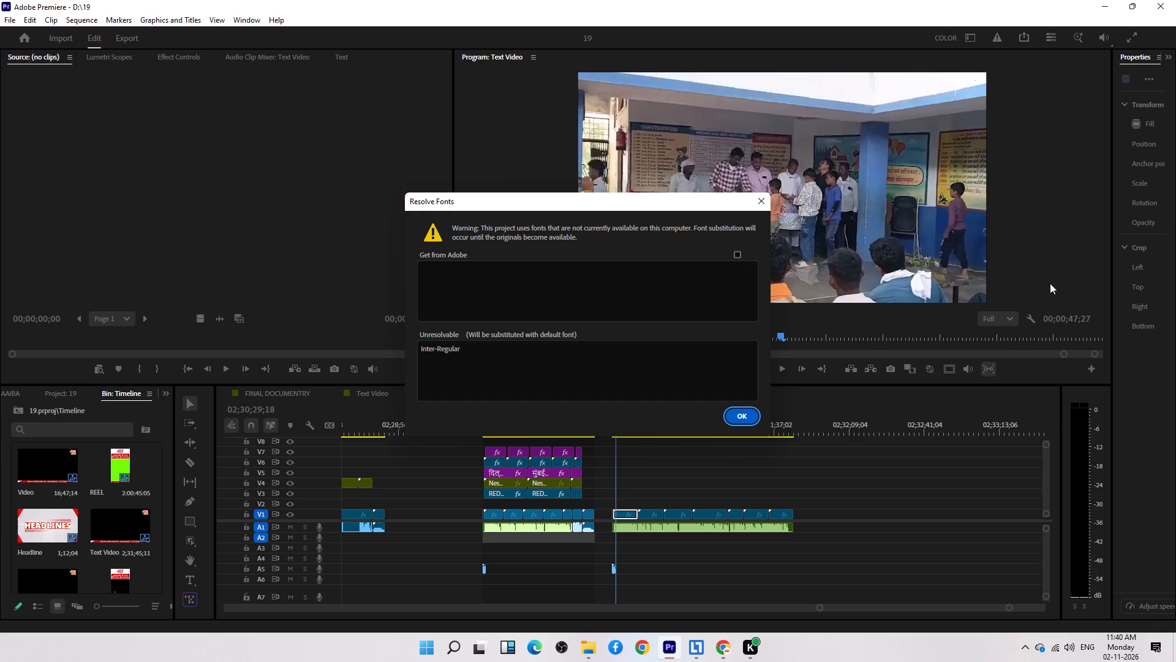
Accept the default font substitution for the unresolvable Inter-Regular font in project 19.
{"action": "left_click", "coordinate": [756, 414]}
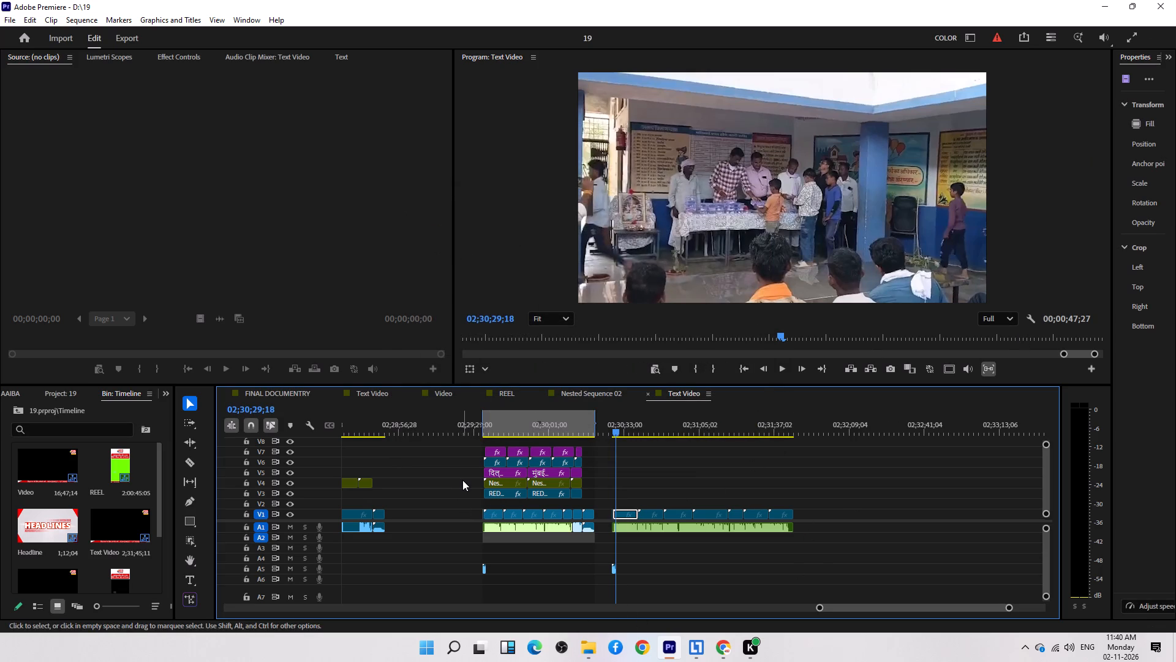
Copy the text and banner overlay clips on V3 to V5 of the previous news segment for the start of the last segment.
{"action": "left_click_drag", "start_coordinate": [462, 480], "coordinate": [490, 484]}
{"action": "left_click_drag", "start_coordinate": [464, 470], "coordinate": [549, 489]}
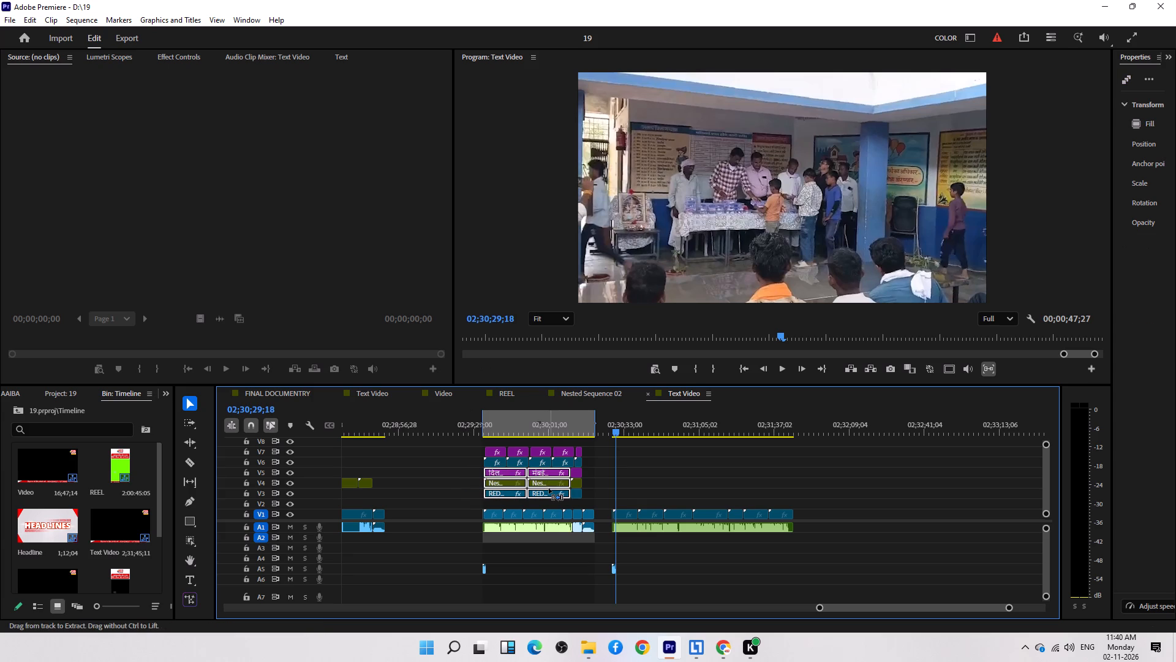
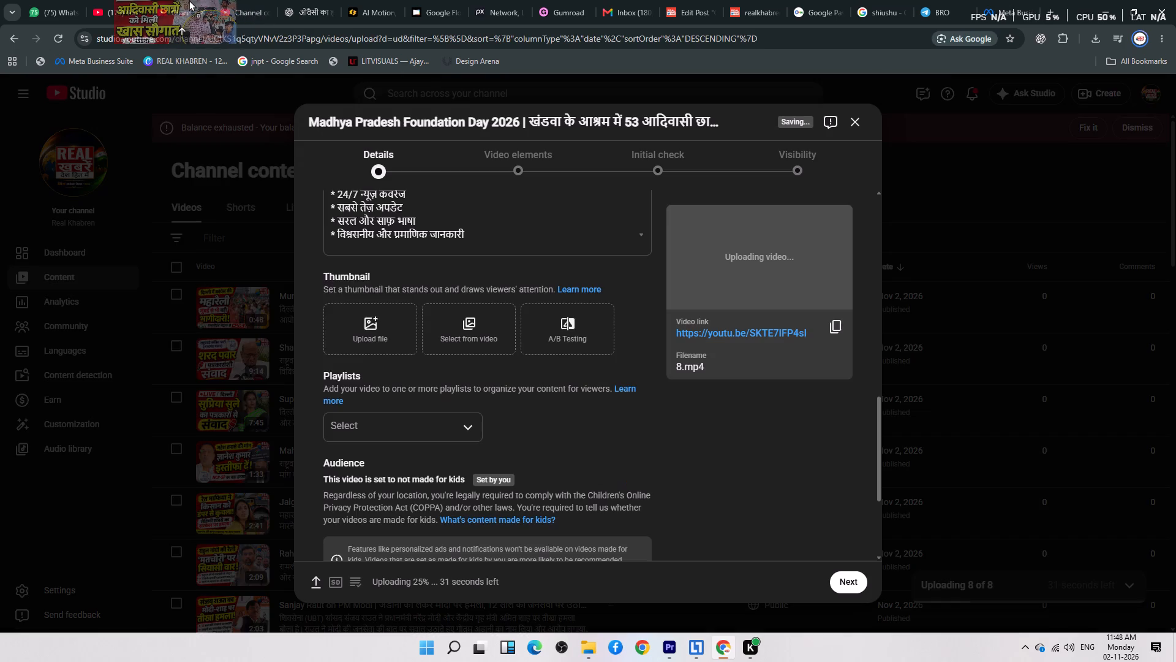
{"action": "left_click_drag", "start_coordinate": [189, 0], "coordinate": [379, 337]}
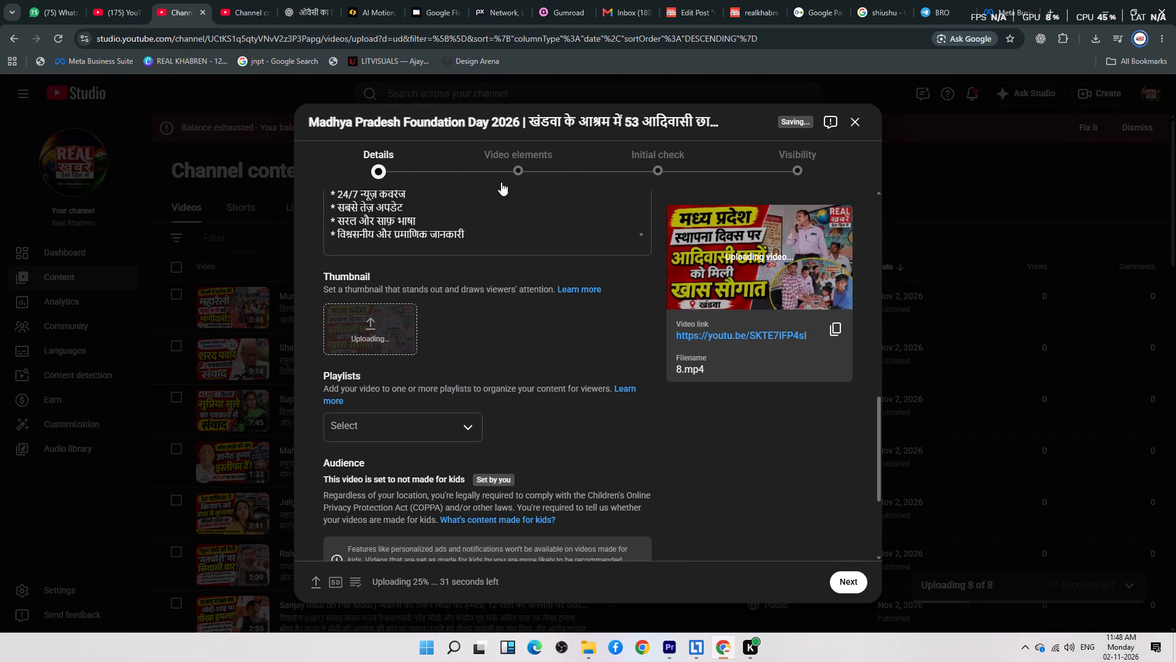
Set the Madhya Pradesh Foundation Day video's visibility to Public and publish it without waiting for the checks.
{"action": "left_click", "coordinate": [530, 169]}
{"action": "left_click", "coordinate": [647, 169]}
{"action": "left_click", "coordinate": [782, 183]}
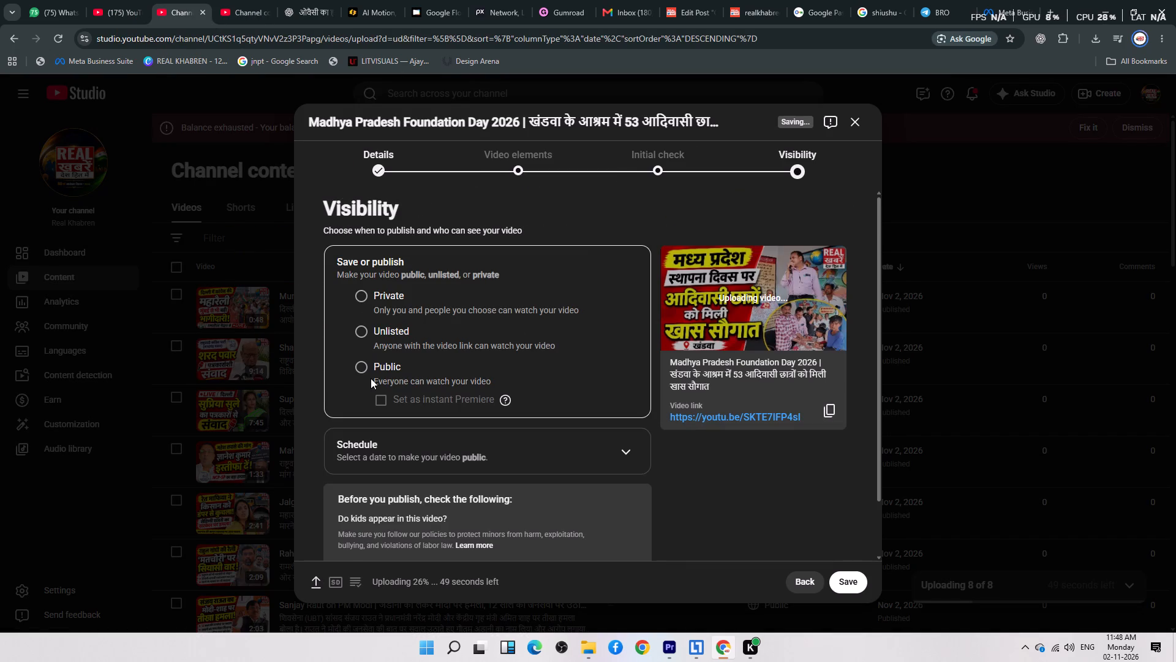
{"action": "left_click", "coordinate": [371, 378]}
{"action": "left_click", "coordinate": [371, 367]}
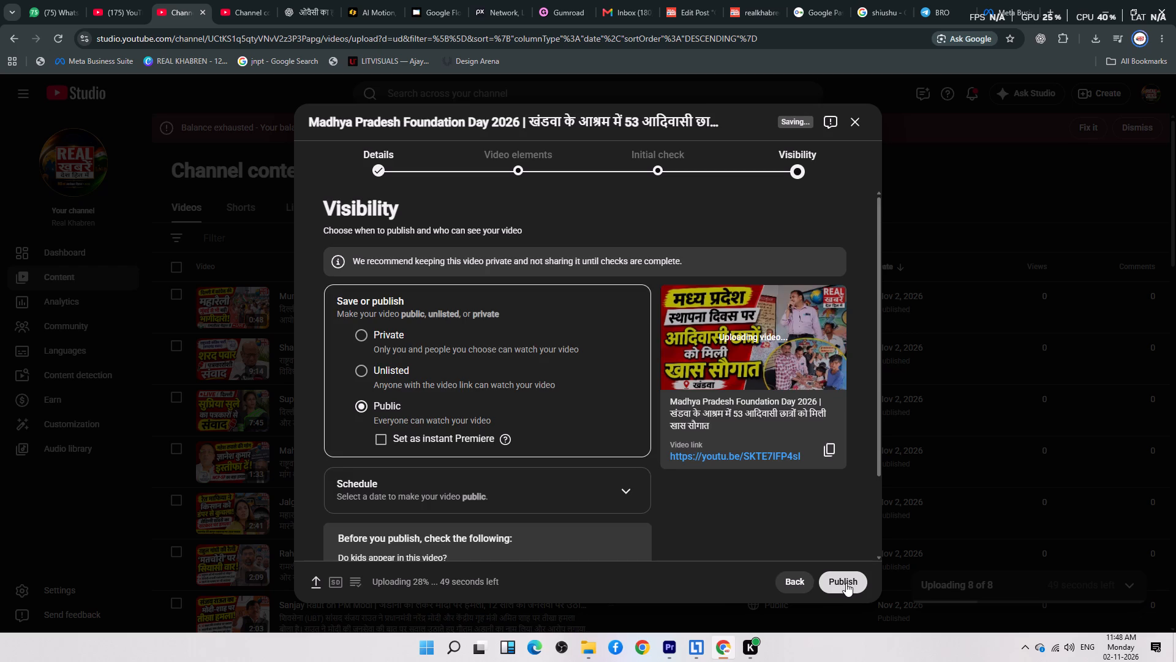
{"action": "left_click", "coordinate": [846, 583]}
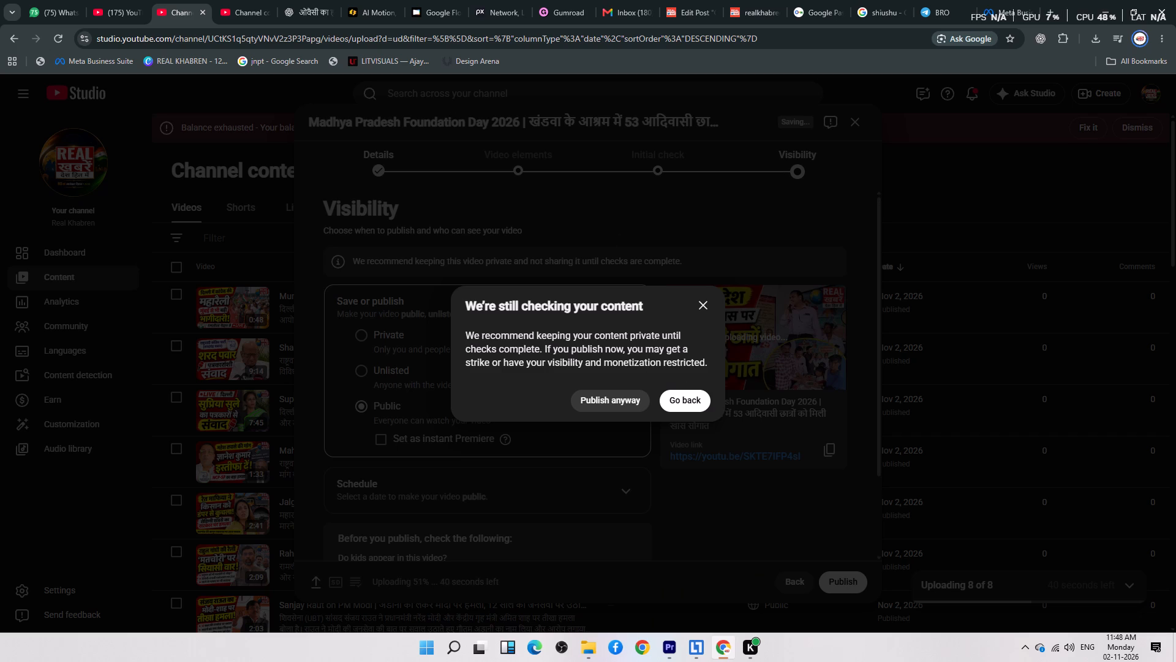
{"action": "left_click", "coordinate": [633, 408]}
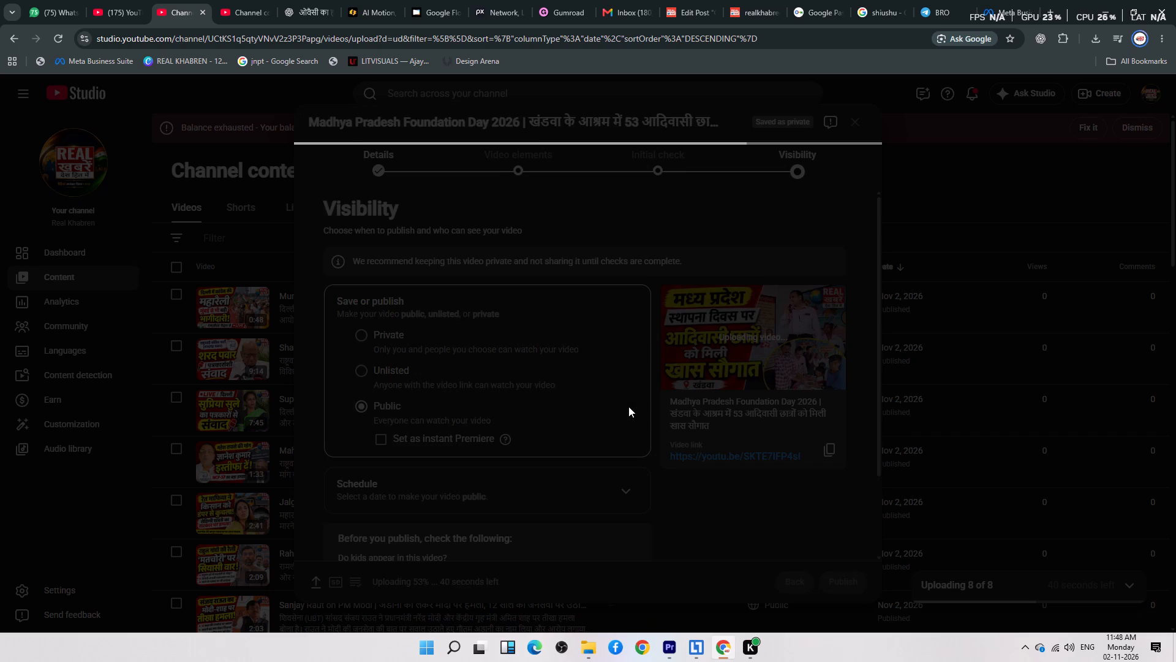
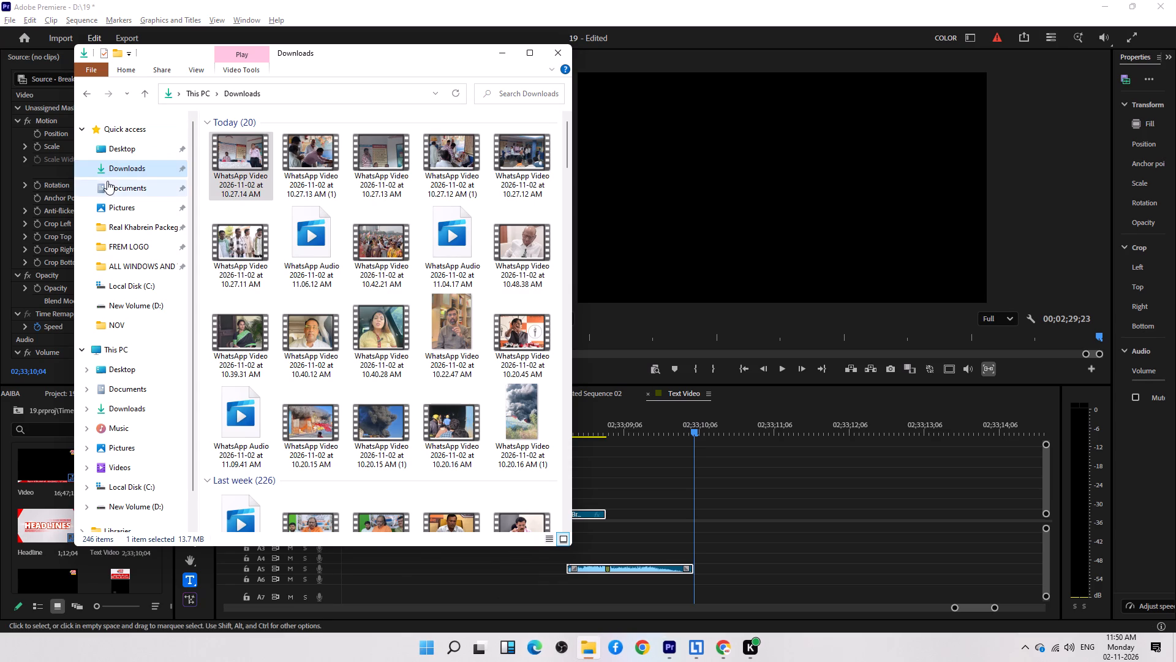
Place the WhatsApp Video 10.20.15 AM and 10.20.15 AM (1) fire clips consecutively on V1 after the breaking news intro.
{"action": "left_click", "coordinate": [110, 171]}
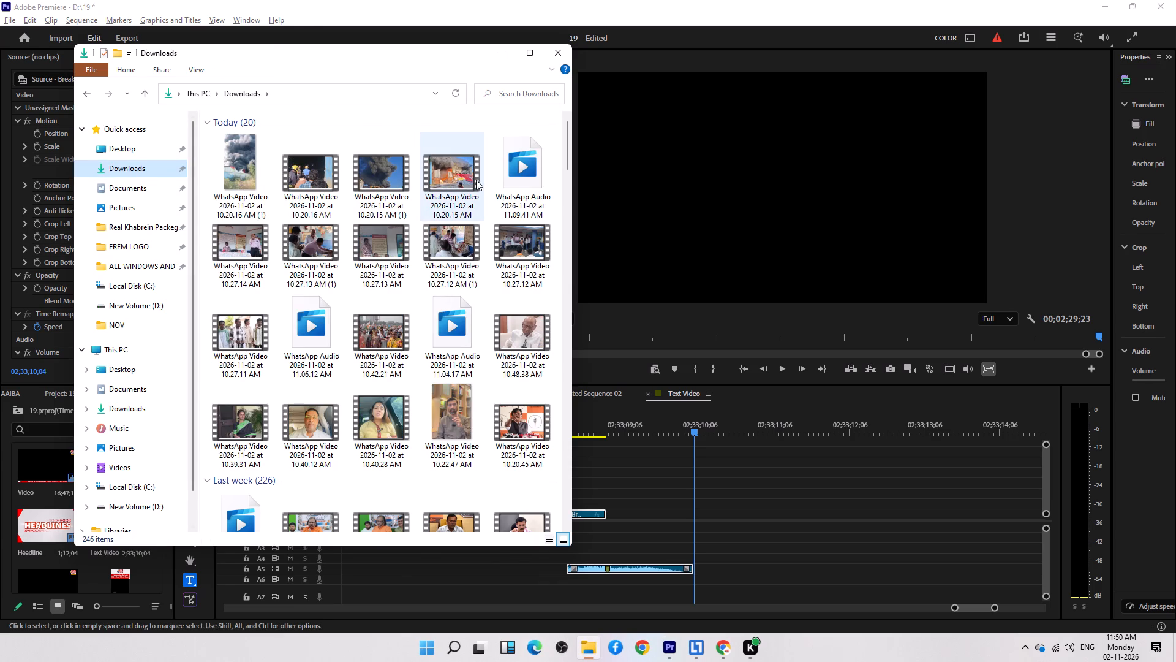
{"action": "left_click_drag", "start_coordinate": [459, 178], "coordinate": [608, 519]}
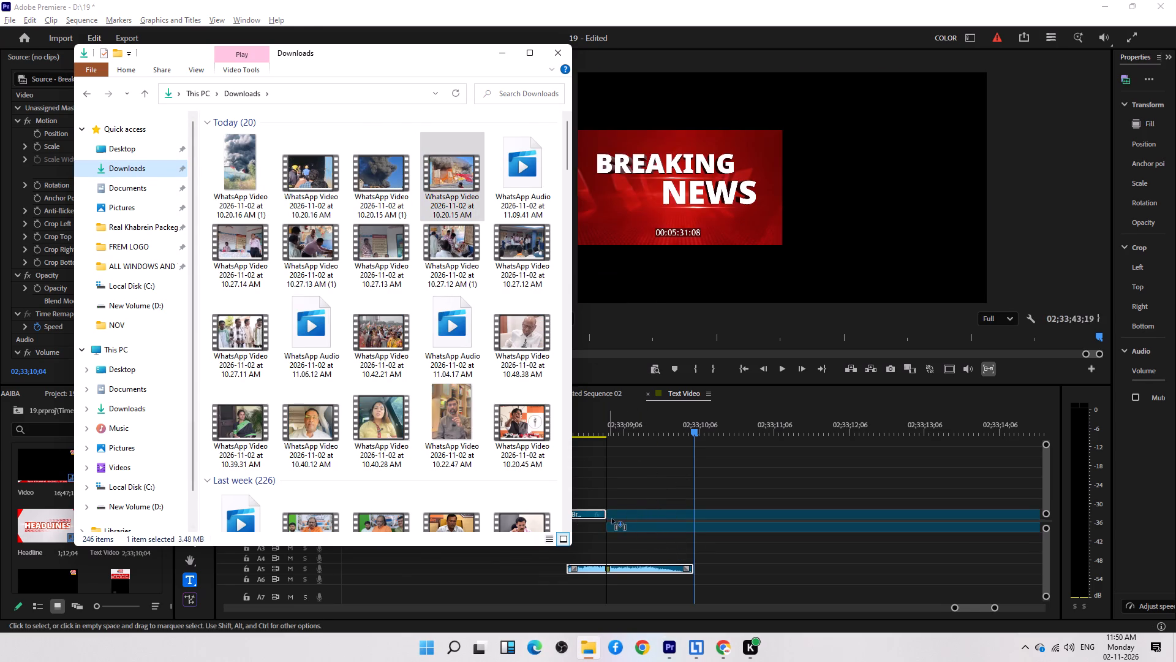
{"action": "left_click_drag", "start_coordinate": [399, 172], "coordinate": [787, 490]}
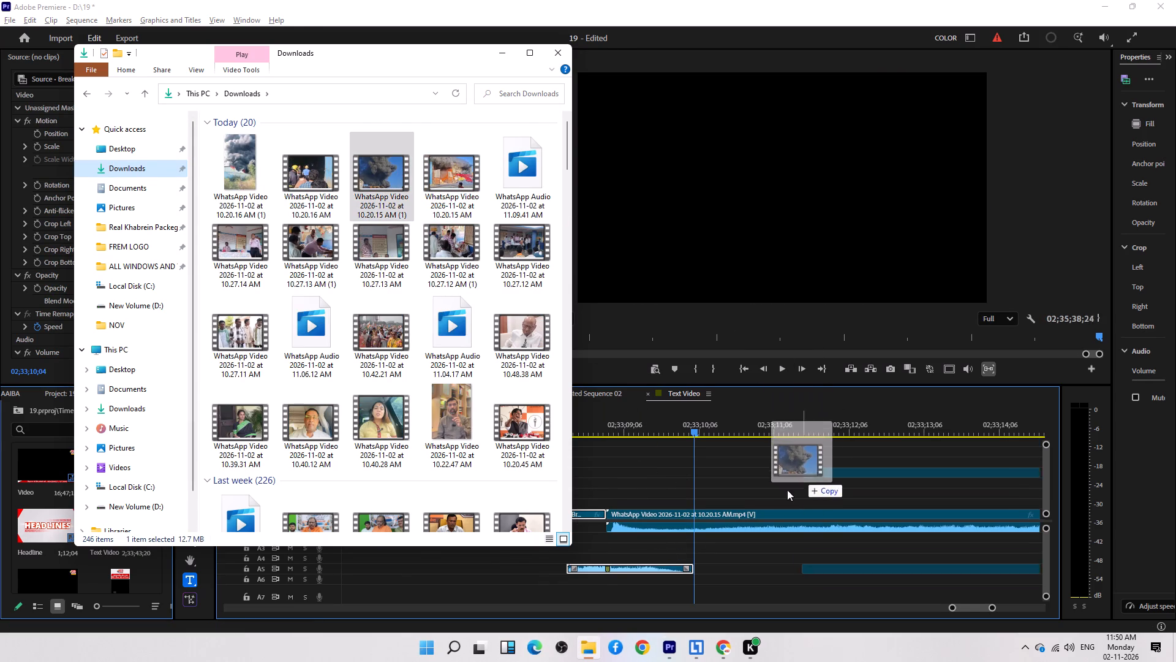
{"action": "left_click_drag", "start_coordinate": [787, 490], "coordinate": [907, 519]}
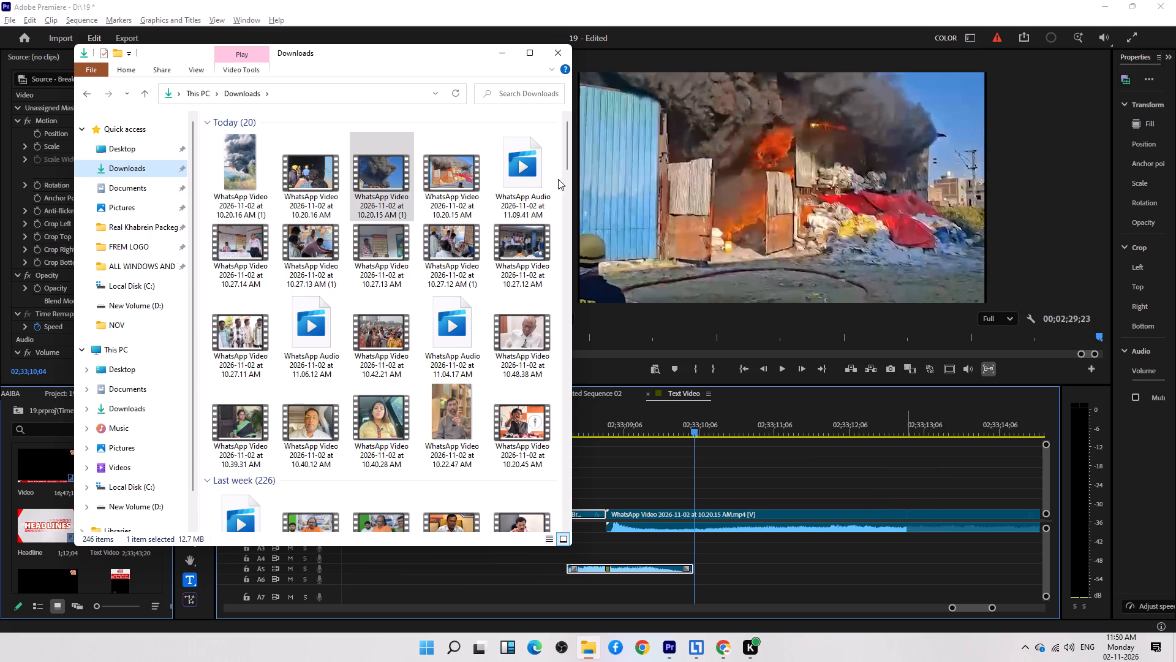
Add WhatsApp Audio 11.09.41 AM from the first fire clip's start and put it on A1 over the clips' own sound.
{"action": "left_click_drag", "start_coordinate": [508, 180], "coordinate": [588, 541]}
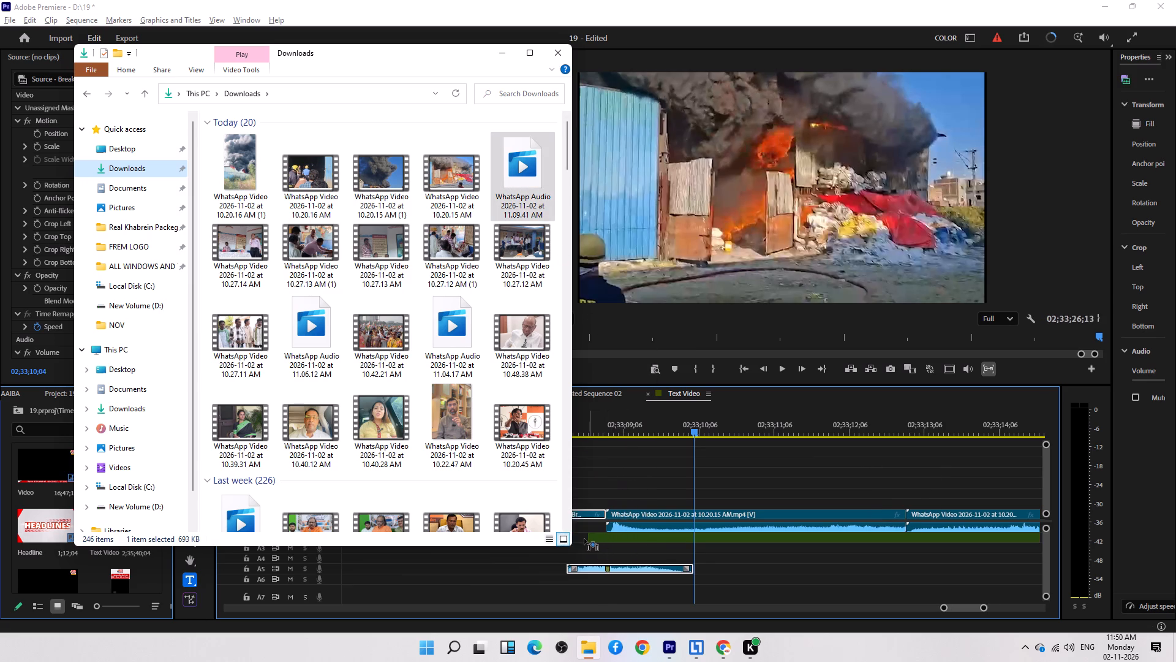
{"action": "left_click", "coordinate": [588, 553]}
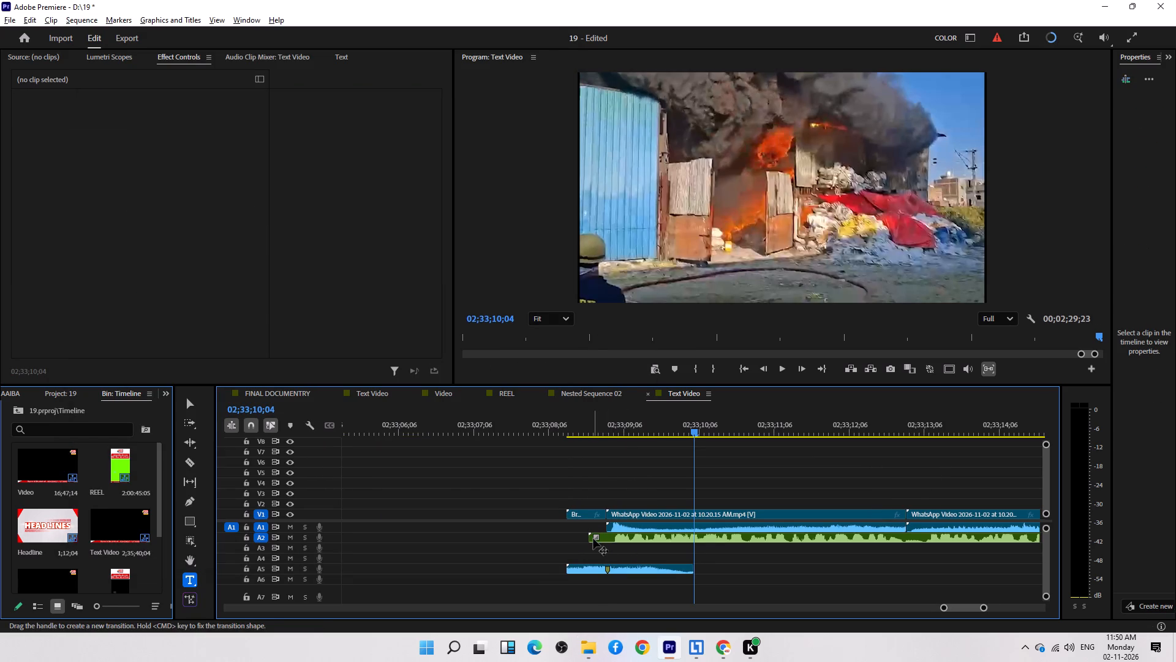
{"action": "left_click_drag", "start_coordinate": [590, 538], "coordinate": [606, 542]}
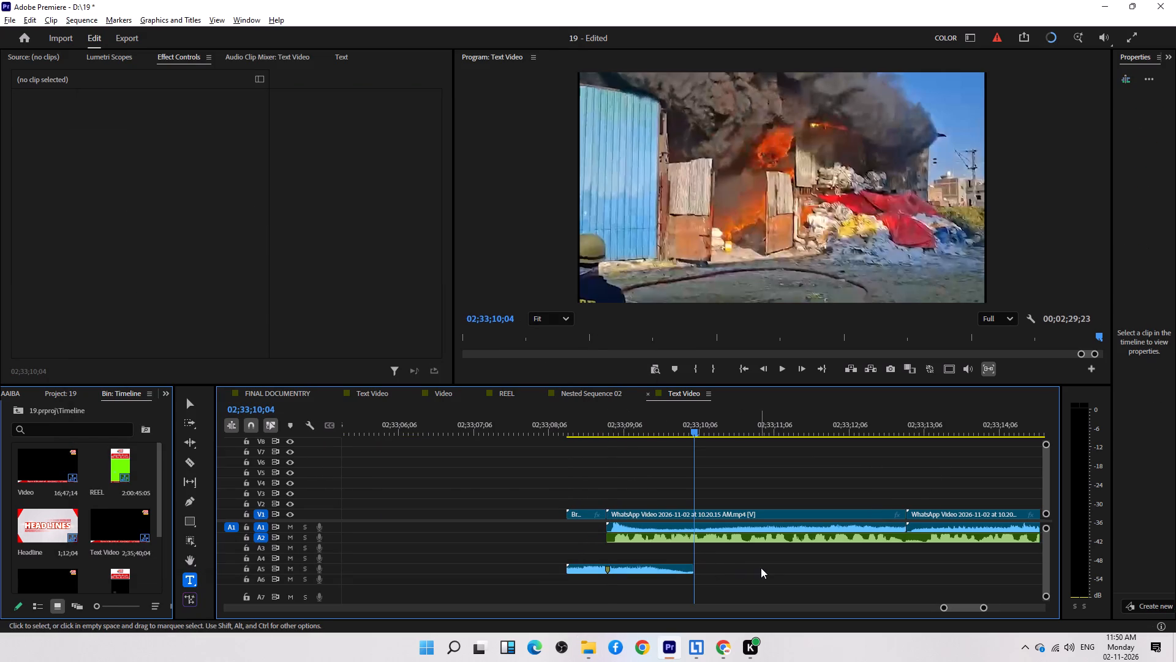
{"action": "left_click", "coordinate": [761, 568]}
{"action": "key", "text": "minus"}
{"action": "scroll", "coordinate": [747, 561], "scroll_direction": "down", "scroll_amount": 7}
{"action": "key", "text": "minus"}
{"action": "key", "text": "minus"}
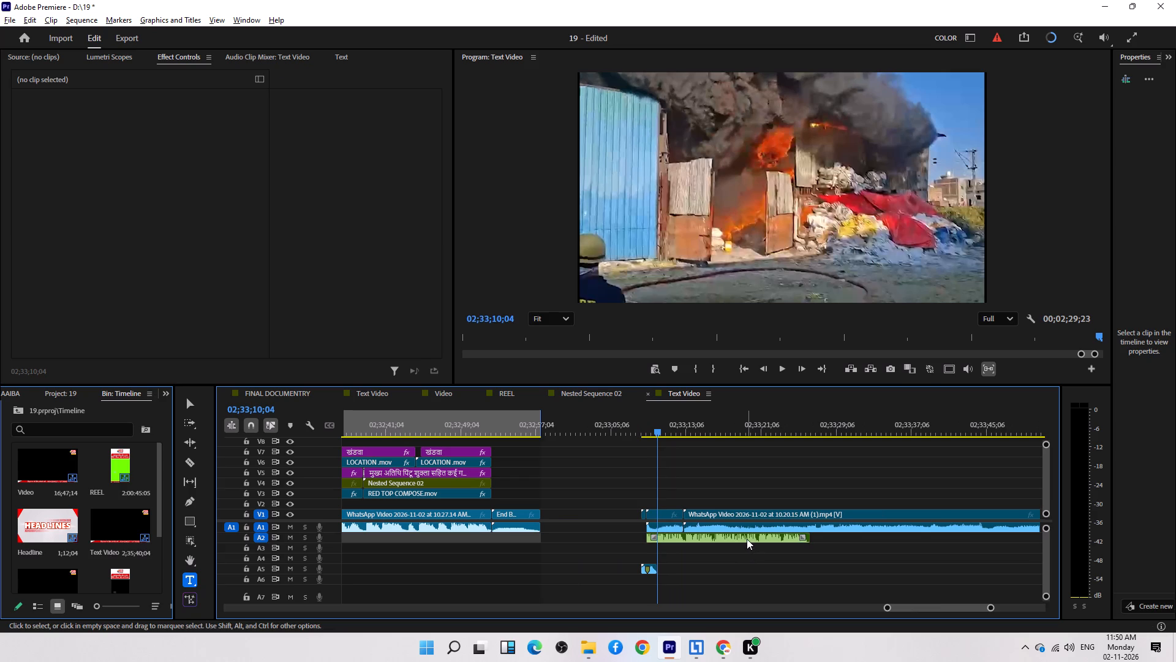
{"action": "left_click_drag", "start_coordinate": [747, 539], "coordinate": [745, 531]}
Cut the second fire clip where the voice-over ends and delete its remaining video and audio.
{"action": "scroll", "coordinate": [749, 539], "scroll_direction": "down", "scroll_amount": 8}
{"action": "key", "text": "Down"}
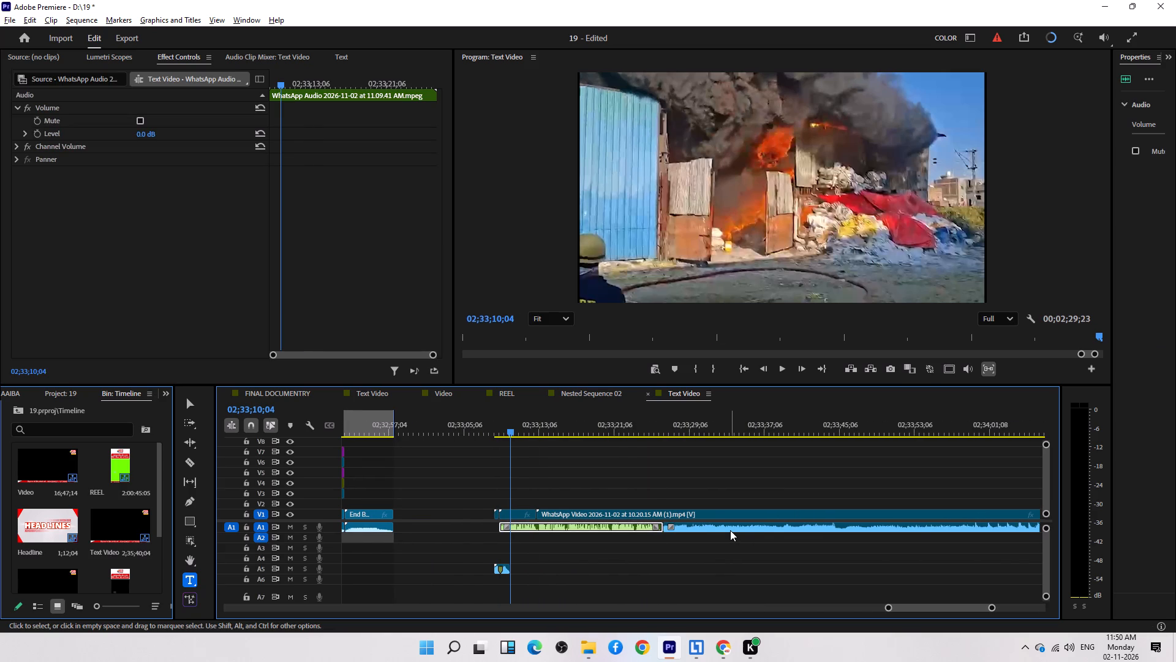
{"action": "key", "text": "Down"}
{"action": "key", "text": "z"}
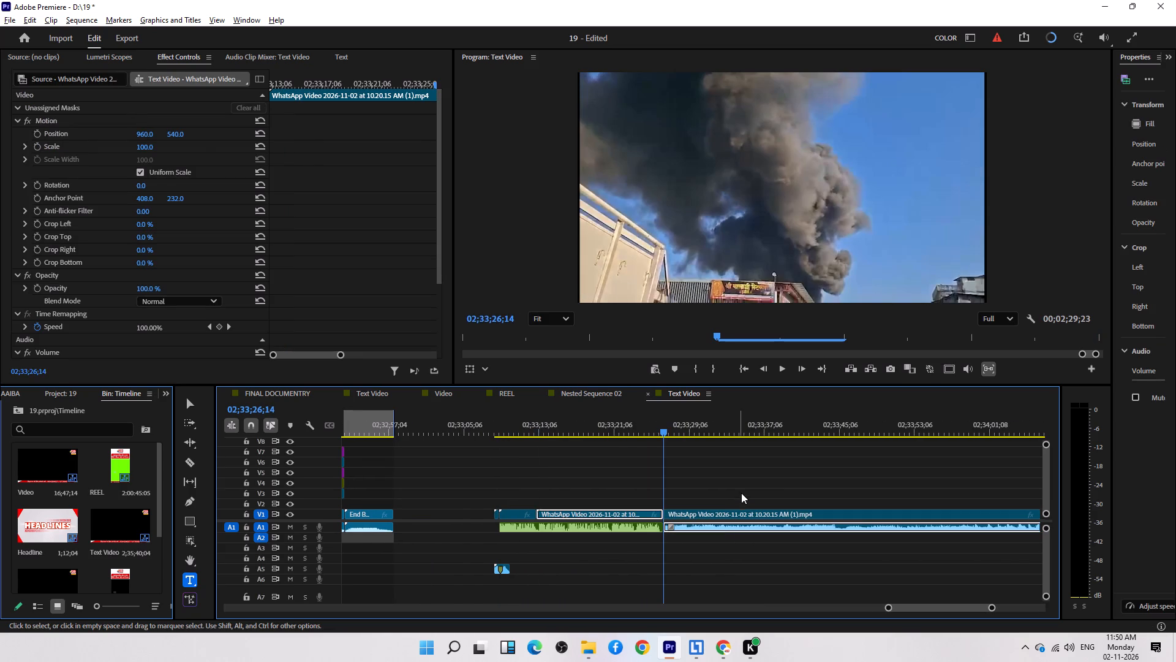
{"action": "left_click_drag", "start_coordinate": [741, 485], "coordinate": [758, 528]}
{"action": "right_click", "coordinate": [755, 511]}
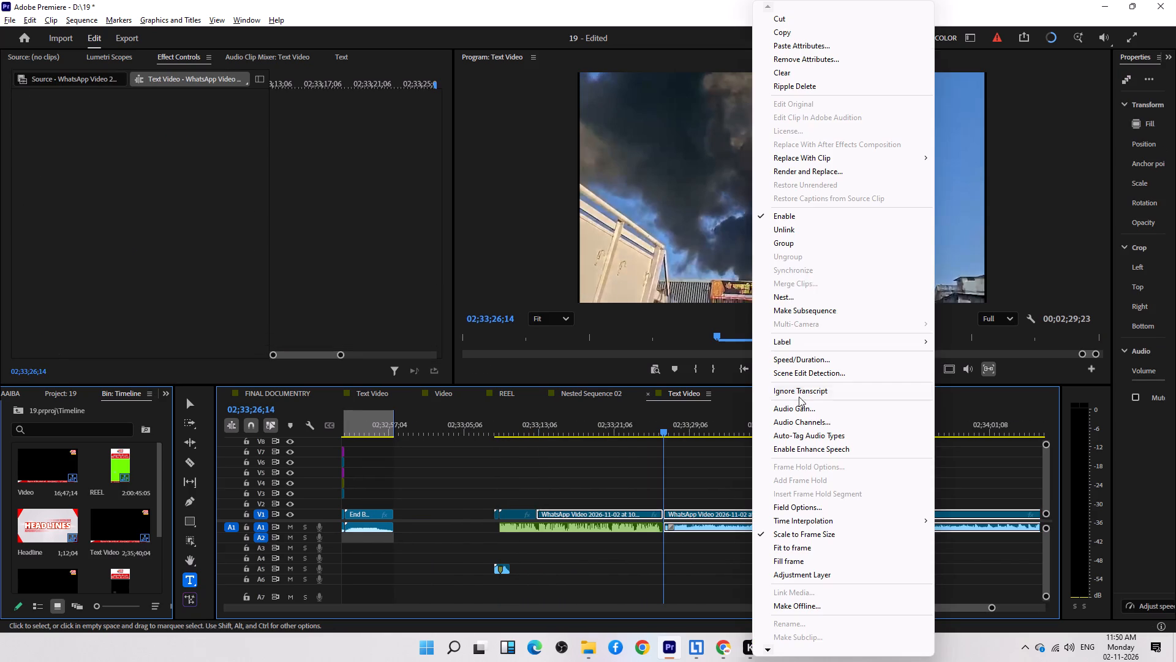
{"action": "left_click", "coordinate": [806, 229]}
{"action": "left_click_drag", "start_coordinate": [761, 496], "coordinate": [795, 568]}
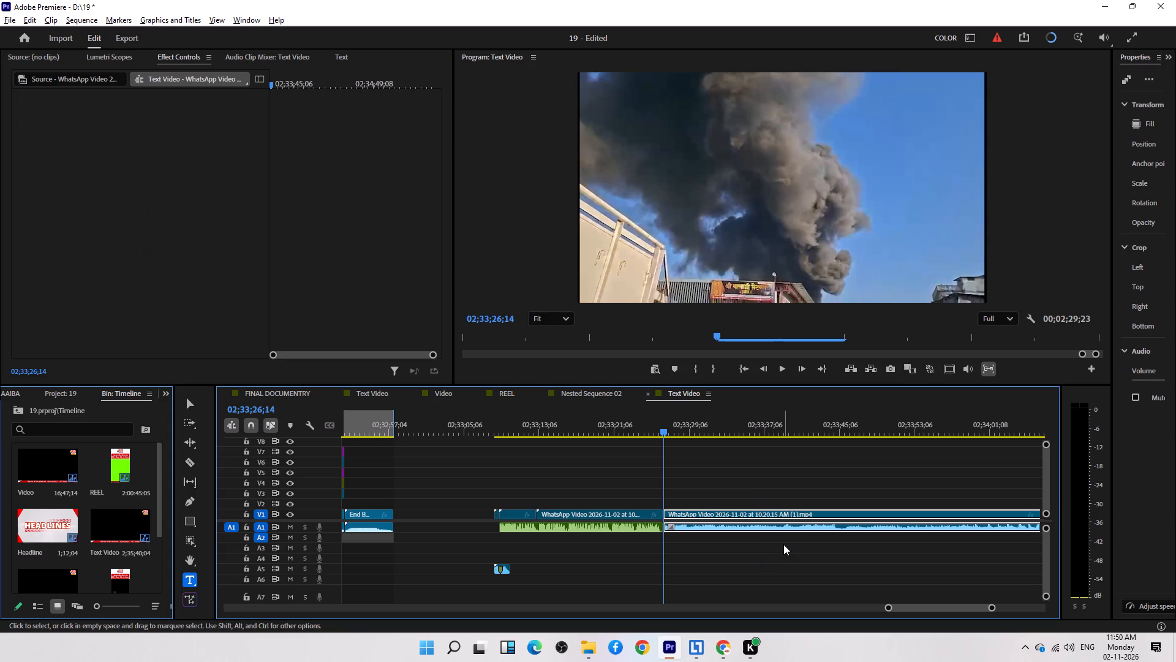
{"action": "key", "text": "Delete"}
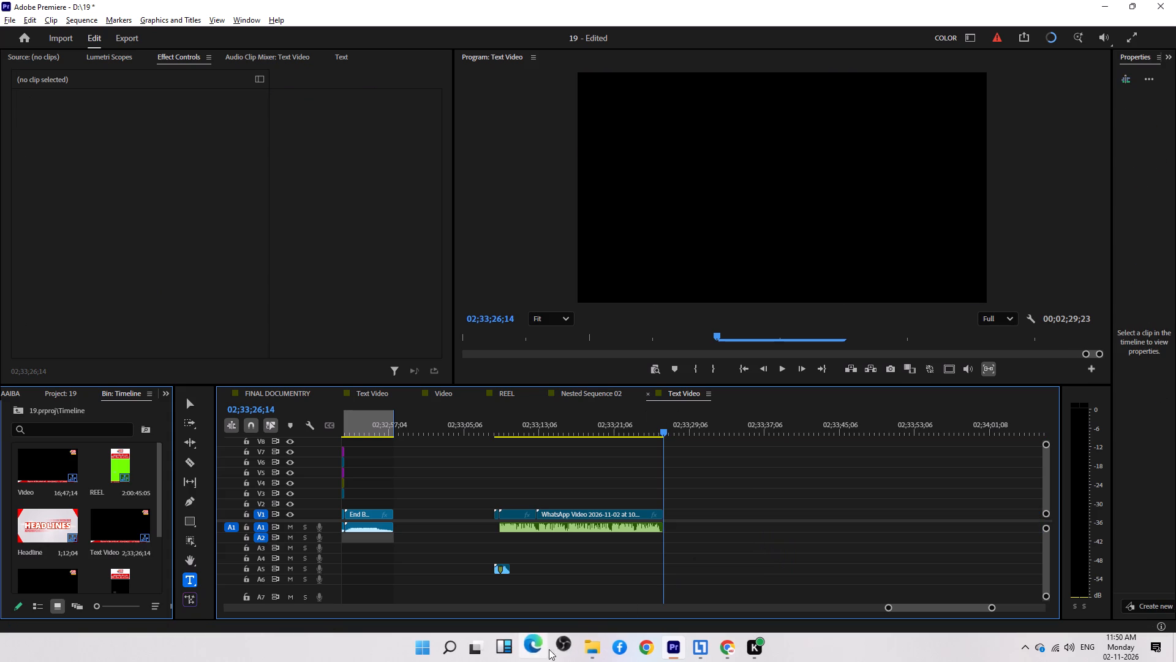
Place the WhatsApp Video 10.20.16 AM firefighters clip from Downloads right after the trimmed fire footage on V1 and A1.
{"action": "left_click", "coordinate": [587, 646]}
{"action": "left_click_drag", "start_coordinate": [295, 177], "coordinate": [690, 539]}
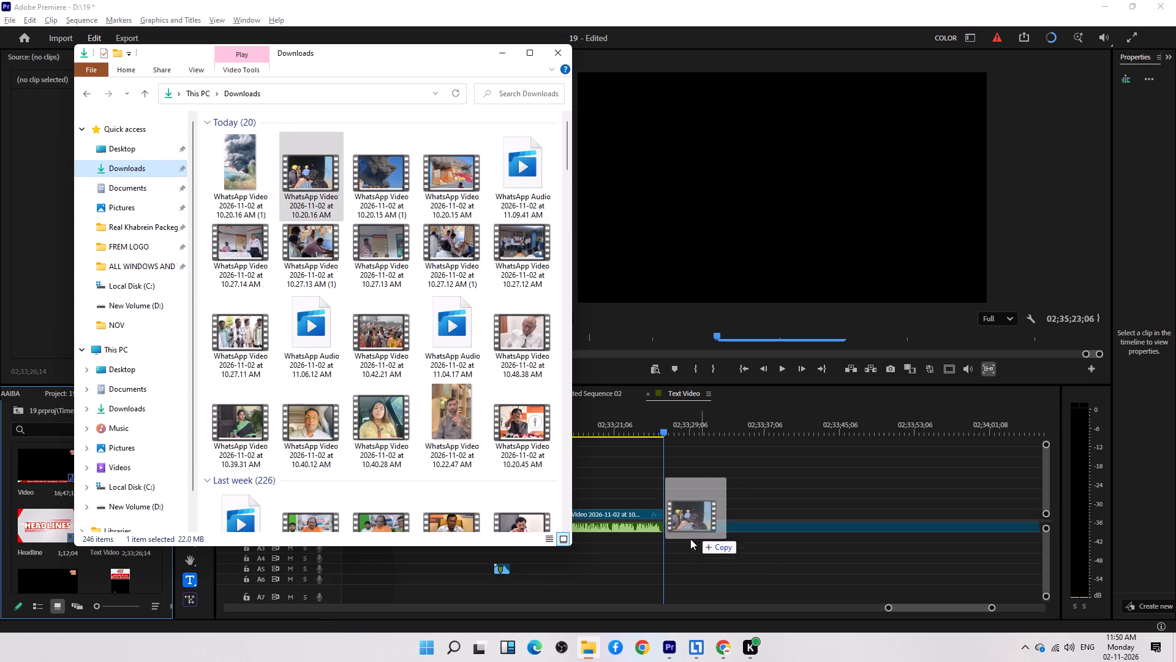
{"action": "left_click_drag", "start_coordinate": [690, 539], "coordinate": [665, 524]}
{"action": "left_click_drag", "start_coordinate": [289, 179], "coordinate": [763, 398]}
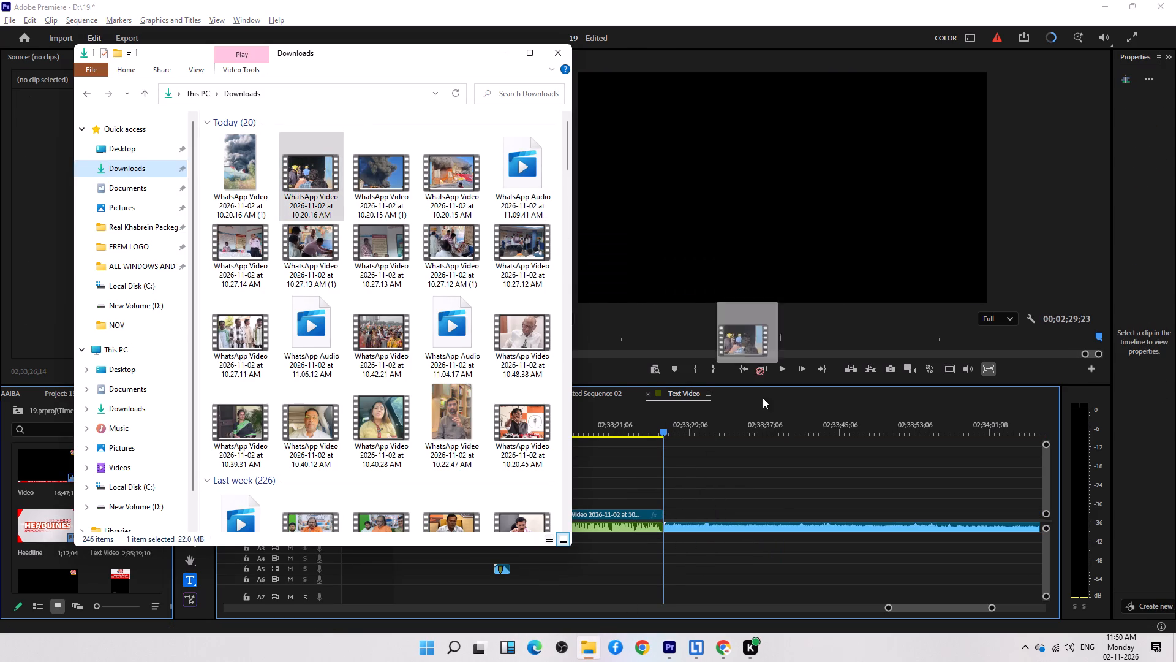
{"action": "left_click_drag", "start_coordinate": [763, 398], "coordinate": [668, 514]}
Copy the first two V3–V5 headline, Nested Sequence 02 and RED TOP COMPOSE sets from the previous Khandwa story to the first fire clip's start.
{"action": "left_click", "coordinate": [701, 485]}
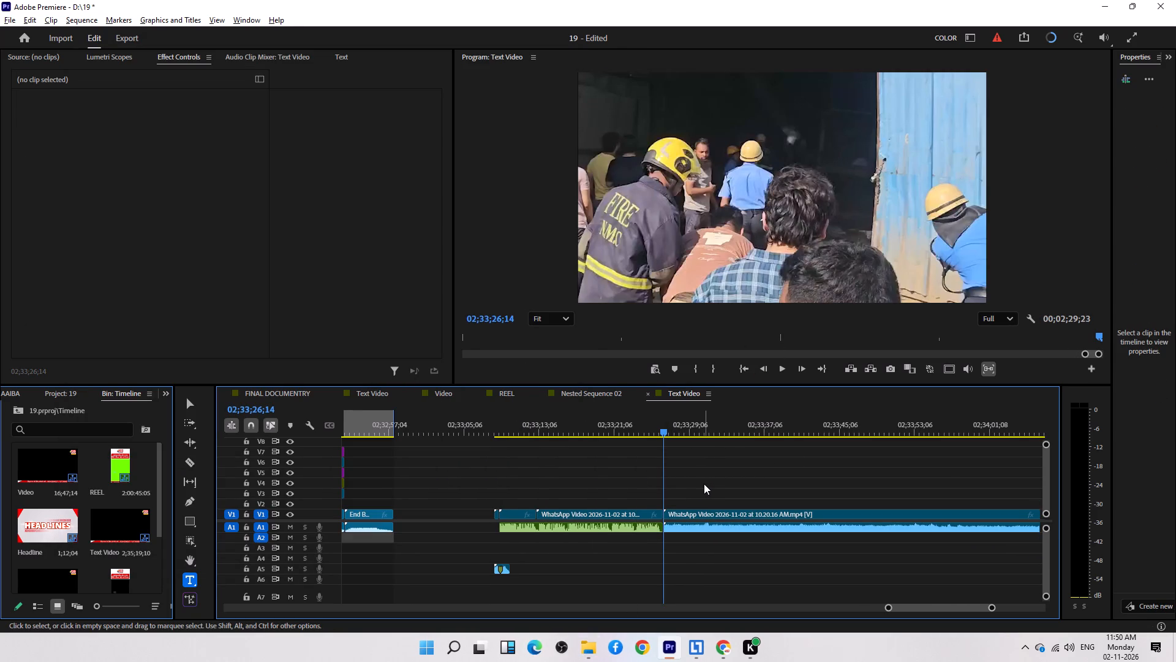
{"action": "key", "text": "Up"}
{"action": "key", "text": "Up"}
{"action": "scroll", "coordinate": [646, 487], "scroll_direction": "up", "scroll_amount": 9}
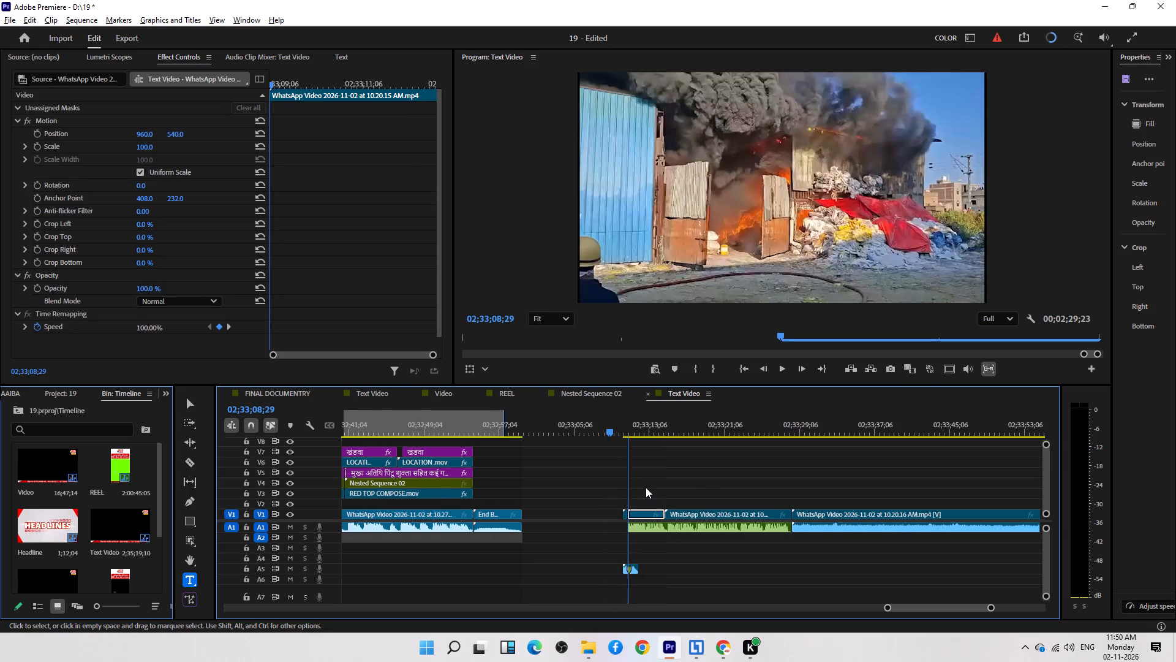
{"action": "scroll", "coordinate": [646, 487], "scroll_direction": "up", "scroll_amount": 3}
{"action": "scroll", "coordinate": [644, 488], "scroll_direction": "up", "scroll_amount": 20}
{"action": "scroll", "coordinate": [644, 488], "scroll_direction": "up", "scroll_amount": 16}
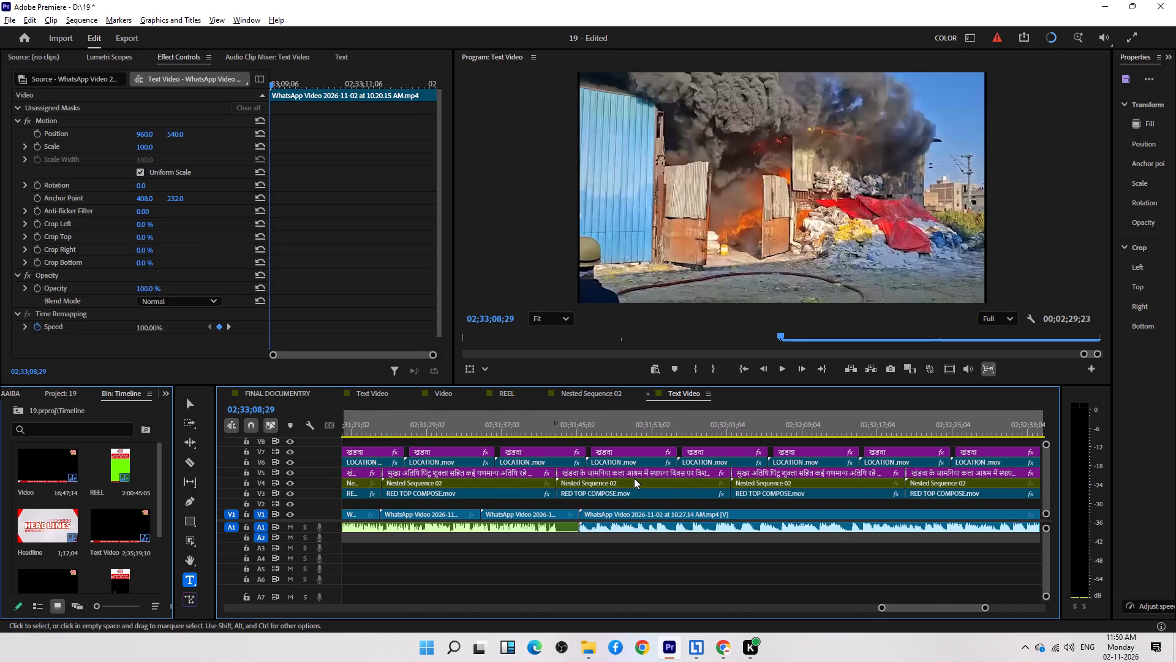
{"action": "scroll", "coordinate": [634, 478], "scroll_direction": "up", "scroll_amount": 20}
{"action": "scroll", "coordinate": [634, 478], "scroll_direction": "up", "scroll_amount": 13}
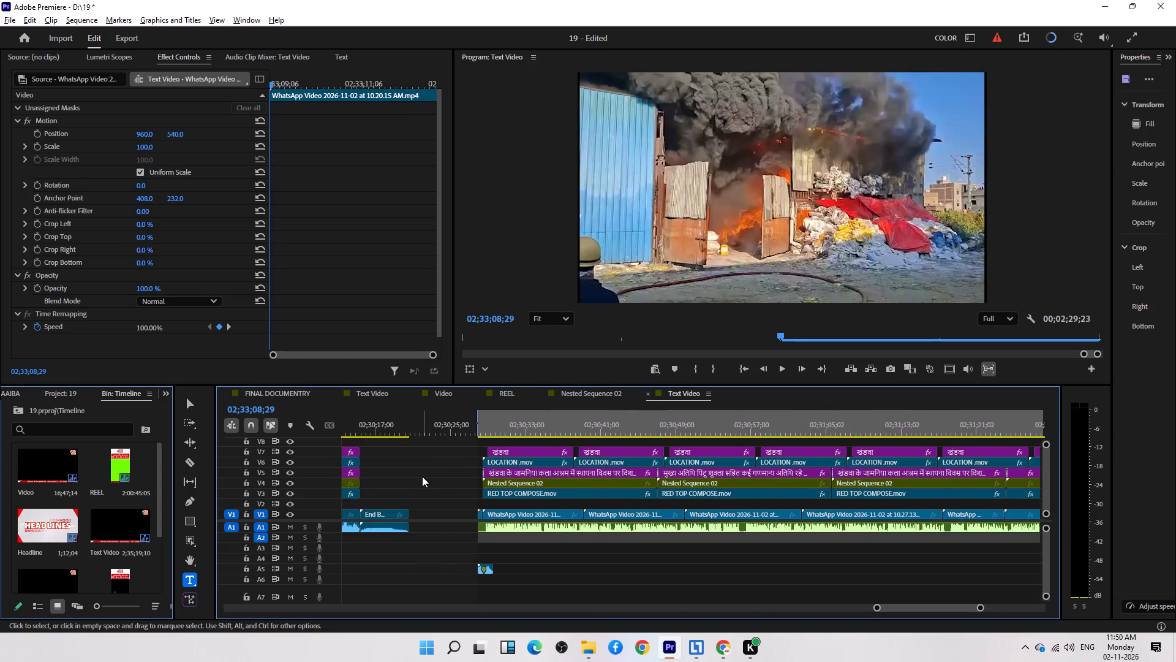
{"action": "left_click_drag", "start_coordinate": [426, 472], "coordinate": [728, 490]}
{"action": "key", "text": "ctrl+c"}
{"action": "key", "text": "ctrl+v"}
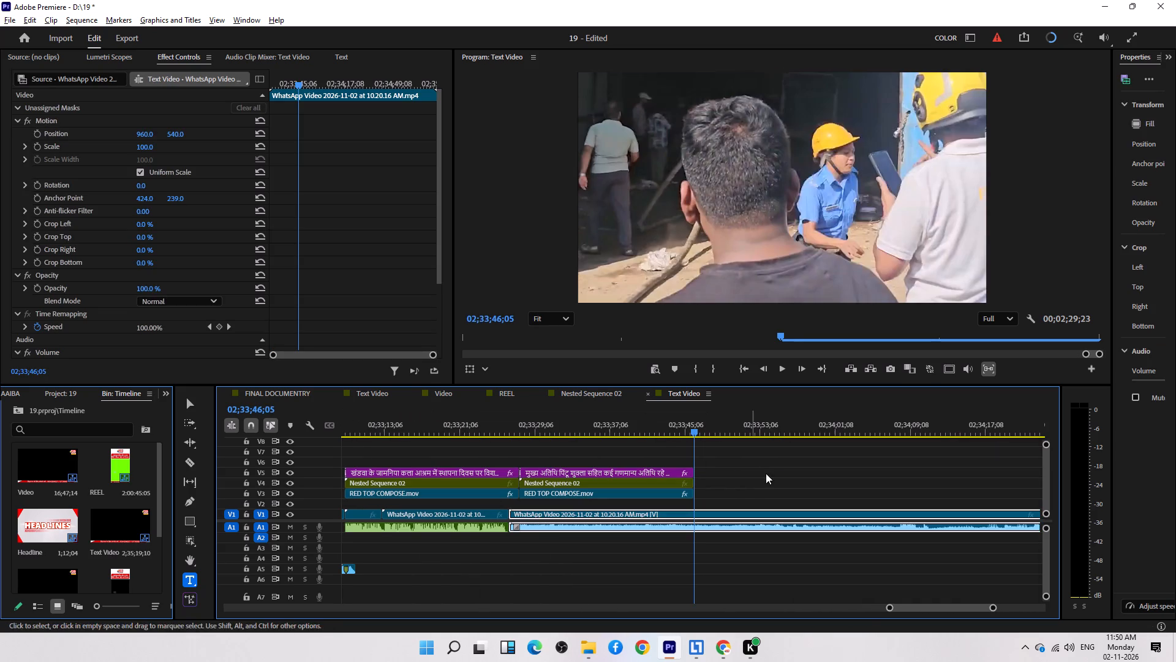
Return to the start of the fire story on the timeline and switch away from Premiere to another open window.
{"action": "scroll", "coordinate": [454, 438], "scroll_direction": "up", "scroll_amount": 6}
{"action": "left_click", "coordinate": [496, 417]}
{"action": "key", "text": "alt+Tab"}
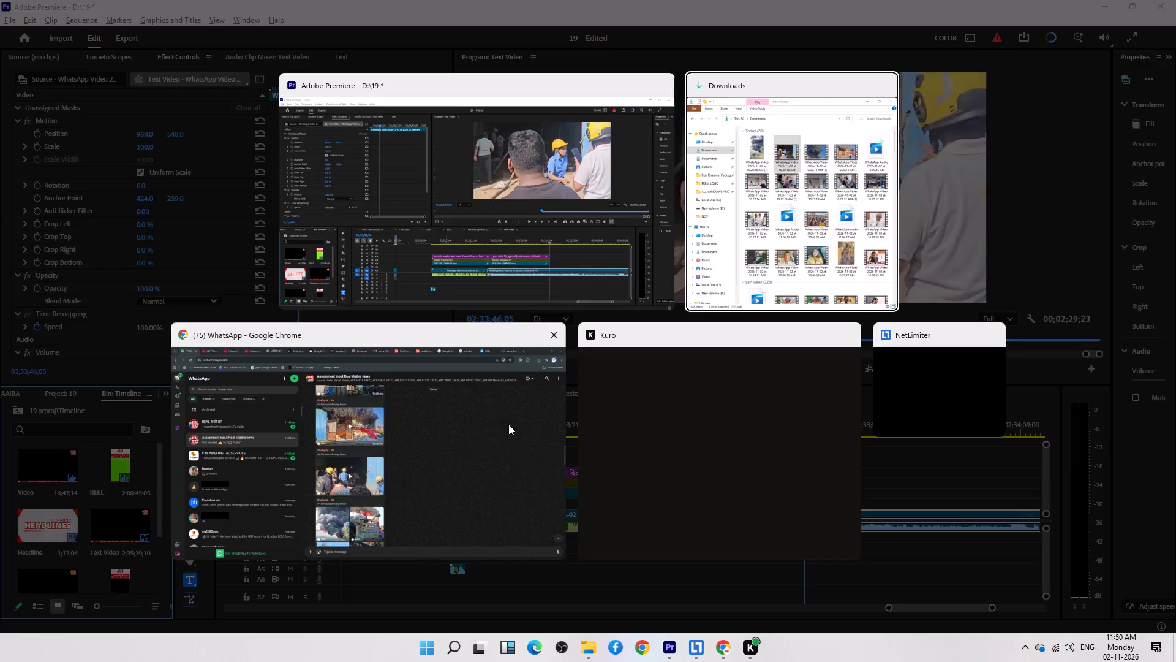
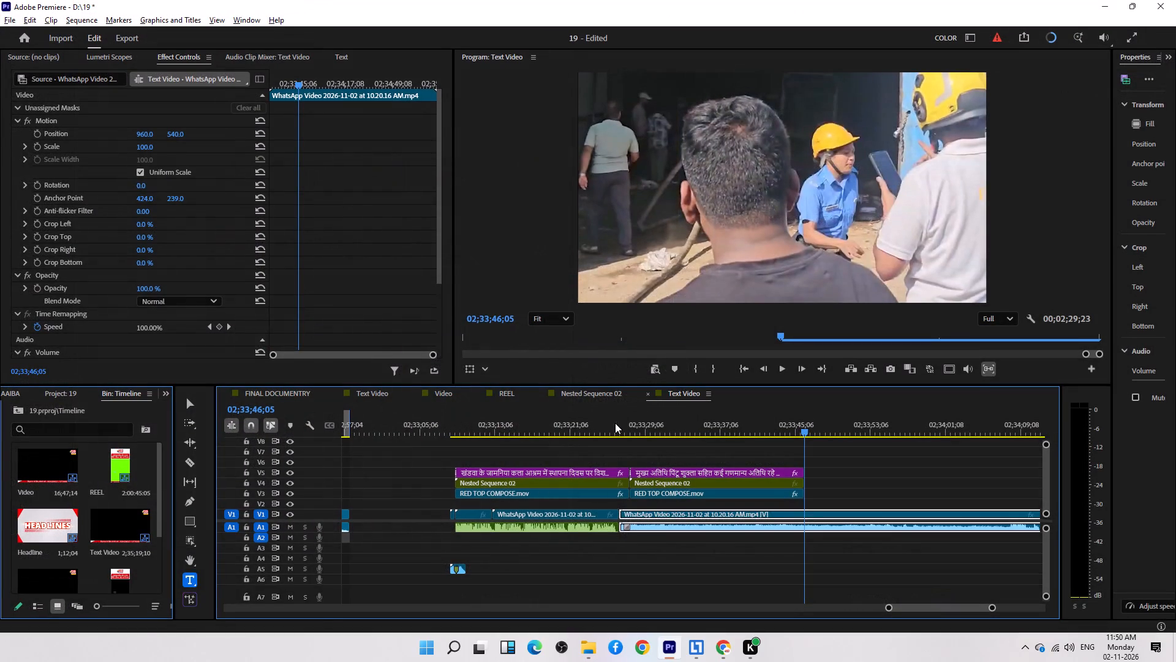
Replace the first headline over the smoke clip with the copied text नागपुर के वर्धमान नगर में गोदाम में लगी भीषण आग।.
{"action": "left_click", "coordinate": [557, 424]}
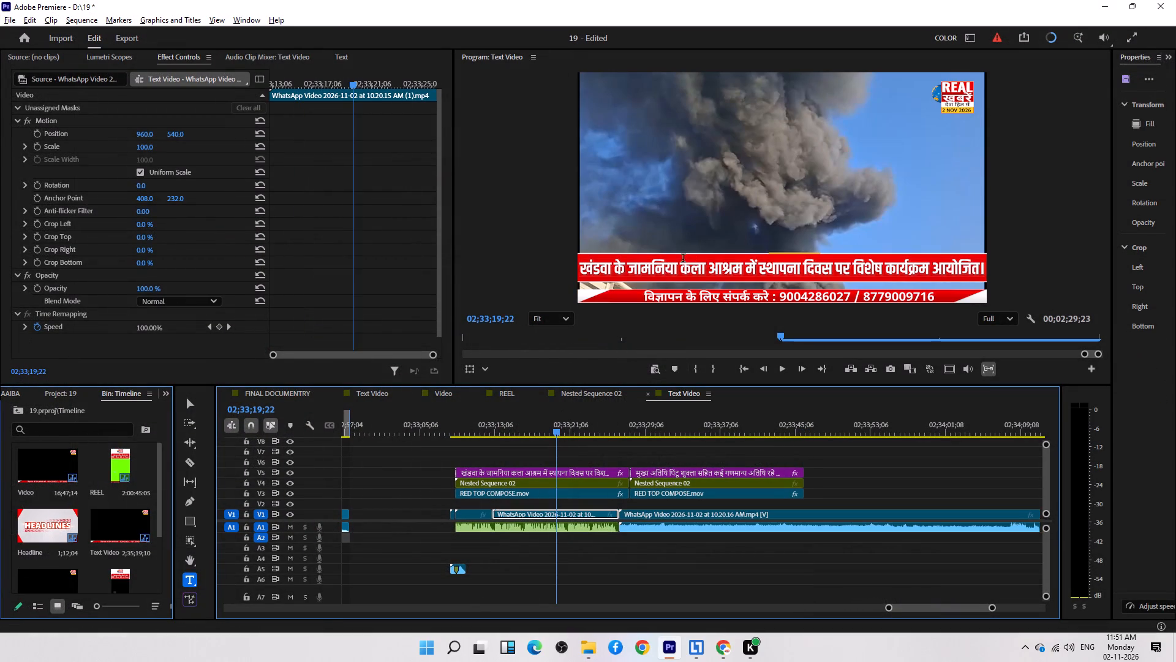
{"action": "triple_click", "coordinate": [682, 272]}
{"action": "key", "text": "ctrl+v"}
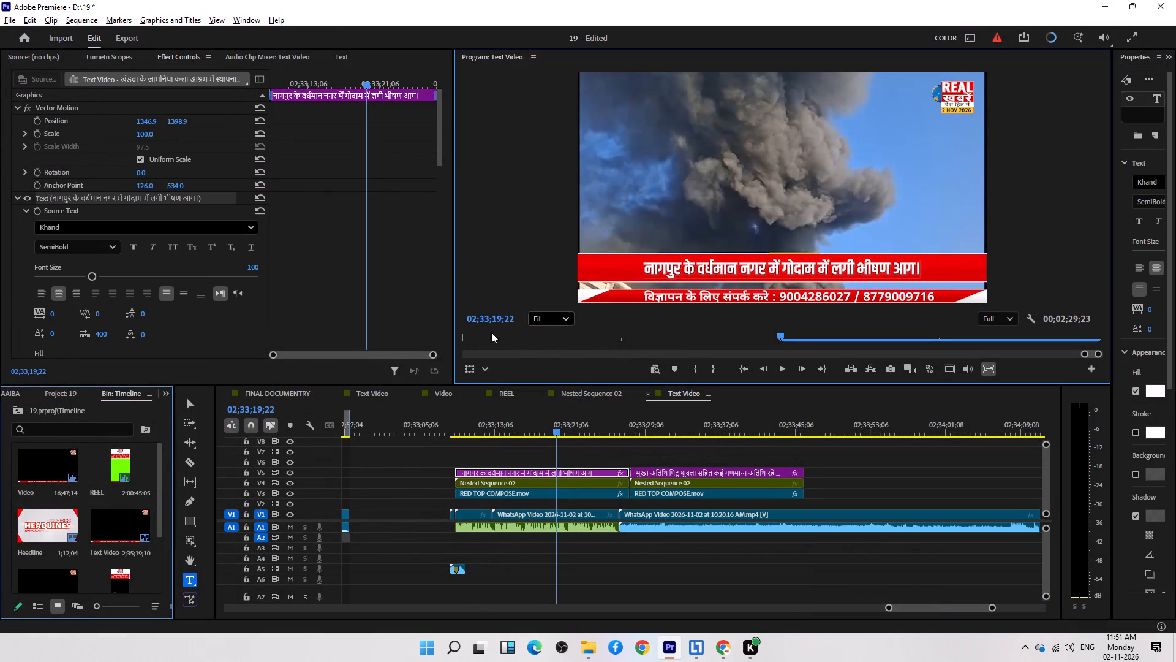
Enlarge the नागपुर fire headline to span most of the red band and nudge it up to sit centred in the band.
{"action": "left_click", "coordinate": [193, 405]}
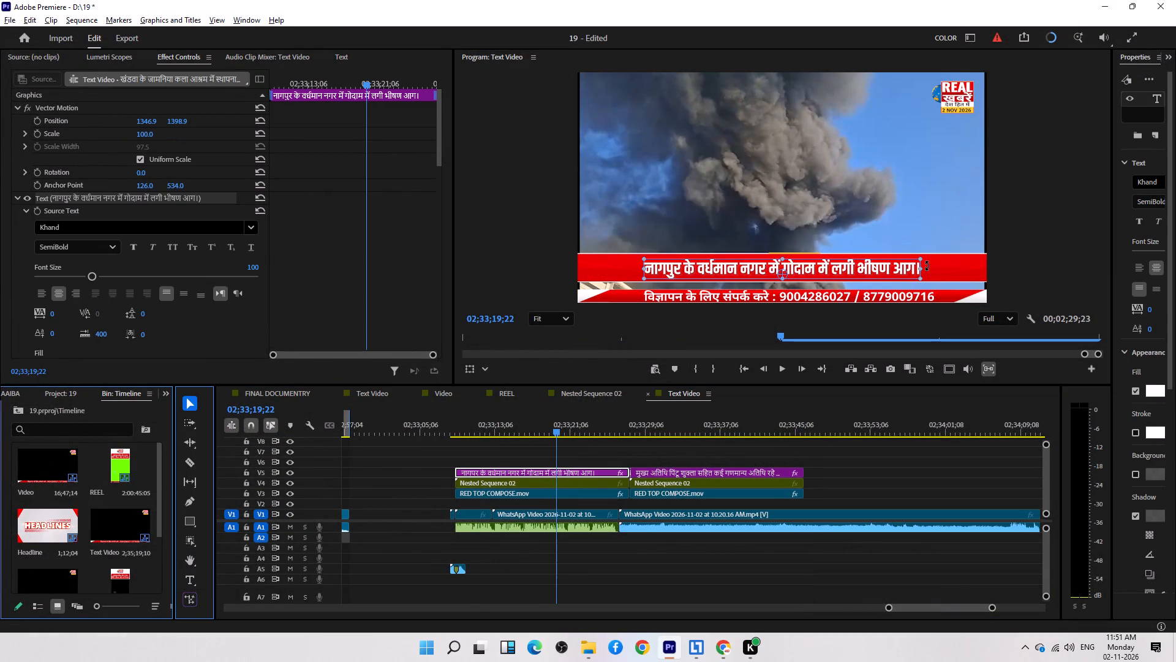
{"action": "left_click_drag", "start_coordinate": [922, 269], "coordinate": [954, 265]}
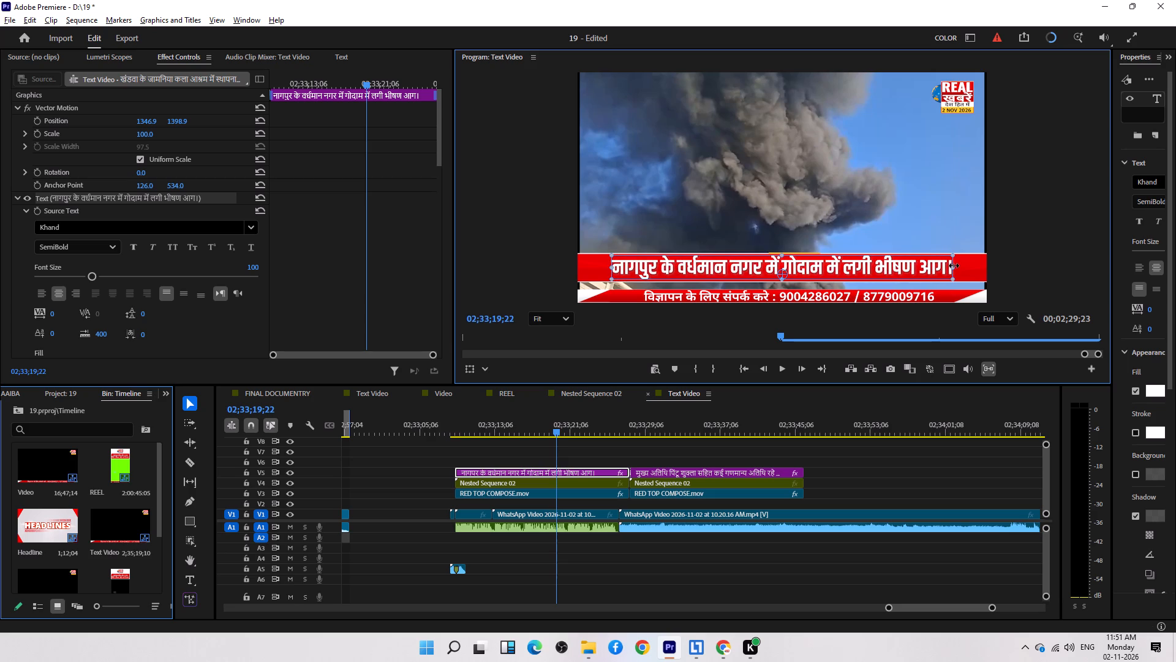
{"action": "left_click_drag", "start_coordinate": [954, 265], "coordinate": [958, 264]}
{"action": "double_click", "coordinate": [514, 53]}
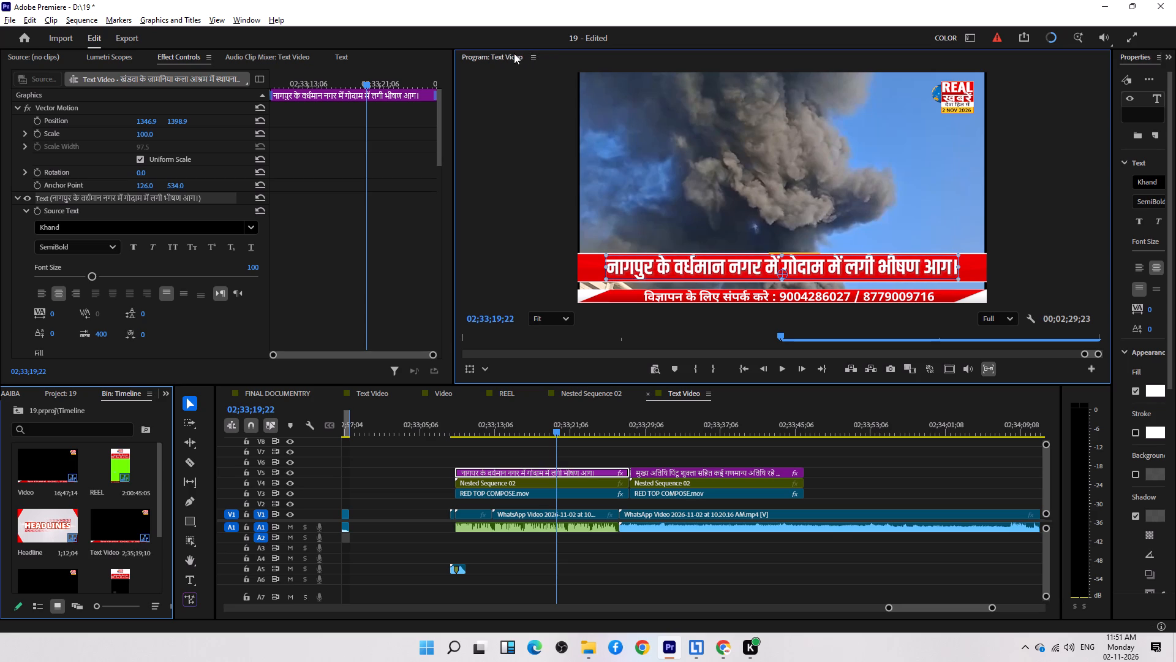
{"action": "left_click_drag", "start_coordinate": [632, 453], "coordinate": [633, 458]}
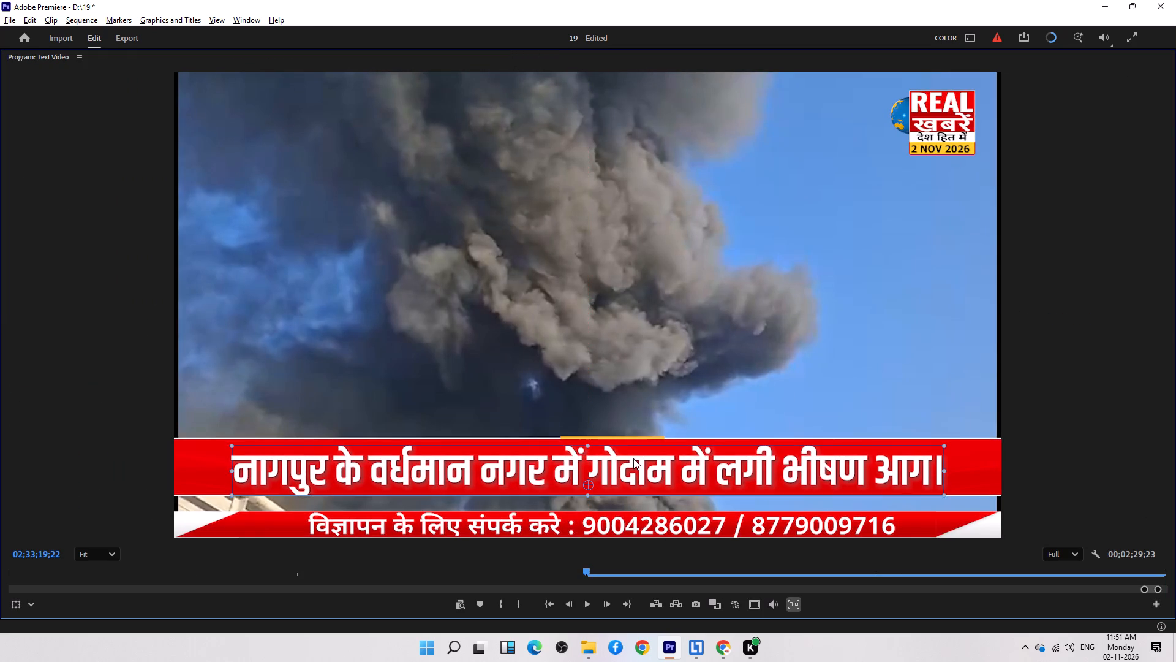
{"action": "left_click_drag", "start_coordinate": [633, 458], "coordinate": [634, 458]}
{"action": "left_click", "coordinate": [635, 458]}
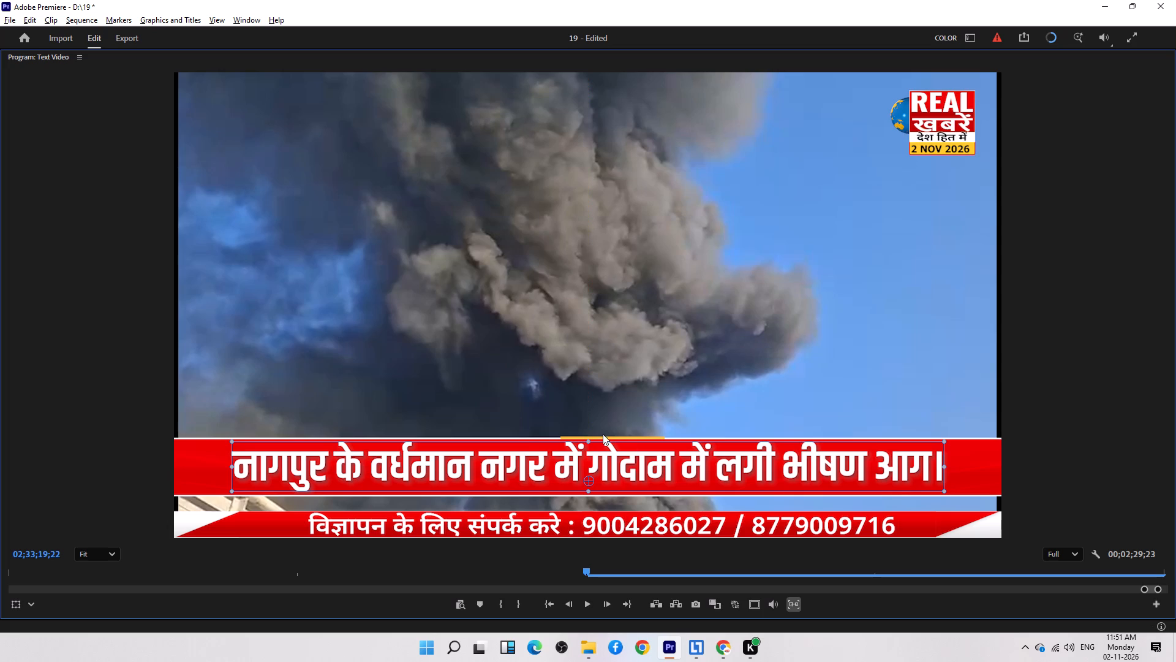
{"action": "double_click", "coordinate": [48, 53]}
Replace the second headline of the fire story with प्रभु स्टील इंडस्ट्रीज के पास बारदाने के गोदाम में हादसा।.
{"action": "left_click", "coordinate": [697, 424]}
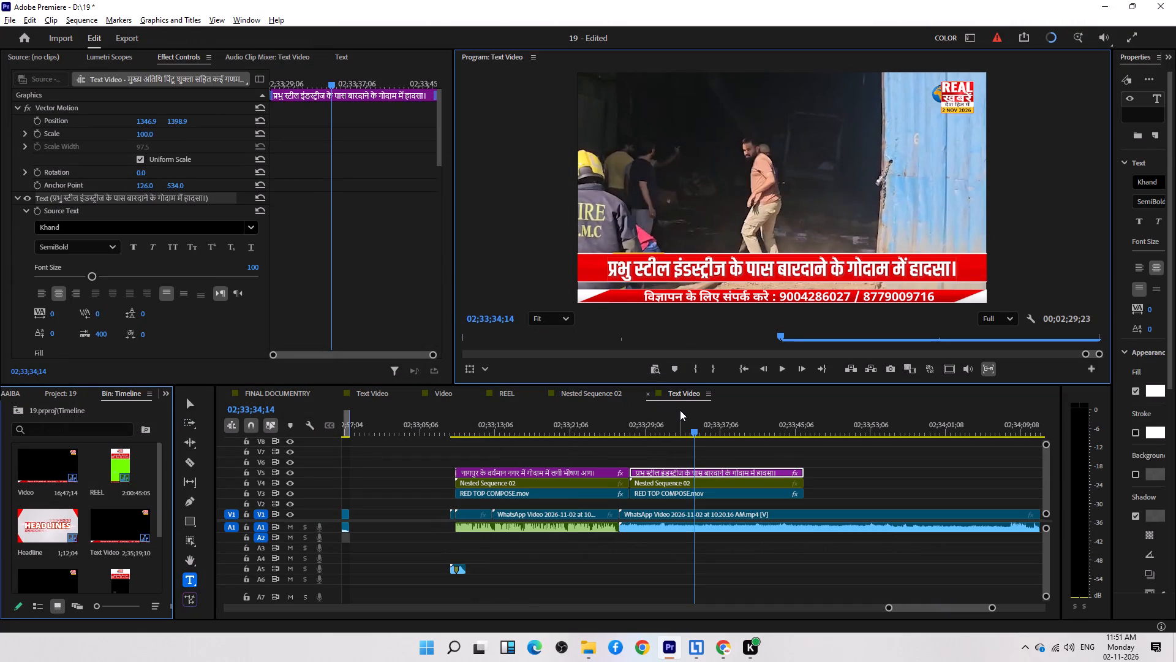
{"action": "left_click", "coordinate": [867, 486]}
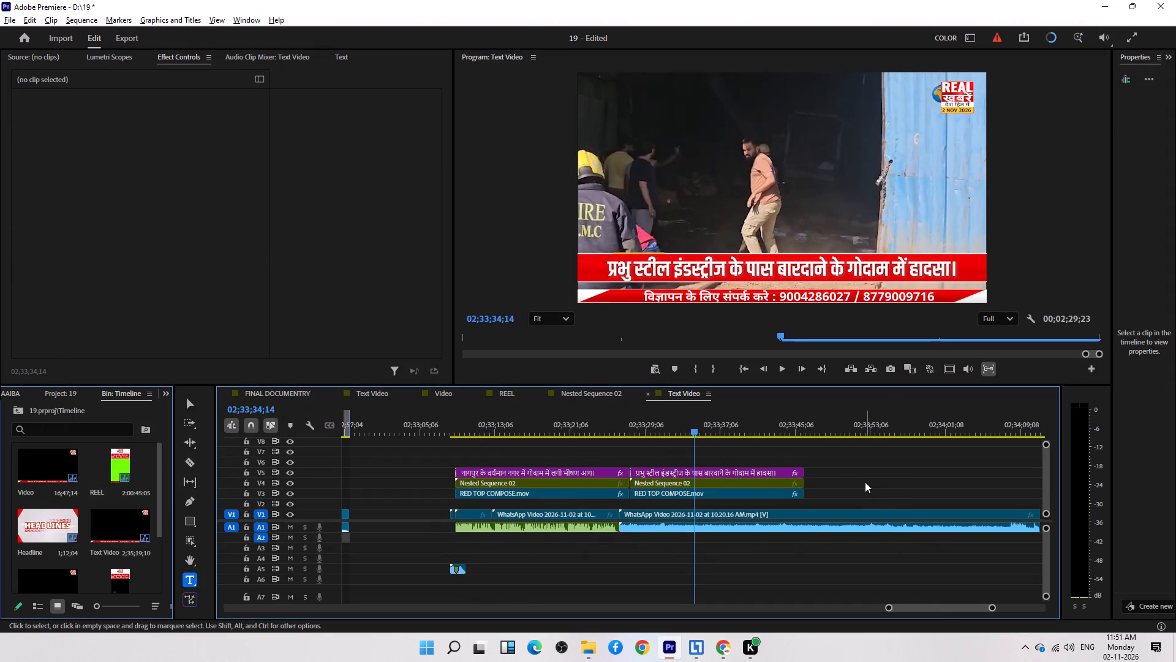
Copy both Nagpur fire headline graphics with their red backgrounds and paste the set four times from the story's start.
{"action": "key", "text": "Up"}
{"action": "key", "text": "Up"}
{"action": "key", "text": "Up"}
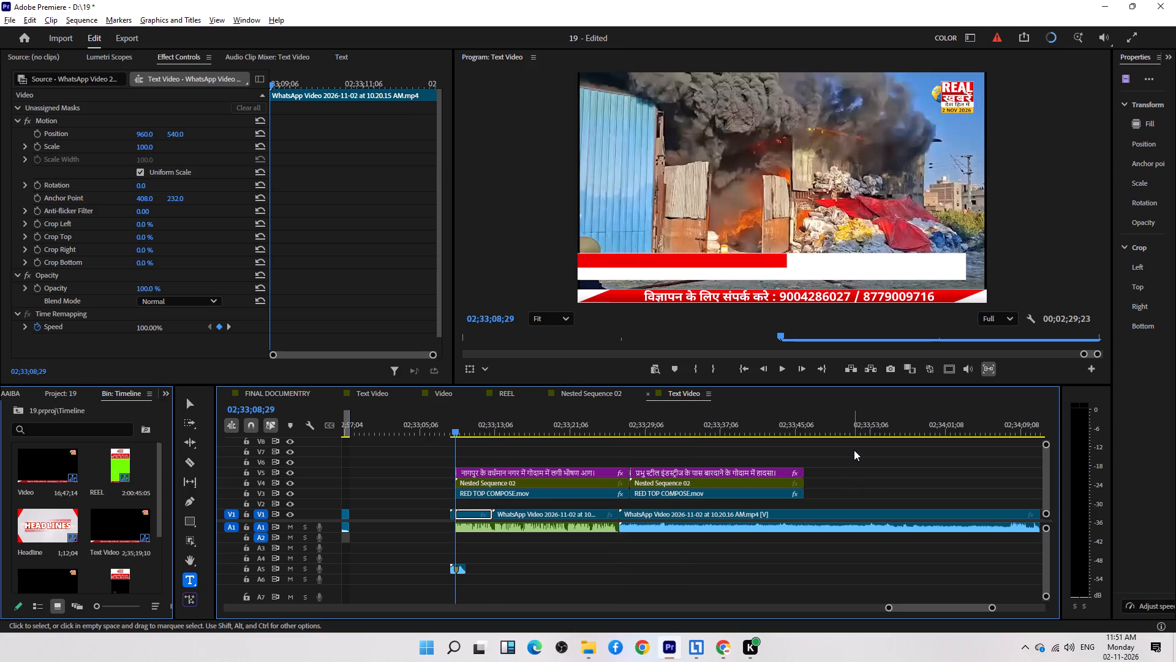
{"action": "left_click_drag", "start_coordinate": [858, 452], "coordinate": [514, 492]}
{"action": "key", "text": "ctrl+c"}
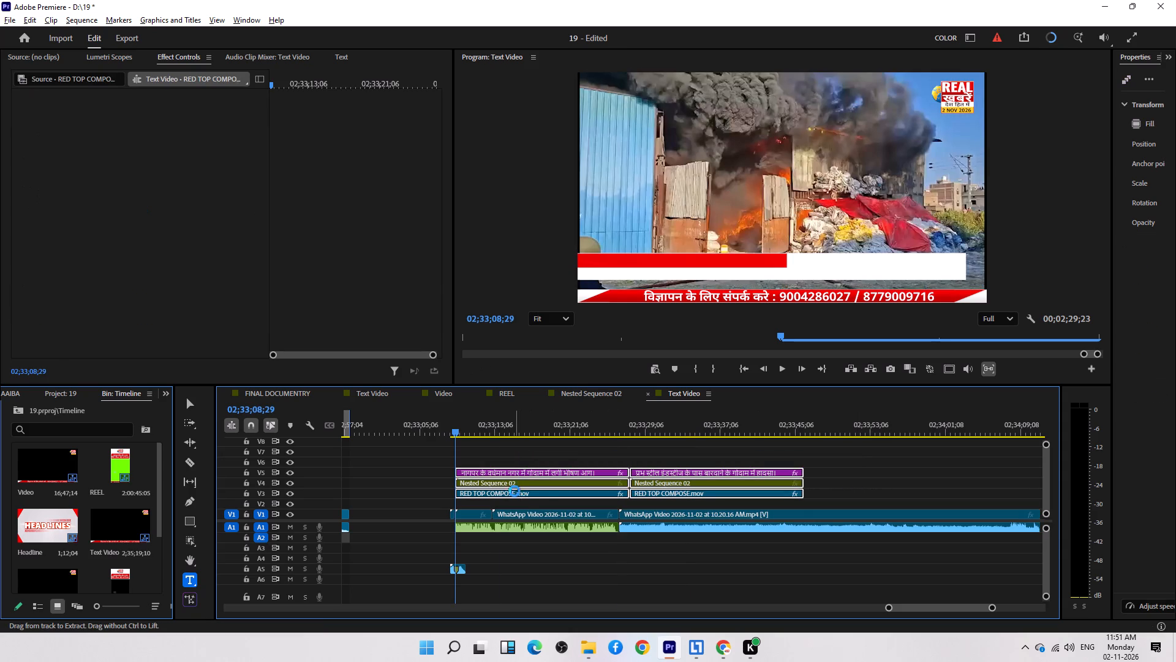
{"action": "key", "text": "ctrl+v"}
{"action": "key", "text": "ctrl+v"}
{"action": "key", "text": "ctrl+v"}
{"action": "key", "text": "ctrl+v"}
Delete the pasted headline, Nested Sequence 02 and RED TOP COMPOSE clips that extend past the end of the fire footage.
{"action": "key", "text": "Up"}
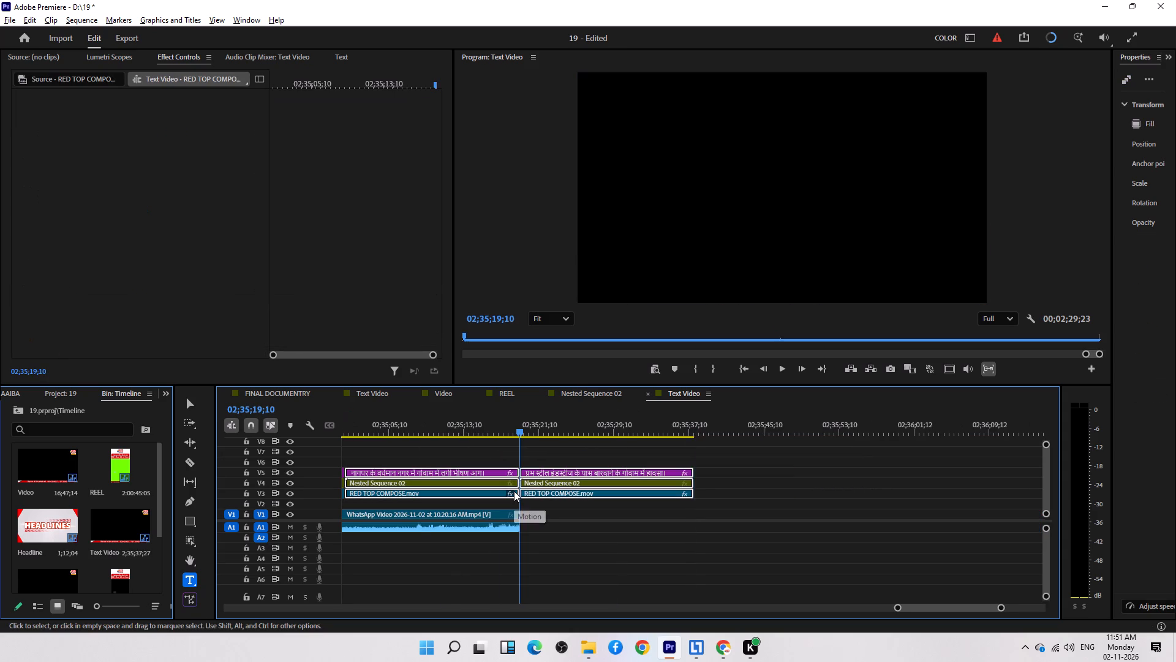
{"action": "key", "text": "z"}
{"action": "left_click_drag", "start_coordinate": [712, 461], "coordinate": [549, 512]}
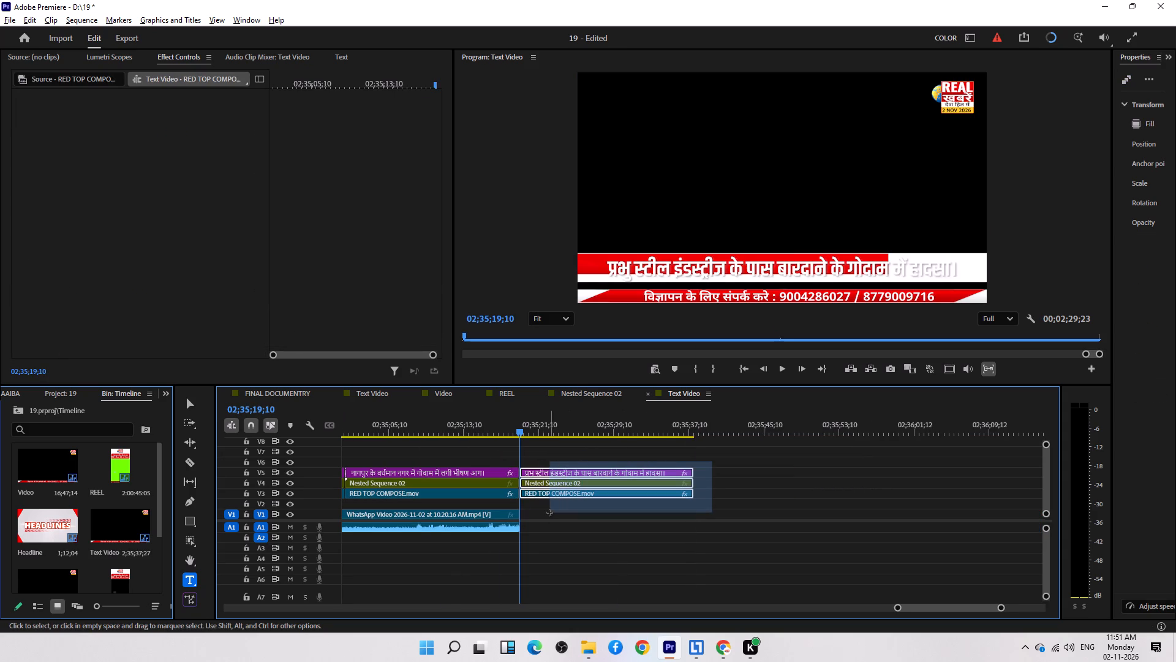
{"action": "left_click_drag", "start_coordinate": [549, 512], "coordinate": [533, 509]}
{"action": "key", "text": "Delete"}
{"action": "key", "text": "space"}
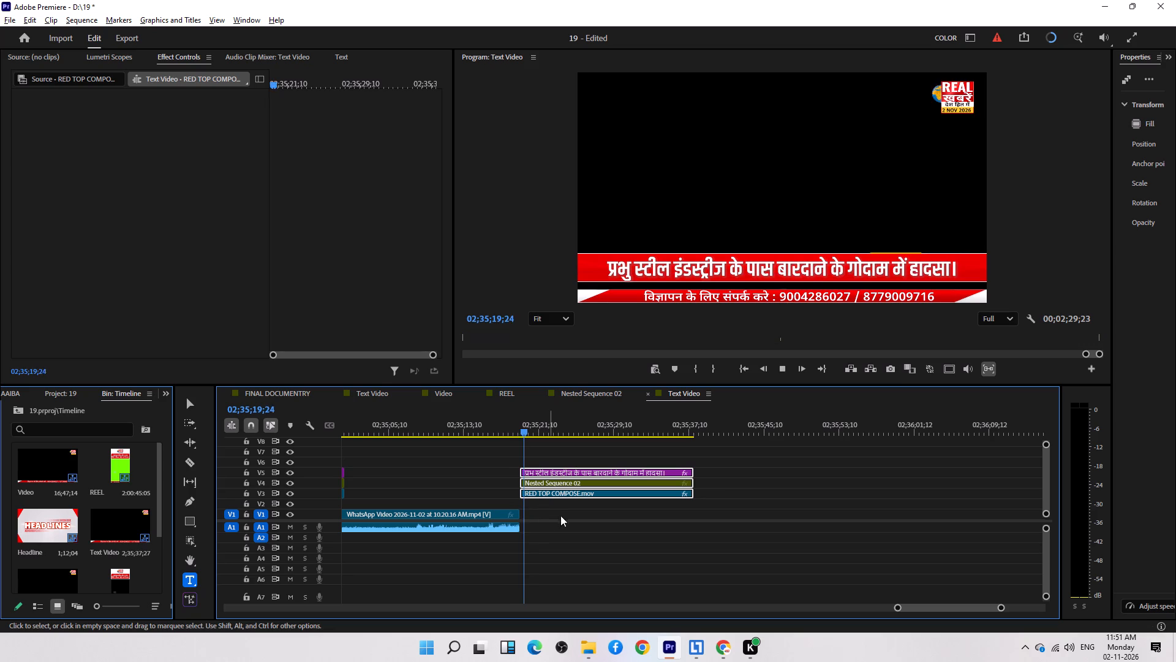
{"action": "key", "text": "ctrl+z"}
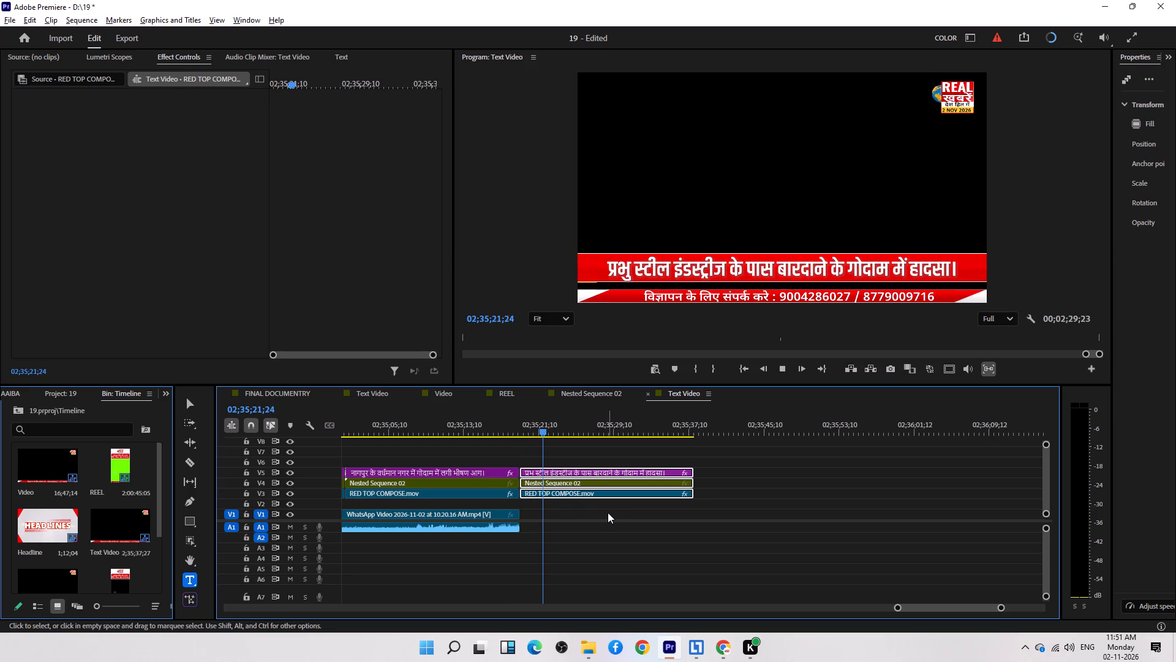
{"action": "key", "text": "Delete"}
{"action": "key", "text": "Up"}
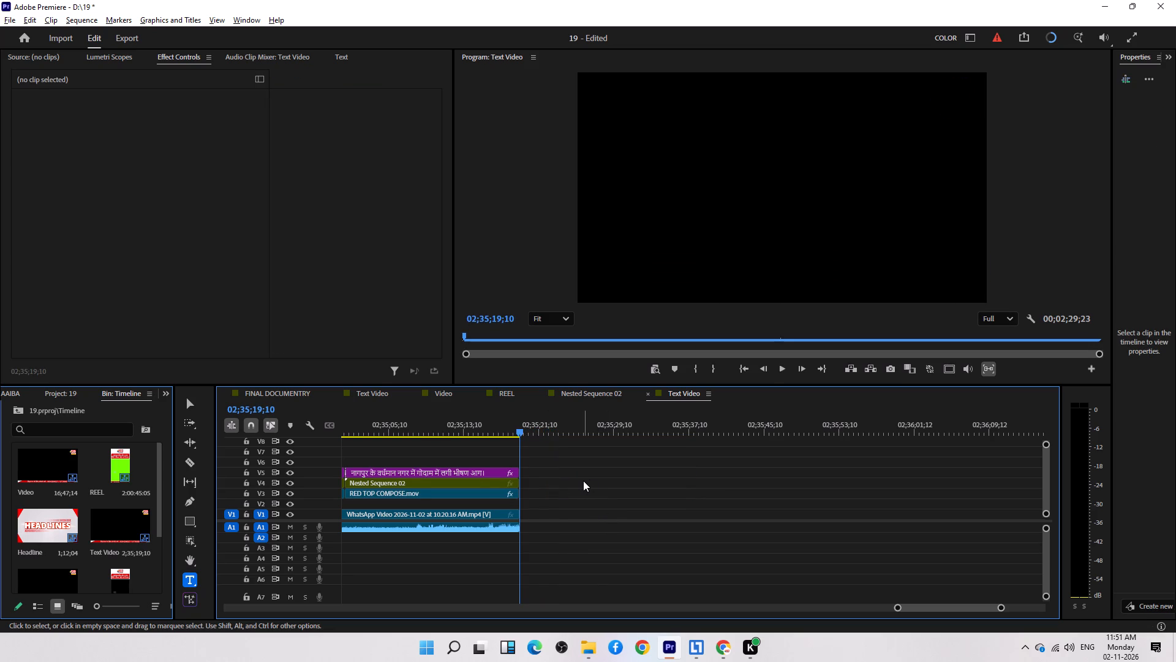
Copy the End Bumbar with Music clip from the previous story and paste it at the end of the Nagpur fire footage.
{"action": "scroll", "coordinate": [589, 479], "scroll_direction": "up", "scroll_amount": 20}
{"action": "scroll", "coordinate": [589, 479], "scroll_direction": "up", "scroll_amount": 19}
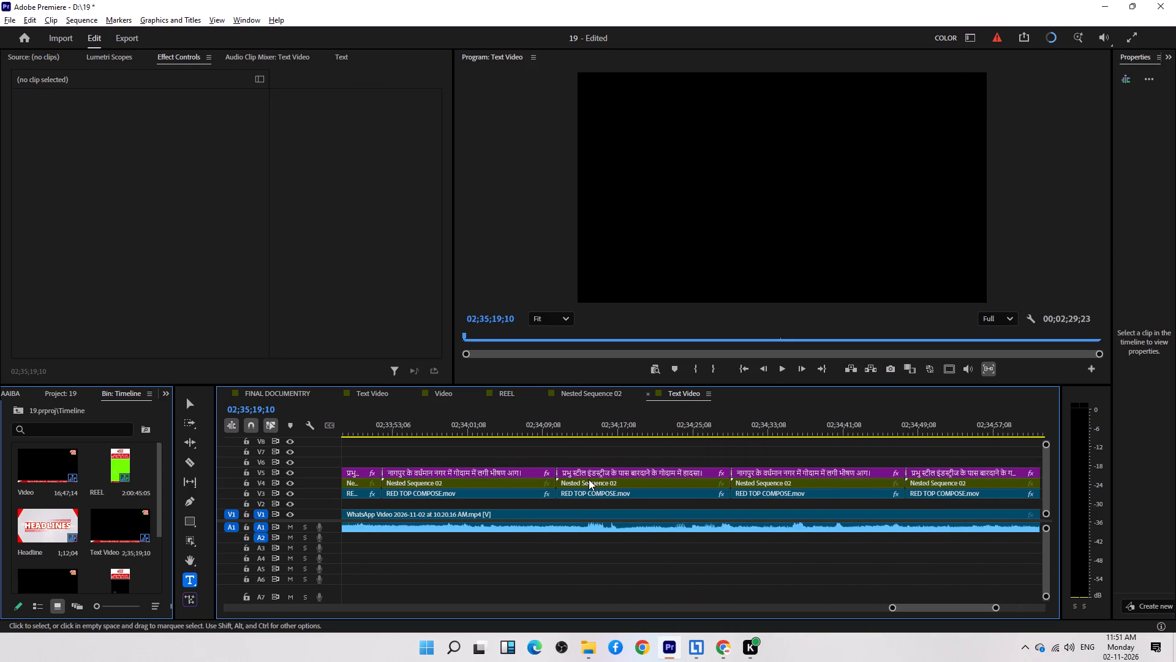
{"action": "scroll", "coordinate": [589, 479], "scroll_direction": "up", "scroll_amount": 20}
{"action": "scroll", "coordinate": [589, 479], "scroll_direction": "up", "scroll_amount": 7}
{"action": "left_click_drag", "start_coordinate": [437, 479], "coordinate": [382, 544]}
{"action": "key", "text": "ctrl+c"}
{"action": "key", "text": "ctrl+v"}
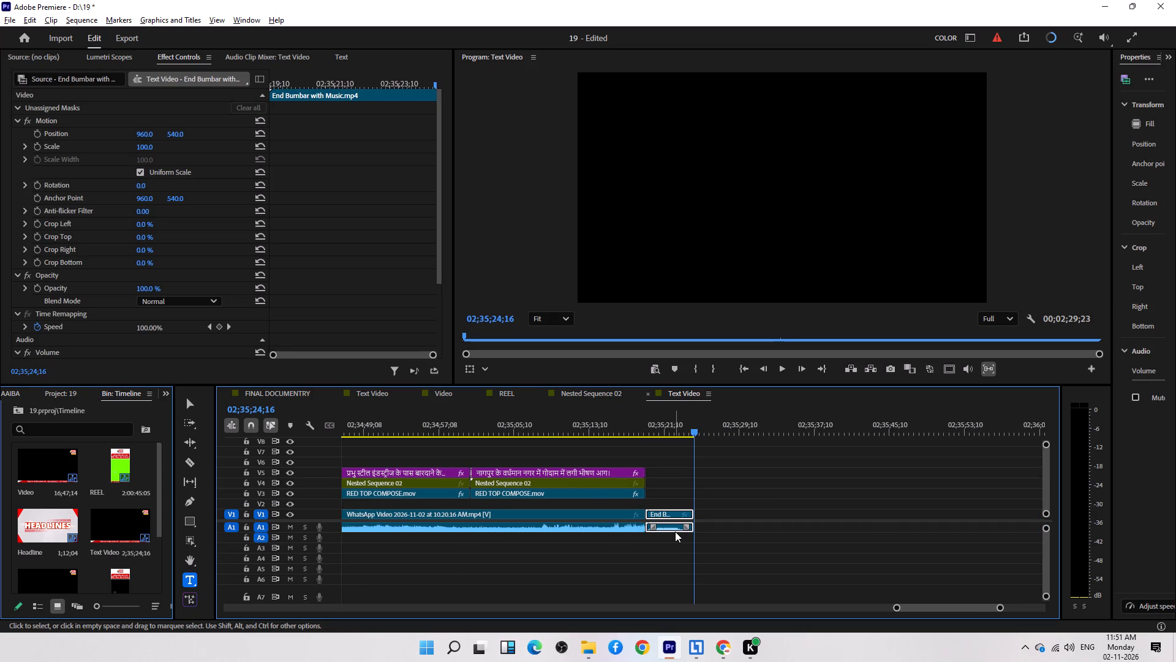
Add the Create_breaking_news_banner video from Downloads to track V6 near the start of the Nagpur fire story.
{"action": "key", "text": "Up"}
{"action": "key", "text": "Up"}
{"action": "key", "text": "Up"}
{"action": "key", "text": "Up"}
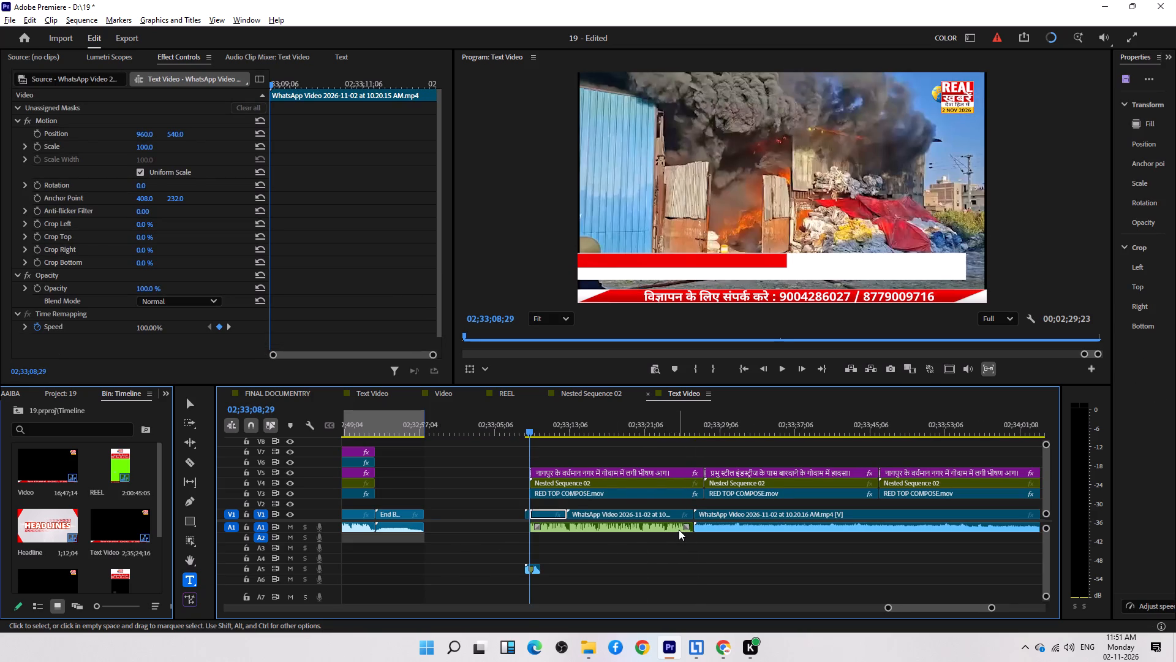
{"action": "left_click", "coordinate": [582, 649]}
{"action": "left_click", "coordinate": [132, 165]}
{"action": "scroll", "coordinate": [341, 318], "scroll_direction": "down", "scroll_amount": 1}
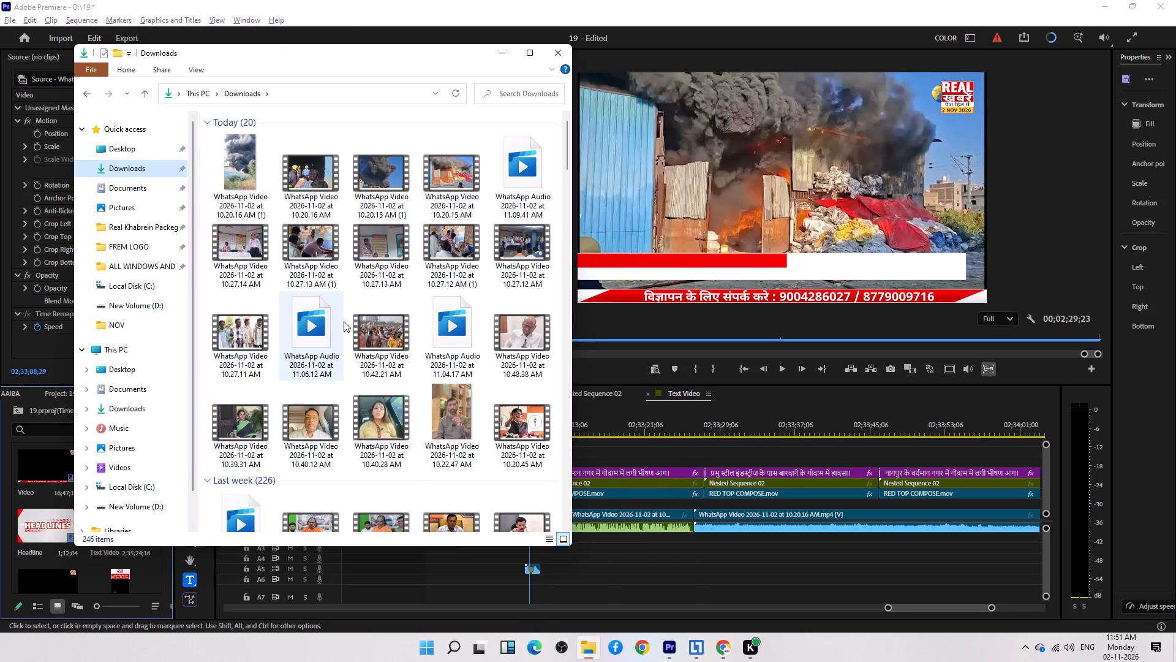
{"action": "scroll", "coordinate": [344, 321], "scroll_direction": "down", "scroll_amount": 2}
{"action": "scroll", "coordinate": [744, 454], "scroll_direction": "down", "scroll_amount": 4}
{"action": "scroll", "coordinate": [745, 457], "scroll_direction": "up", "scroll_amount": 7}
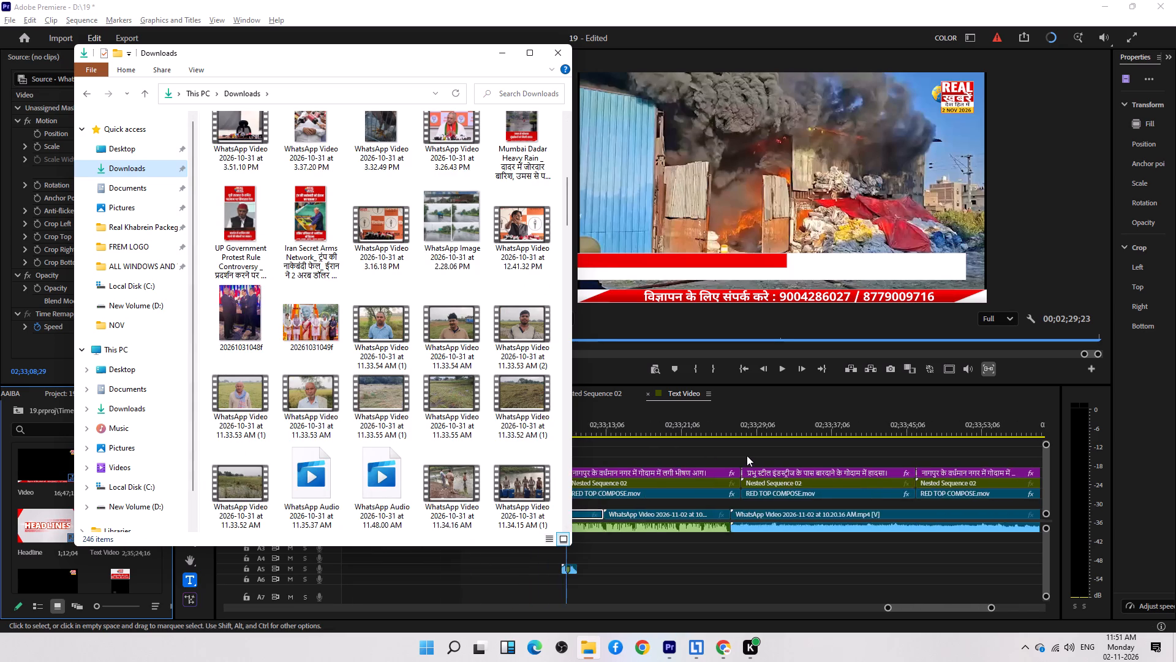
{"action": "scroll", "coordinate": [747, 455], "scroll_direction": "up", "scroll_amount": 5}
{"action": "scroll", "coordinate": [419, 371], "scroll_direction": "down", "scroll_amount": 2}
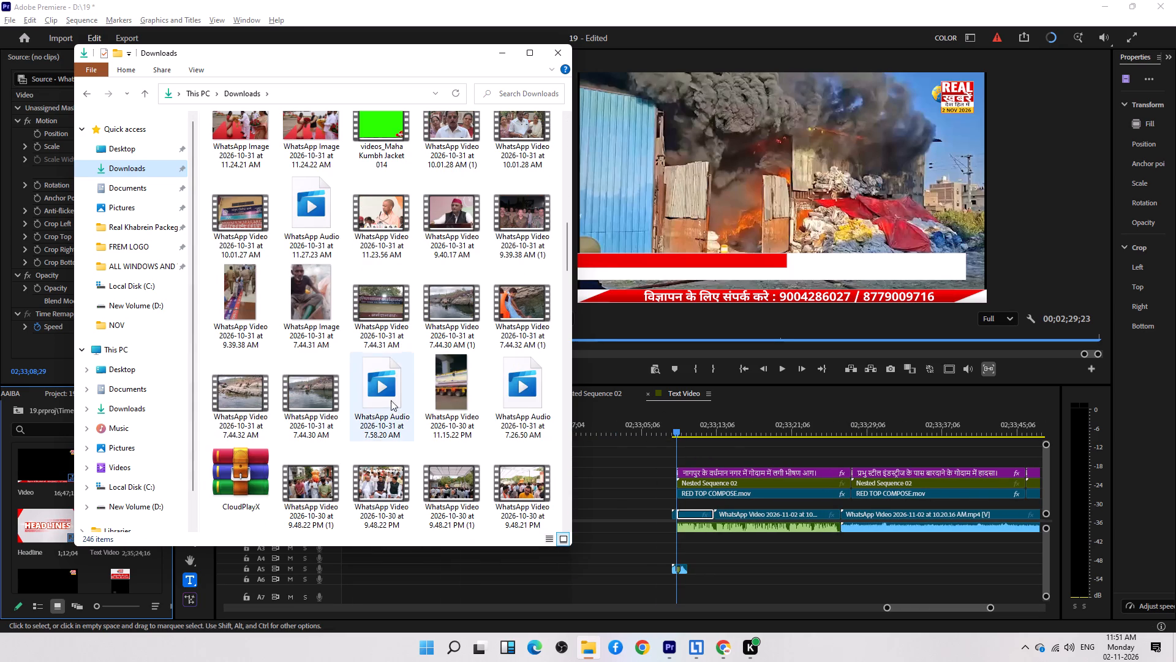
{"action": "scroll", "coordinate": [390, 403], "scroll_direction": "down", "scroll_amount": 5}
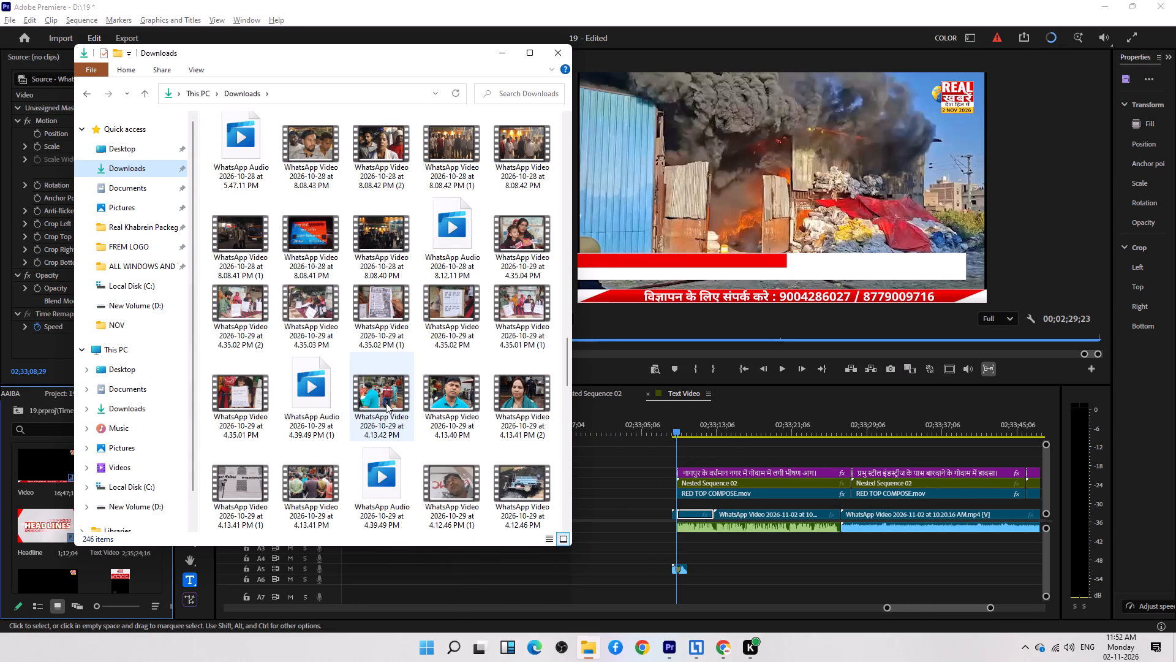
{"action": "scroll", "coordinate": [386, 403], "scroll_direction": "down", "scroll_amount": 1}
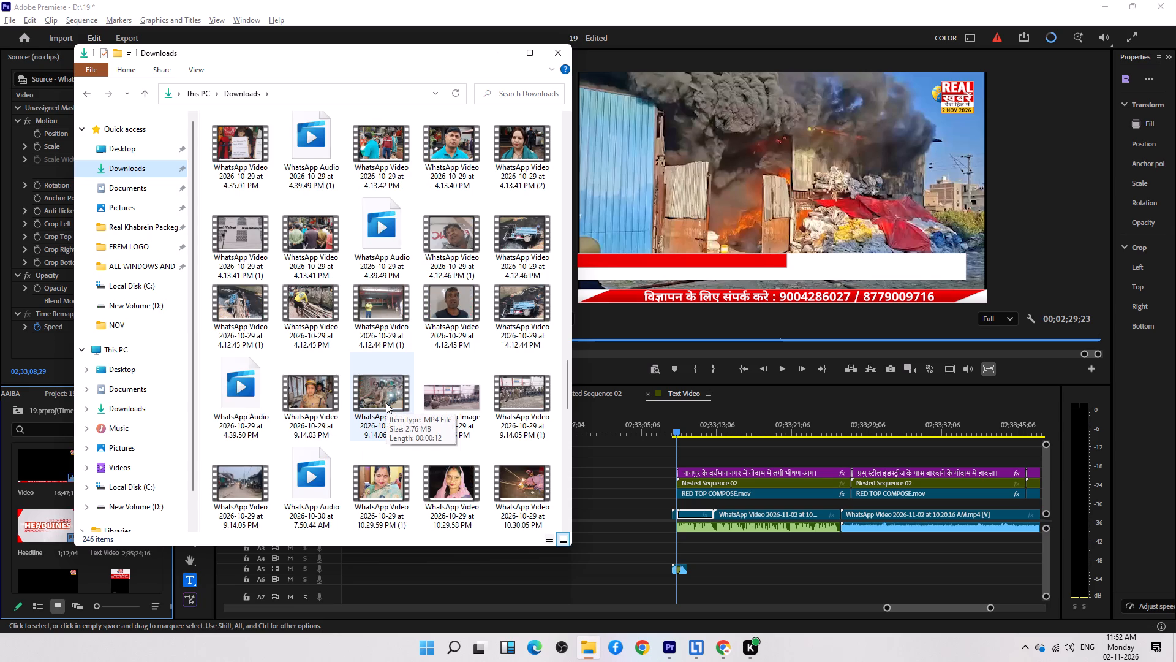
{"action": "scroll", "coordinate": [386, 403], "scroll_direction": "down", "scroll_amount": 6}
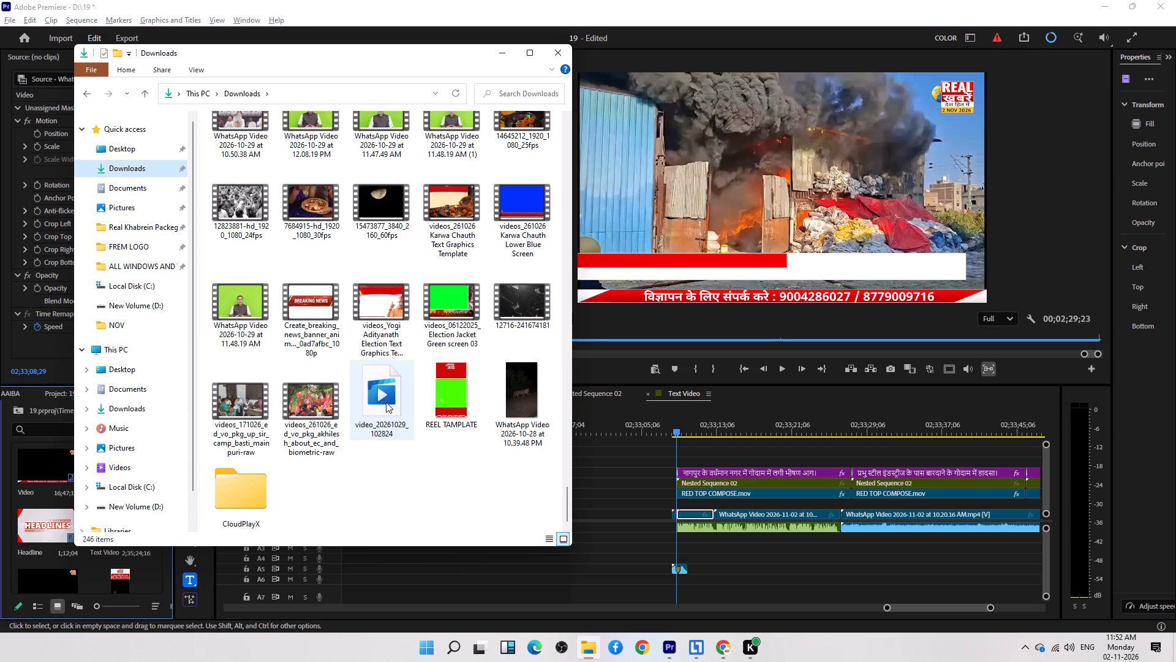
{"action": "left_click_drag", "start_coordinate": [306, 310], "coordinate": [684, 459]}
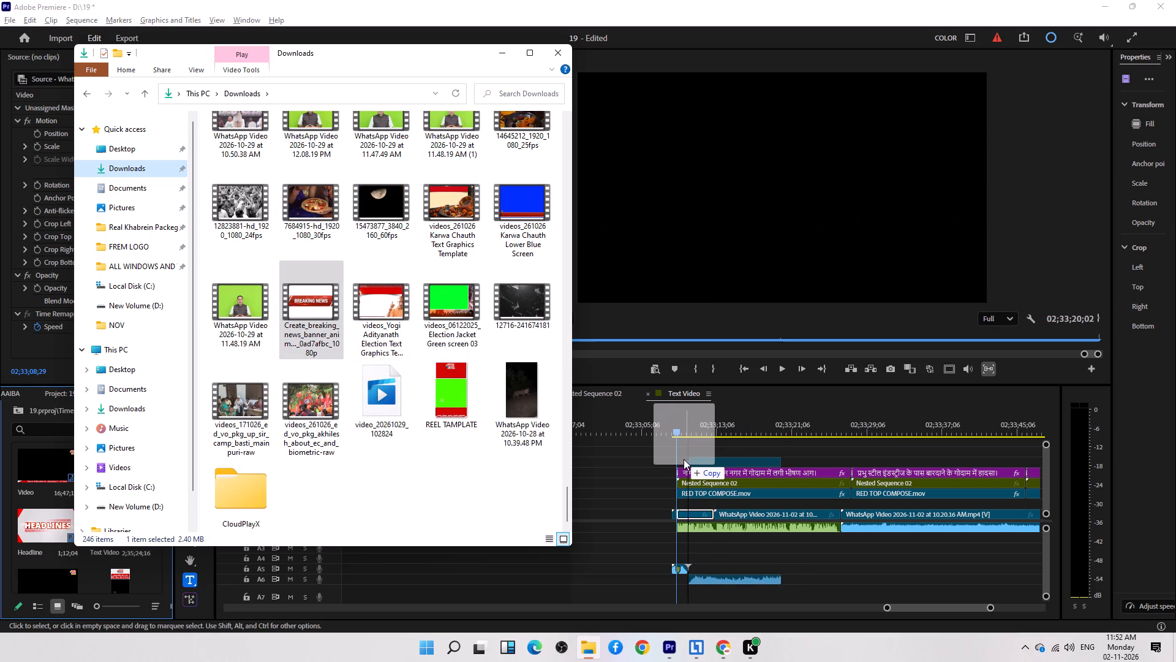
{"action": "left_click_drag", "start_coordinate": [684, 459], "coordinate": [680, 458]}
{"action": "left_click", "coordinate": [710, 459]}
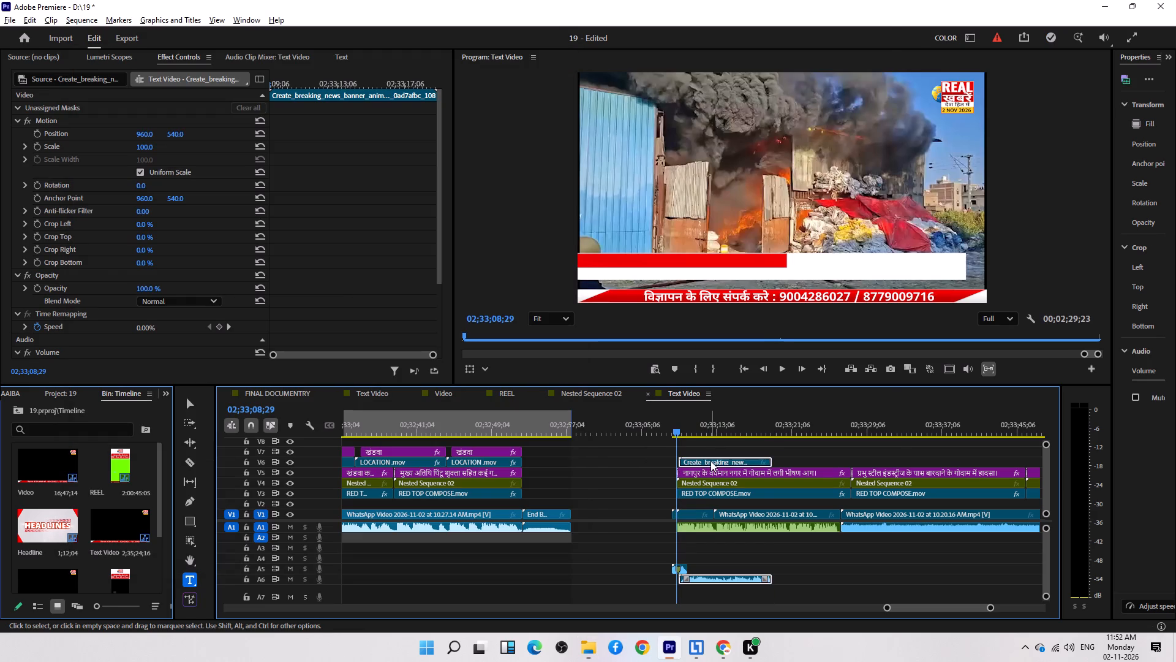
Unlink the breaking news banner clip above the first headline and delete its audio.
{"action": "right_click", "coordinate": [710, 462]}
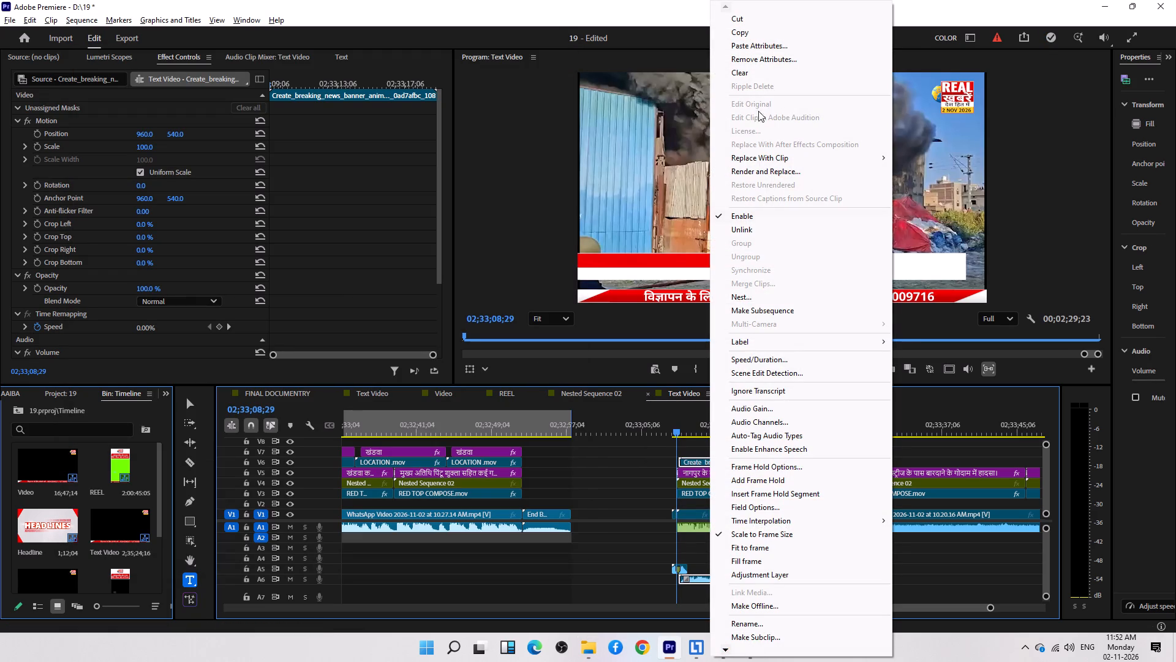
{"action": "left_click", "coordinate": [752, 227]}
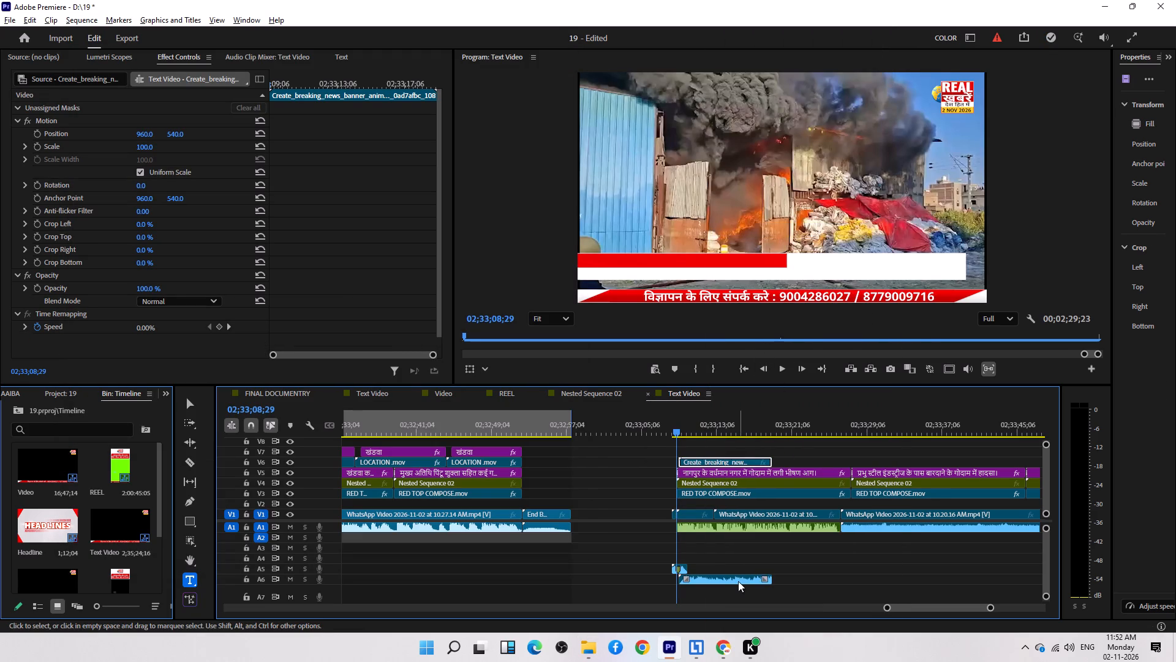
{"action": "left_click_drag", "start_coordinate": [734, 568], "coordinate": [747, 592]}
{"action": "key", "text": "Delete"}
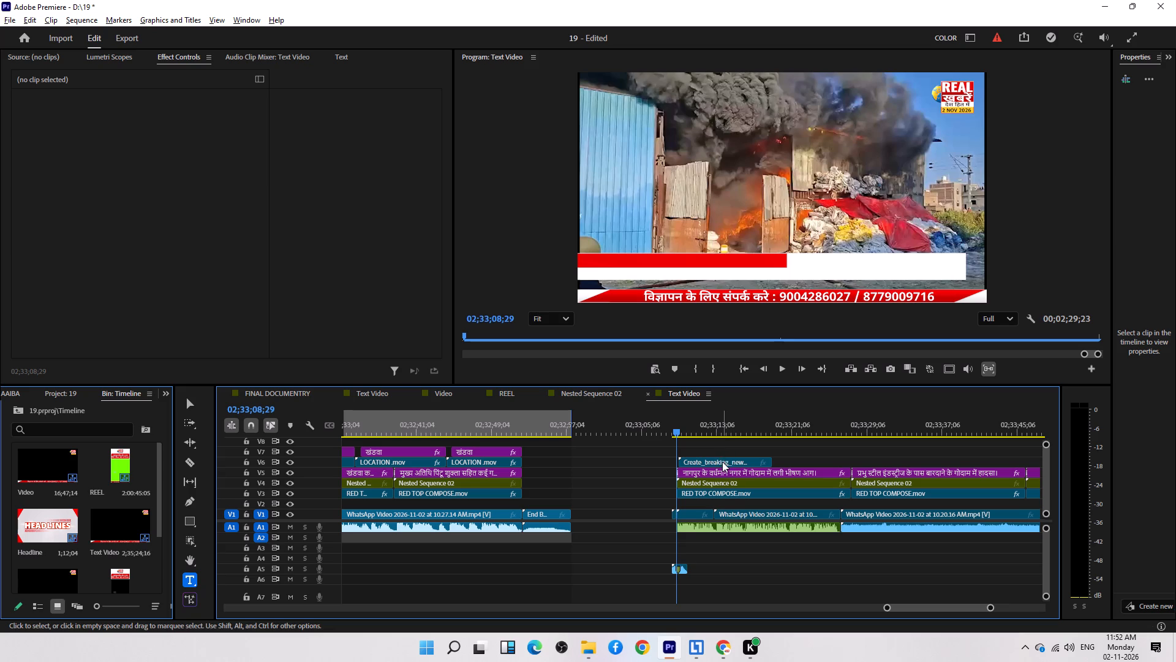
Find the legacy Crop video effect and apply it to the breaking news banner clip.
{"action": "left_click", "coordinate": [722, 462]}
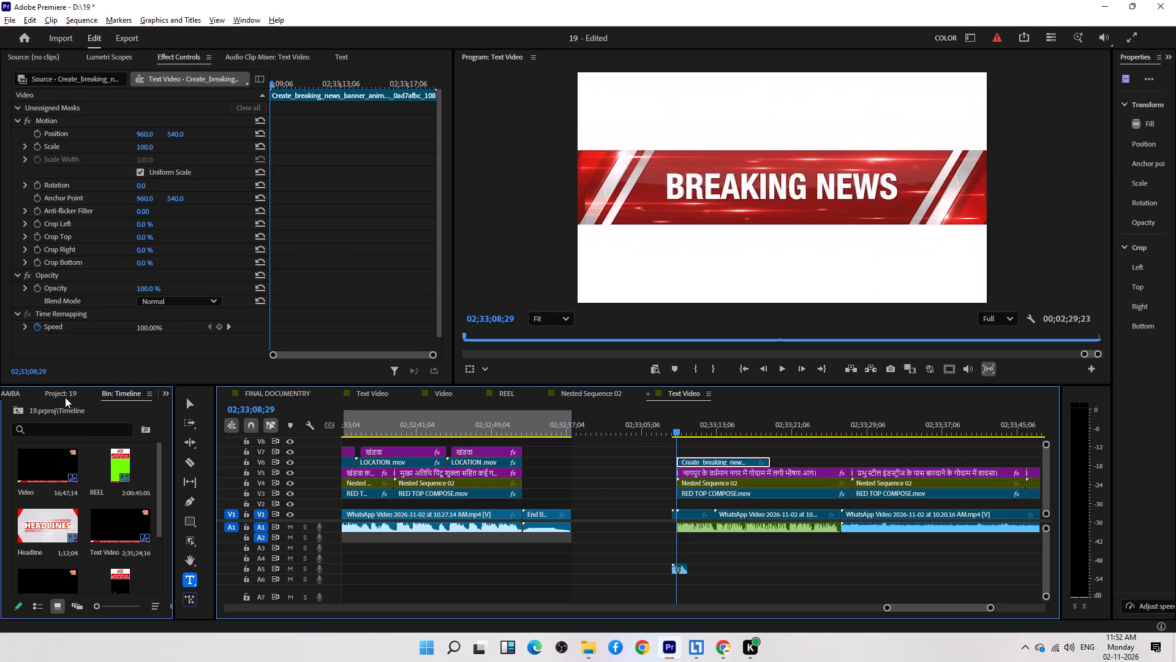
{"action": "scroll", "coordinate": [65, 395], "scroll_direction": "up", "scroll_amount": 5}
{"action": "left_click", "coordinate": [64, 414]}
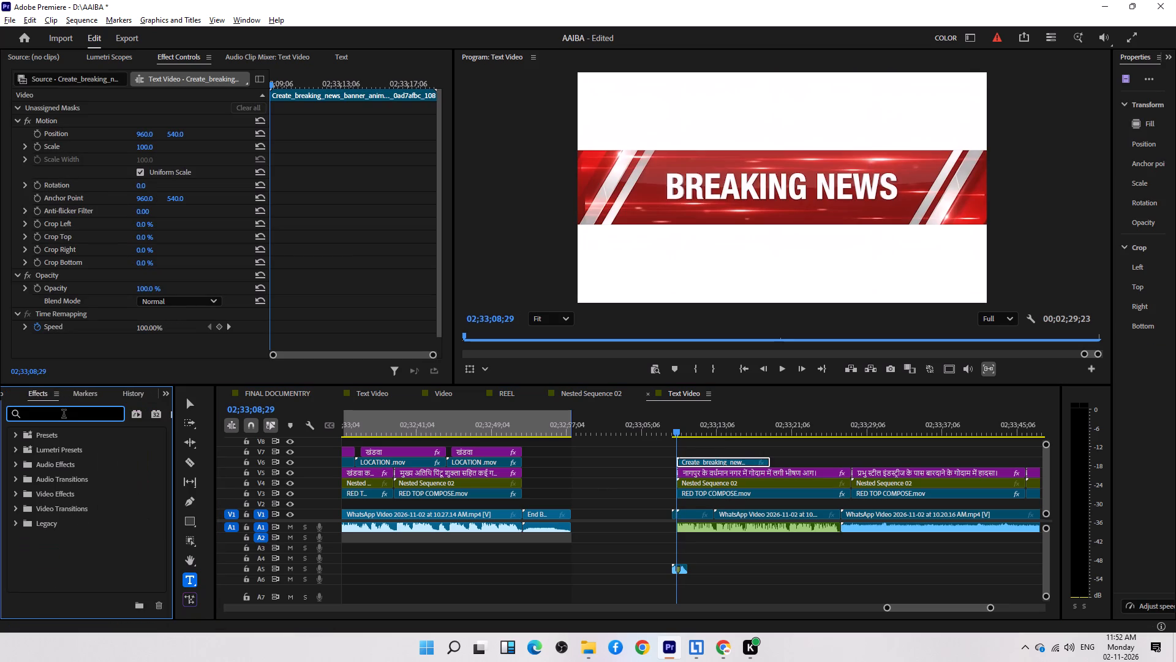
{"action": "key", "text": "c"}
{"action": "key", "text": "r"}
{"action": "type", "text": "OP"}
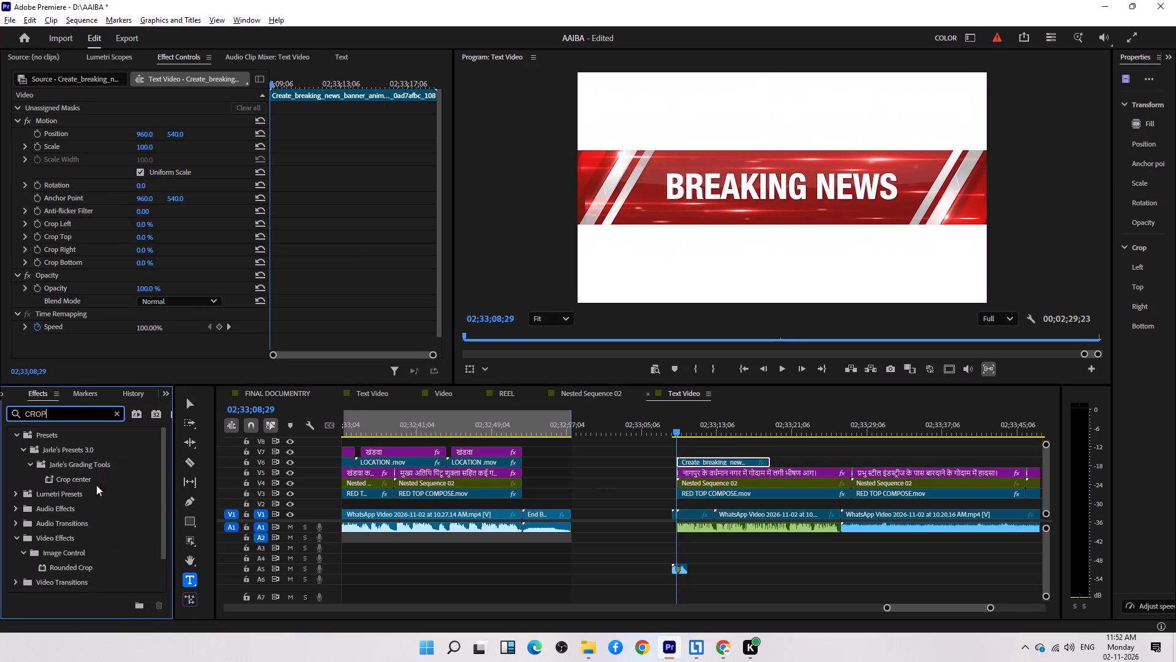
{"action": "scroll", "coordinate": [75, 541], "scroll_direction": "down", "scroll_amount": 3}
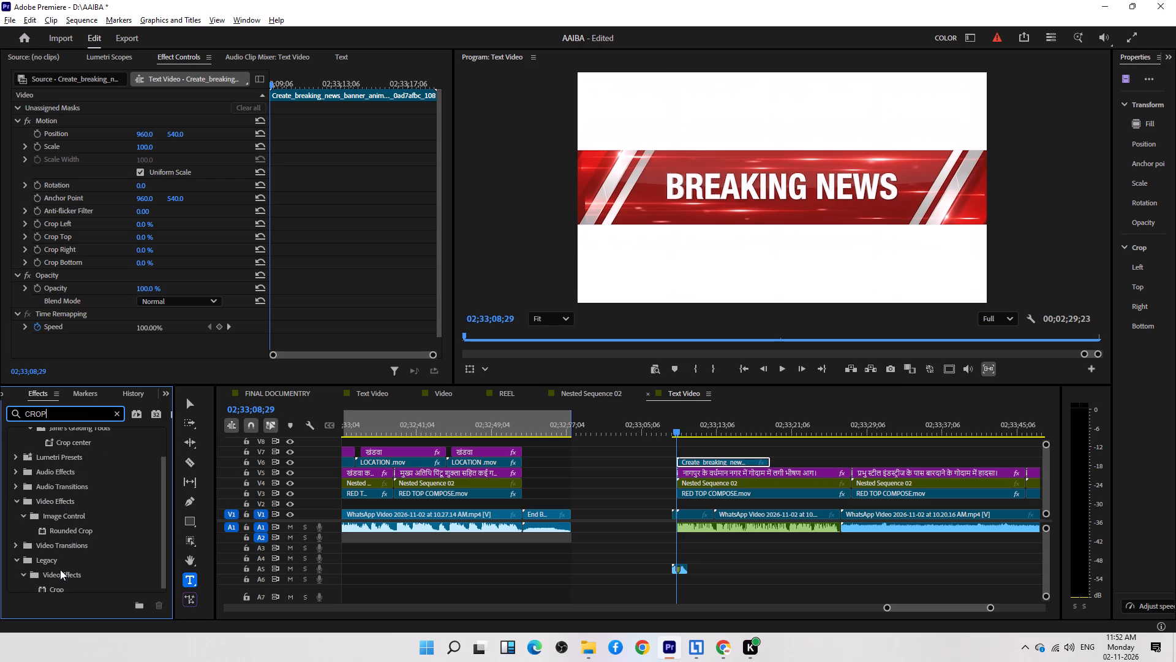
{"action": "left_click_drag", "start_coordinate": [62, 592], "coordinate": [99, 588]}
{"action": "left_click_drag", "start_coordinate": [94, 590], "coordinate": [664, 516]}
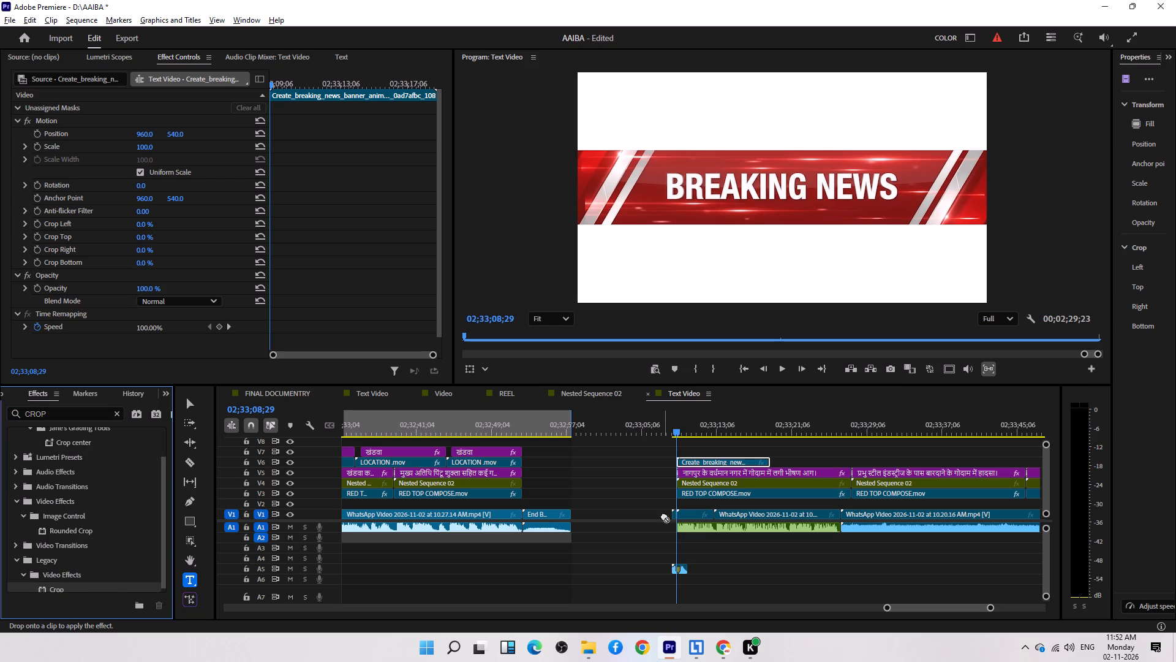
{"action": "left_click_drag", "start_coordinate": [664, 516], "coordinate": [704, 460]}
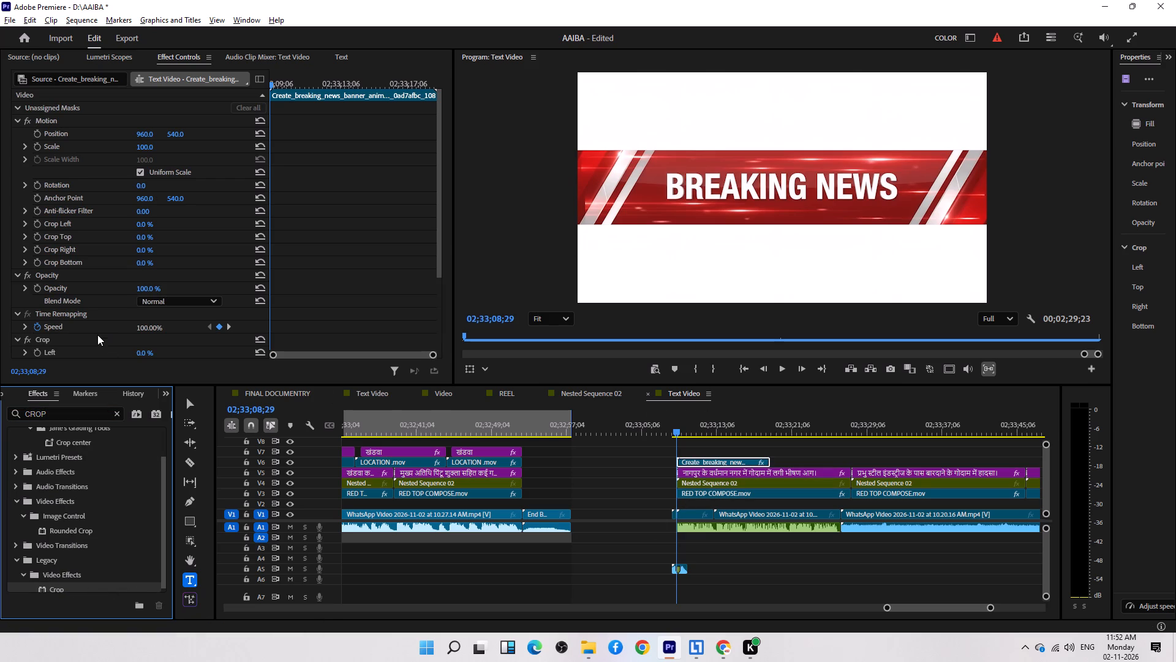
Crop the top, bottom and right edges of the clip to leave only the red BREAKING NEWS banner.
{"action": "left_click", "coordinate": [94, 340]}
{"action": "left_click_drag", "start_coordinate": [782, 74], "coordinate": [785, 122]}
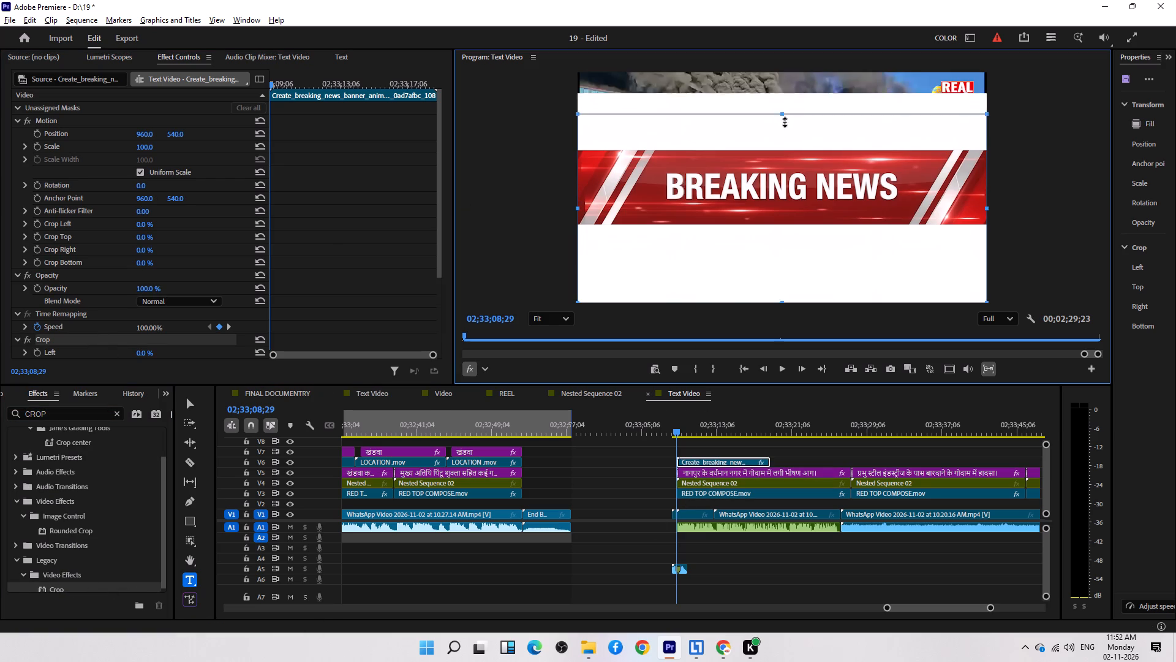
{"action": "left_click_drag", "start_coordinate": [785, 122], "coordinate": [804, 167]}
{"action": "left_click_drag", "start_coordinate": [782, 300], "coordinate": [786, 268]}
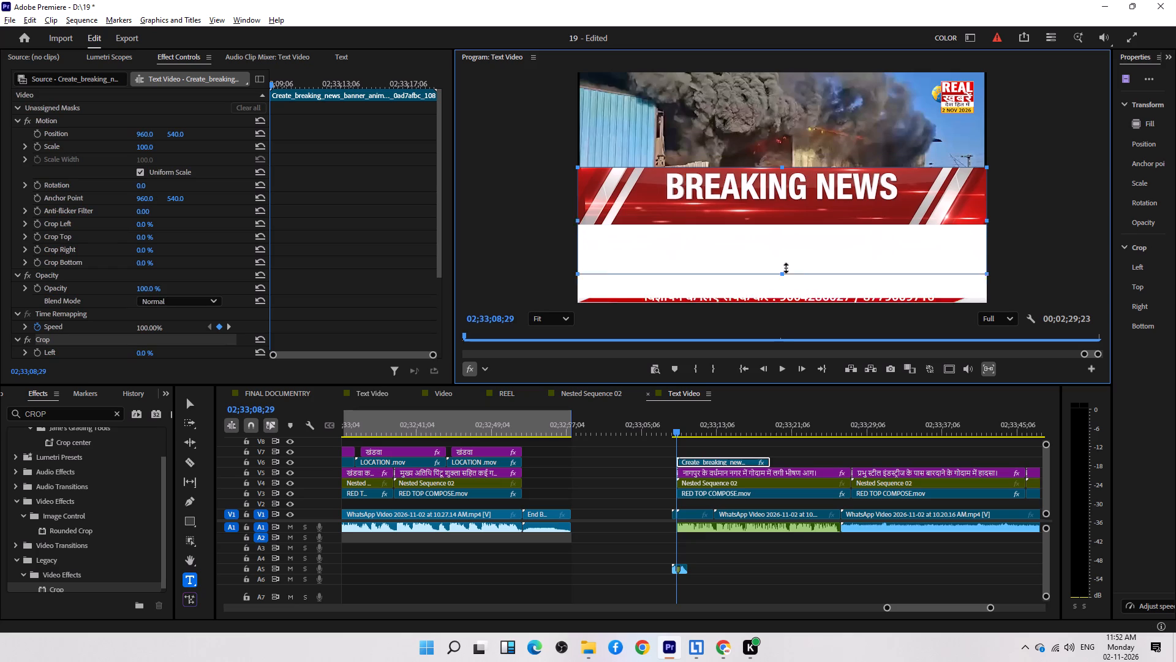
{"action": "left_click_drag", "start_coordinate": [786, 268], "coordinate": [791, 207]}
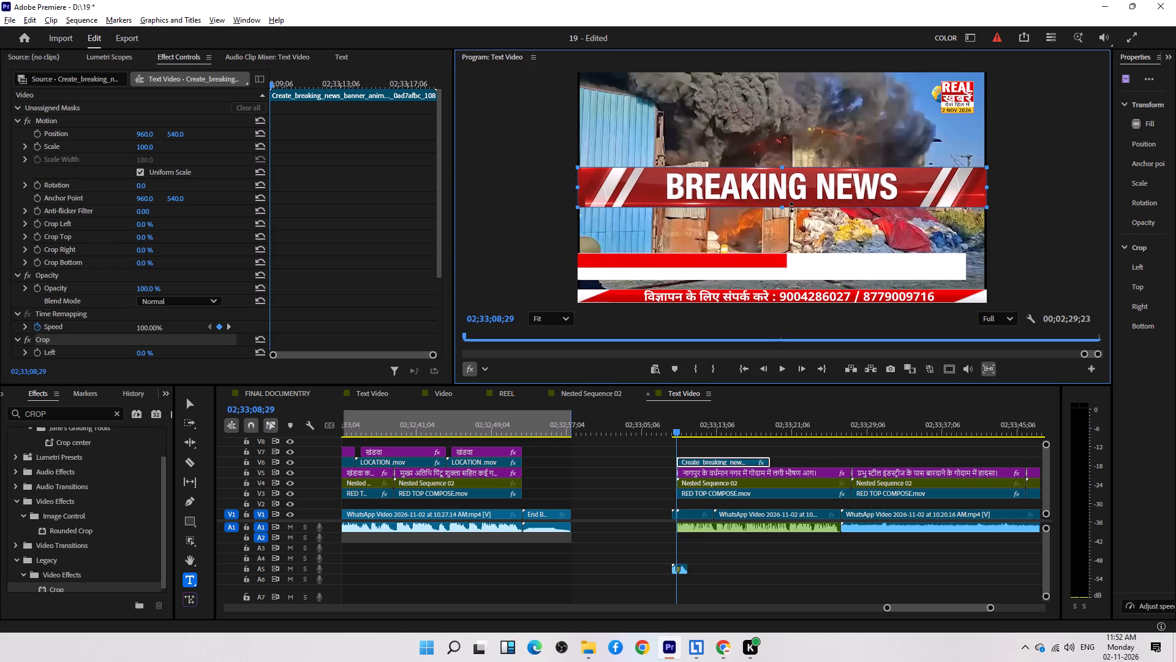
{"action": "left_click_drag", "start_coordinate": [791, 207], "coordinate": [790, 207]}
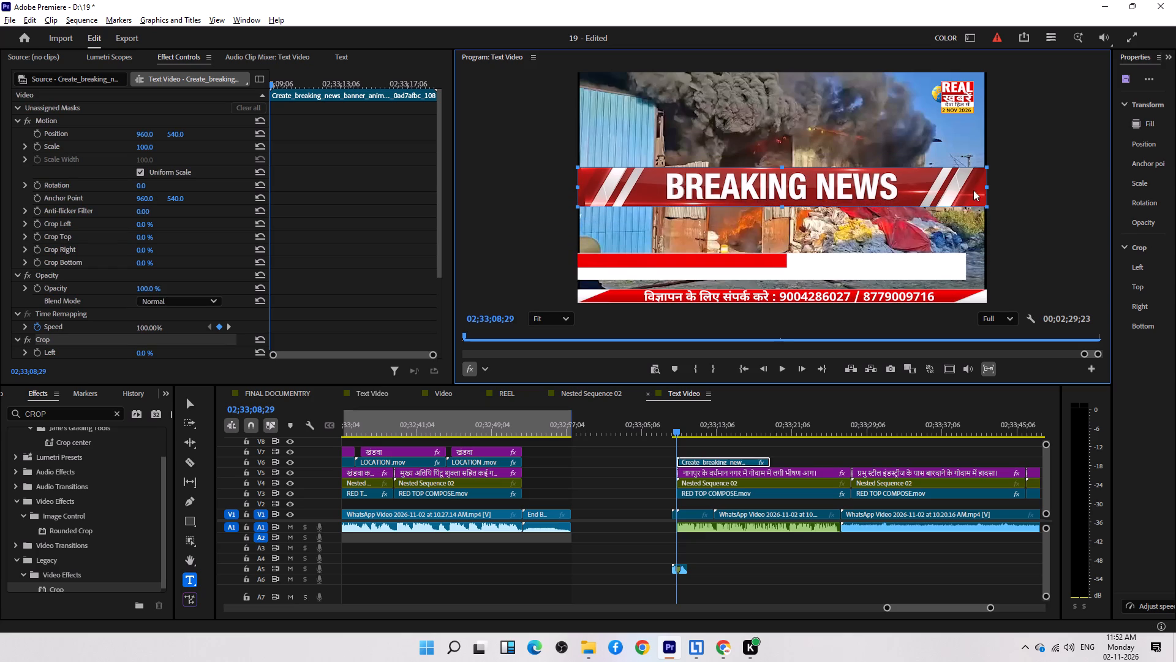
{"action": "left_click_drag", "start_coordinate": [991, 186], "coordinate": [976, 189]}
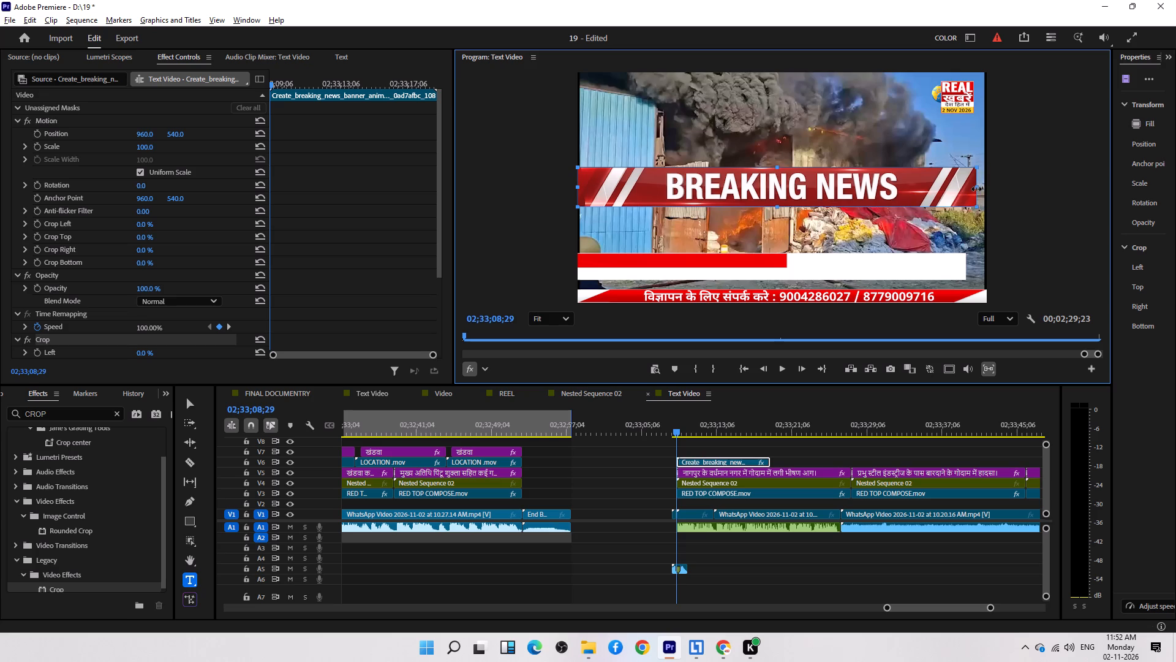
{"action": "left_click_drag", "start_coordinate": [976, 189], "coordinate": [969, 189]}
Move the BREAKING NEWS banner up near the top of the frame, to a vertical position of about 129.
{"action": "left_click", "coordinate": [91, 134]}
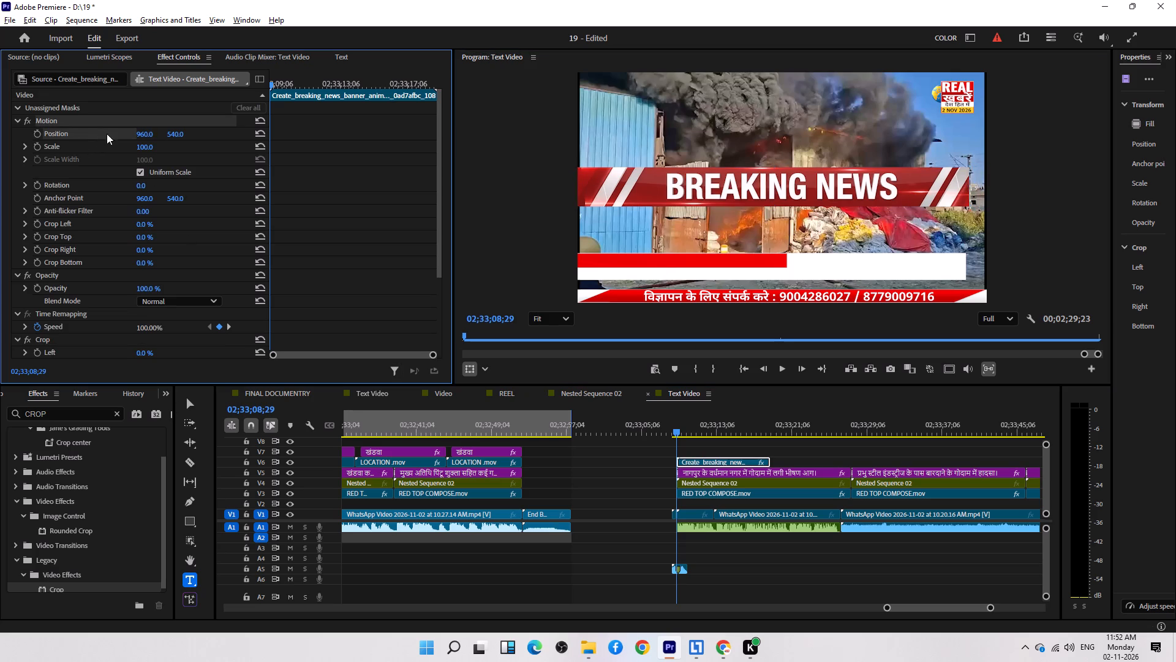
{"action": "left_click", "coordinate": [780, 189]}
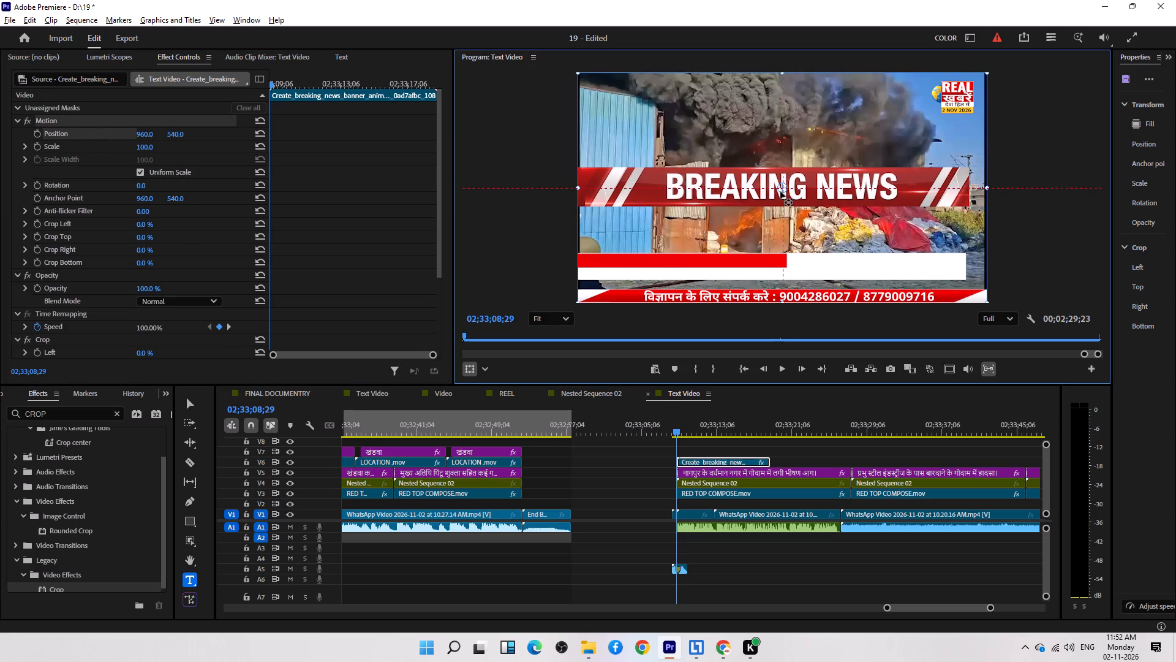
{"action": "left_click_drag", "start_coordinate": [839, 210], "coordinate": [846, 132]}
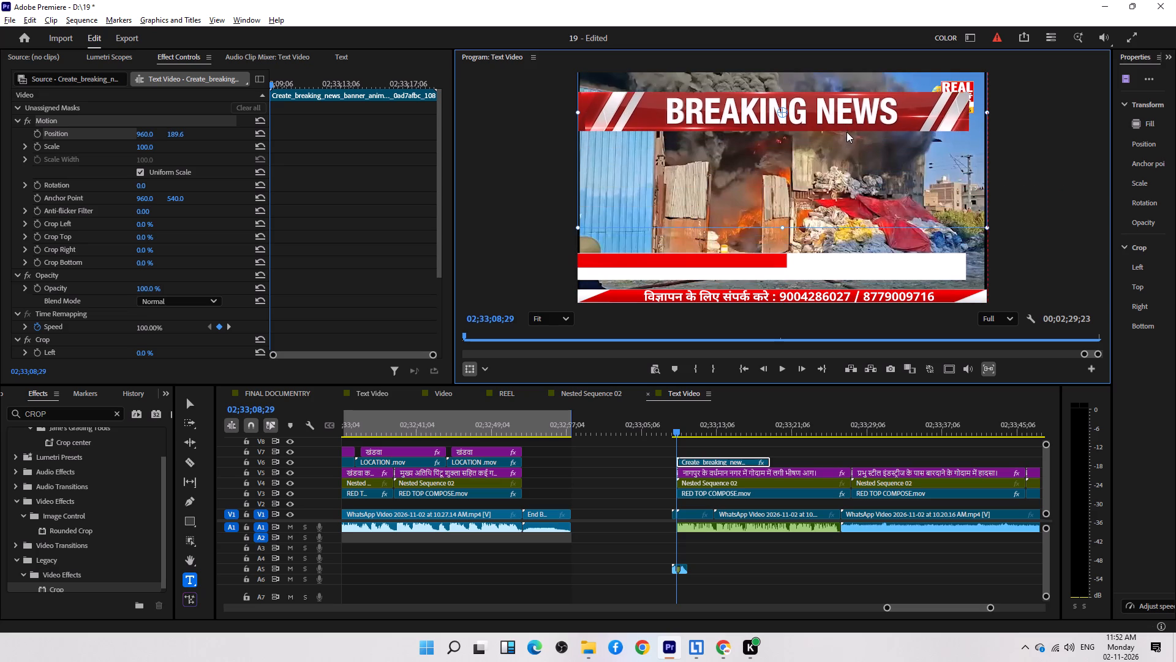
{"action": "left_click_drag", "start_coordinate": [846, 132], "coordinate": [833, 126]}
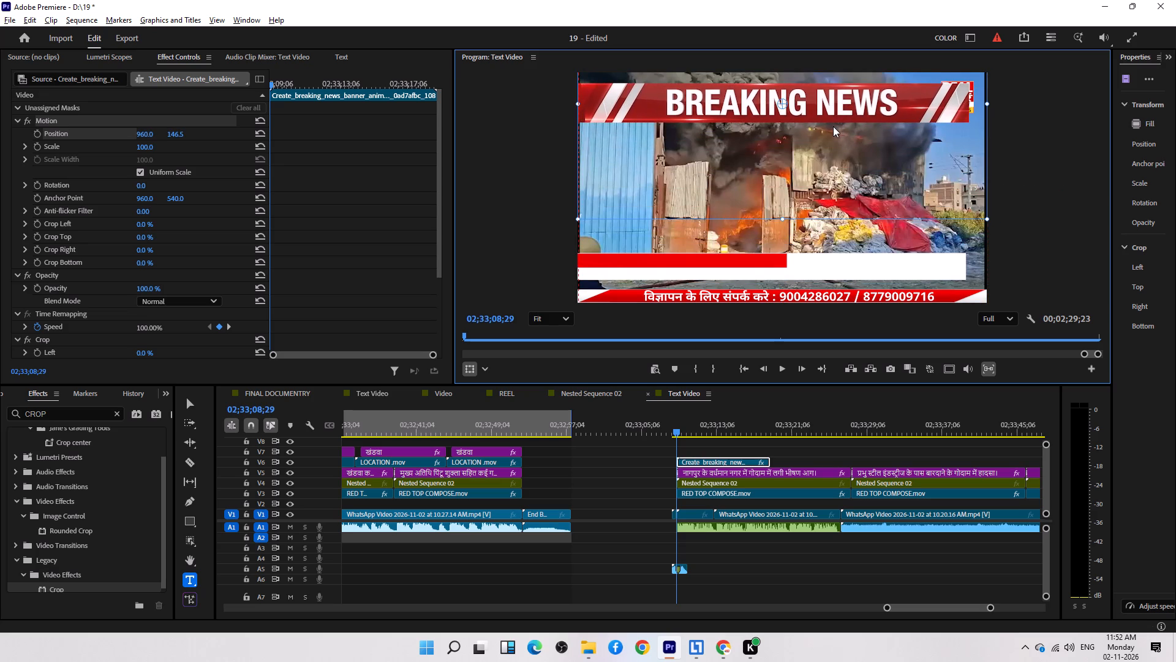
{"action": "left_click_drag", "start_coordinate": [833, 126], "coordinate": [834, 123]}
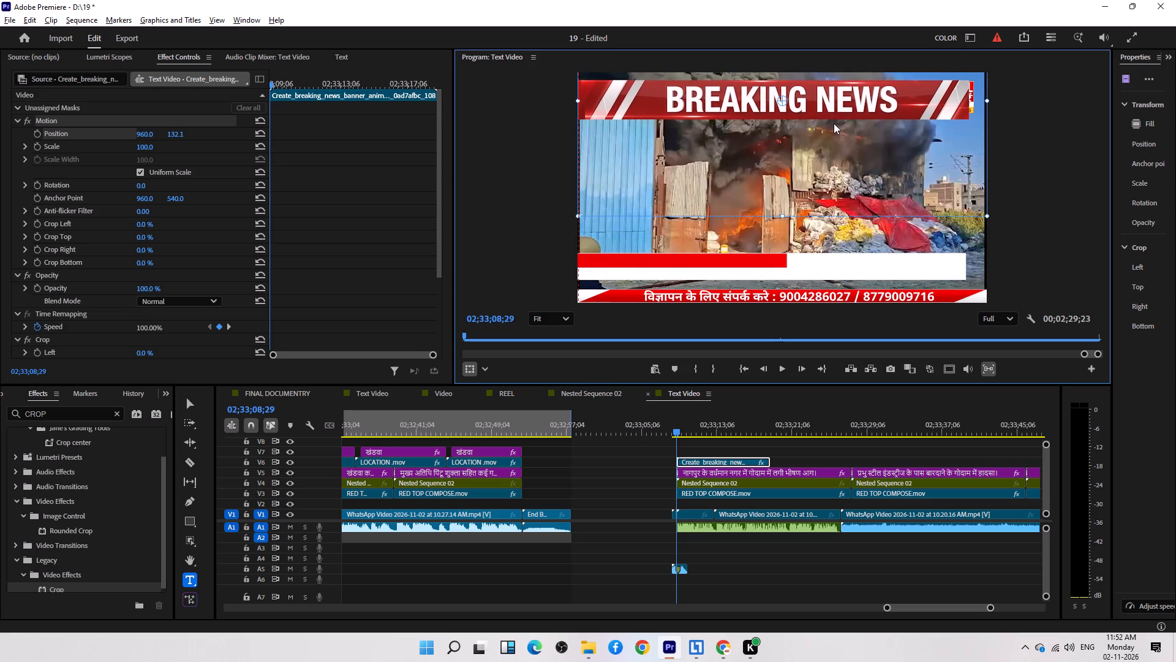
{"action": "left_click_drag", "start_coordinate": [834, 123], "coordinate": [834, 123]}
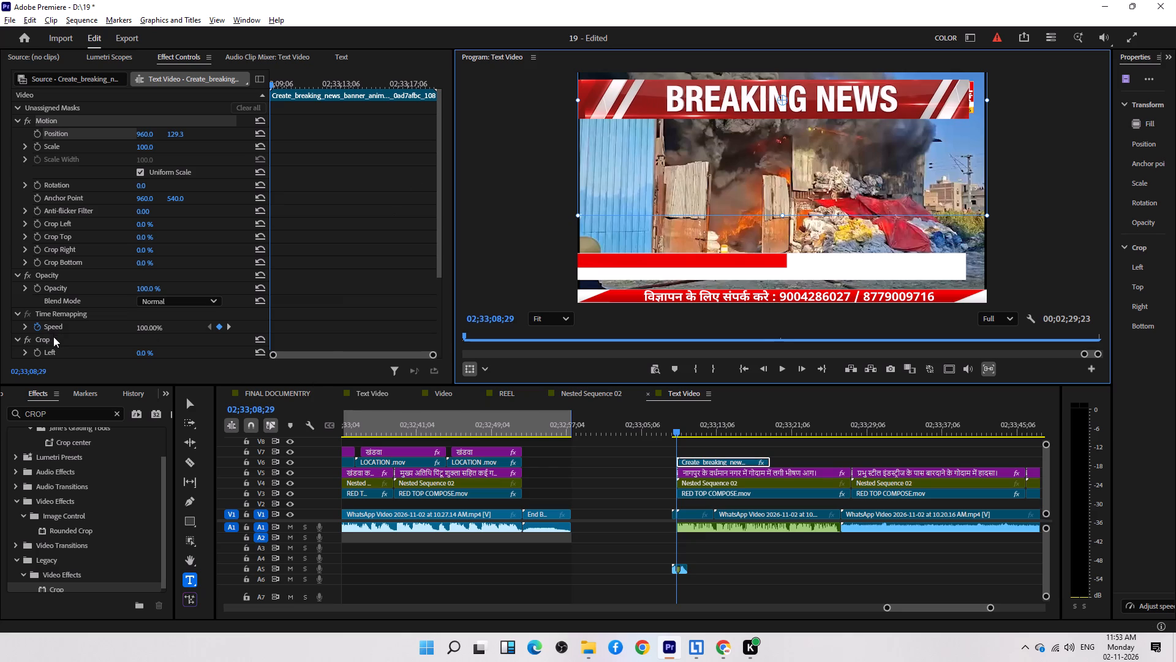
Refine the bottom and top crop edges of the BREAKING NEWS banner in an enlarged preview to fit the red strip.
{"action": "left_click", "coordinate": [56, 343]}
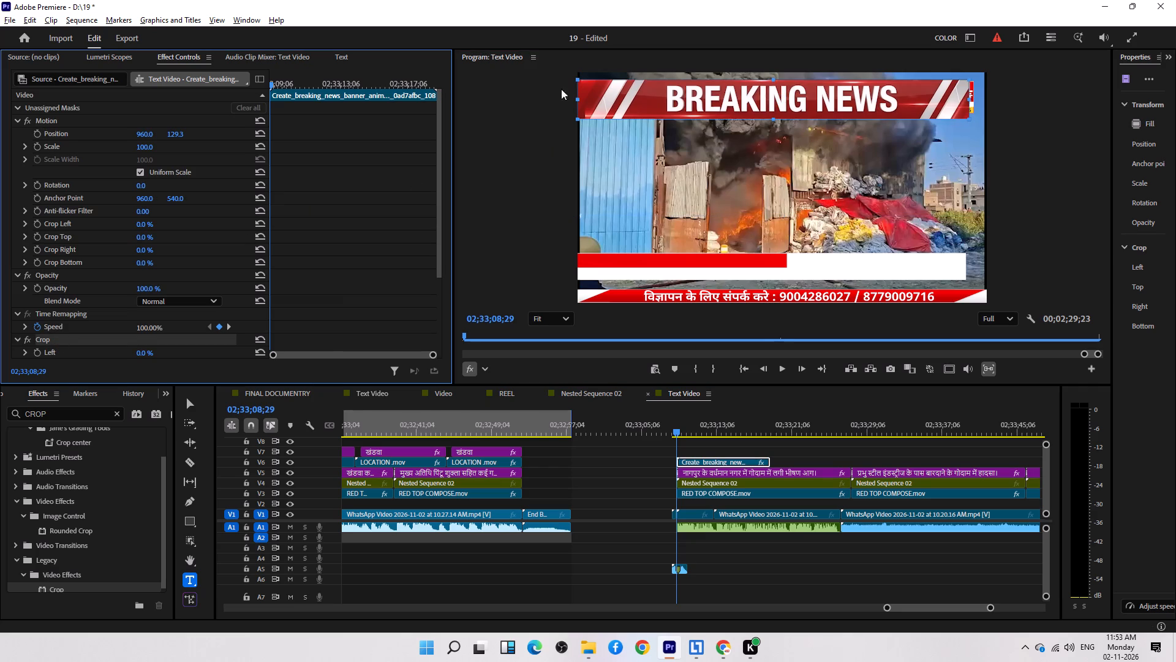
{"action": "double_click", "coordinate": [497, 55]}
{"action": "double_click", "coordinate": [498, 55]}
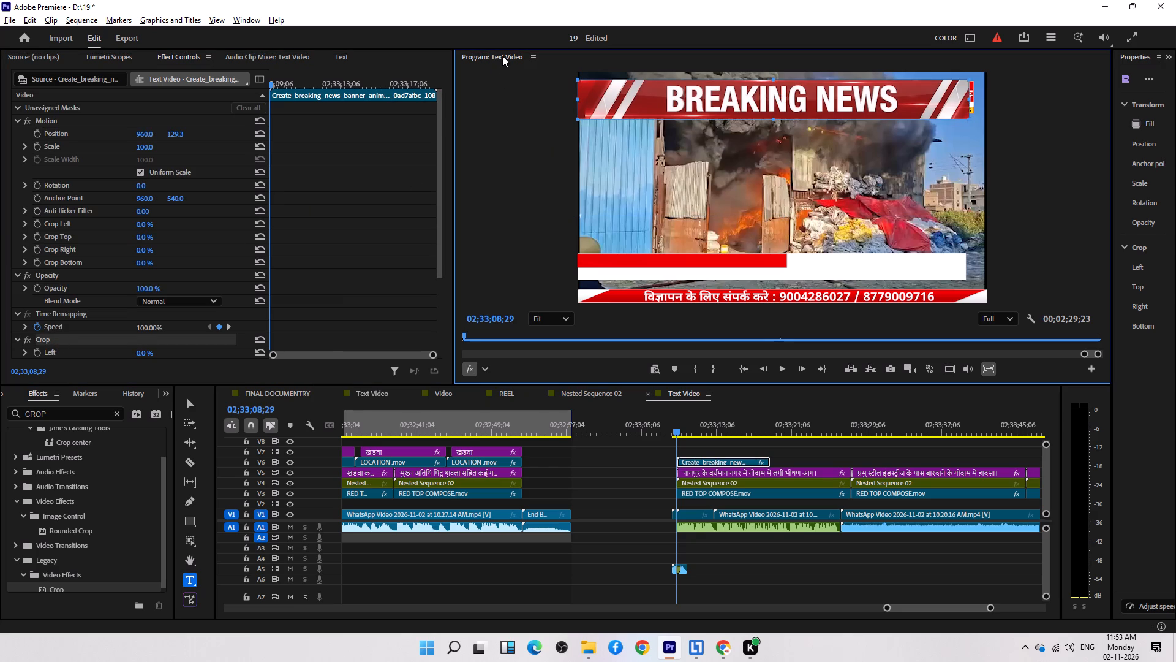
{"action": "double_click", "coordinate": [502, 56]}
{"action": "left_click_drag", "start_coordinate": [567, 167], "coordinate": [570, 158]}
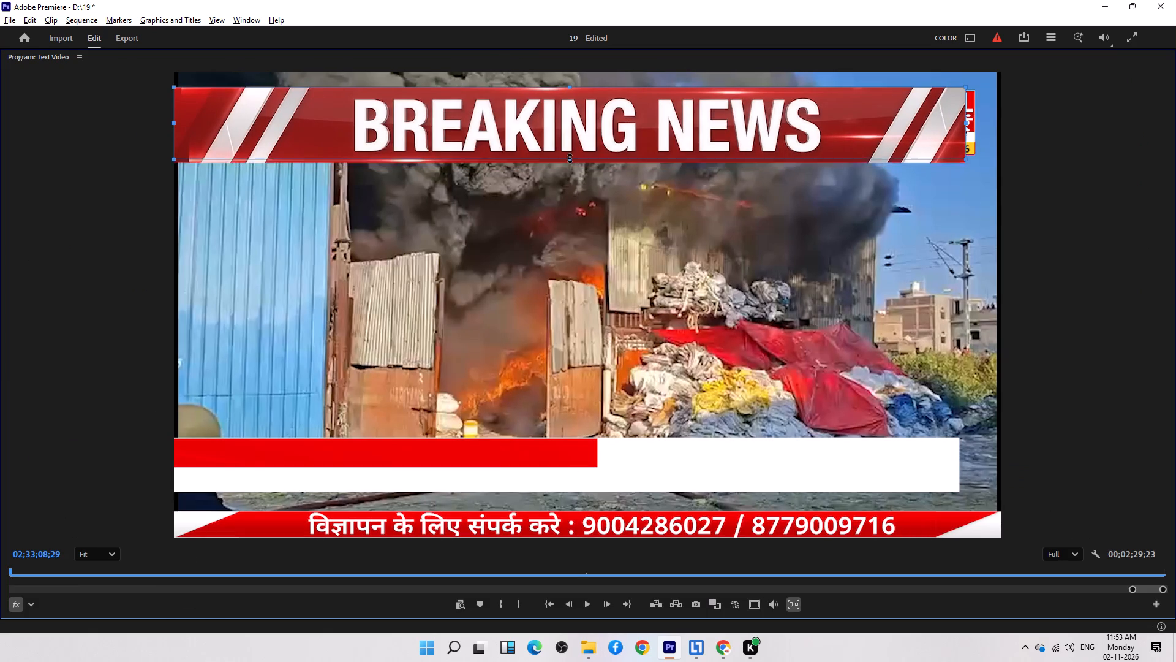
{"action": "left_click_drag", "start_coordinate": [570, 158], "coordinate": [570, 161]}
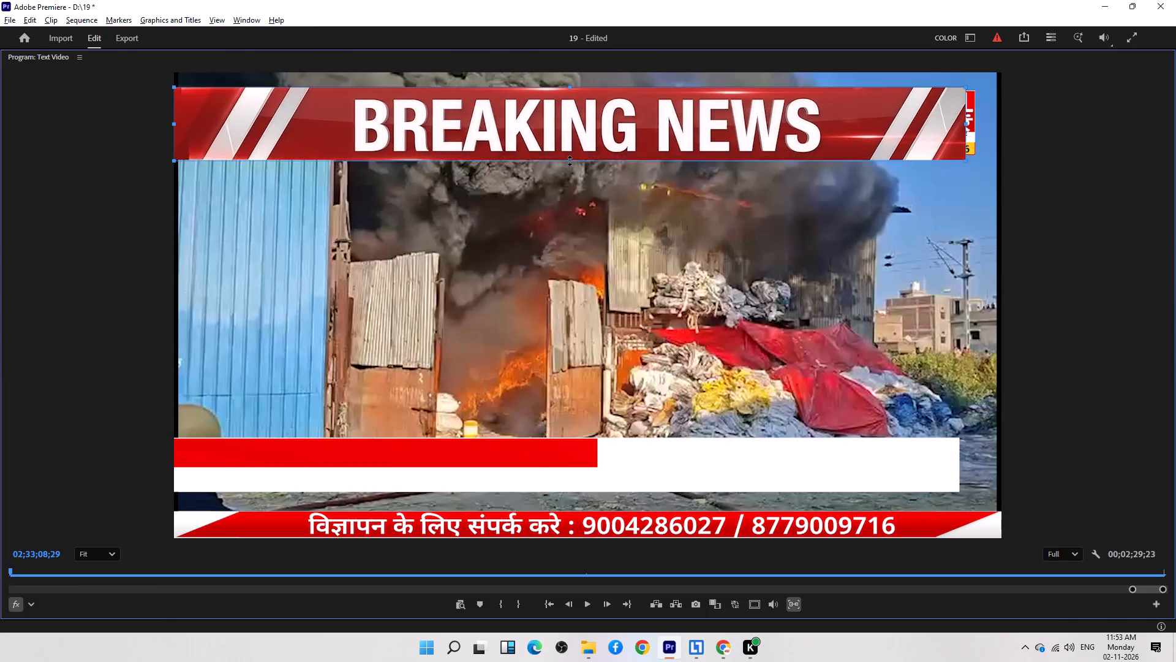
{"action": "left_click_drag", "start_coordinate": [570, 161], "coordinate": [569, 165]}
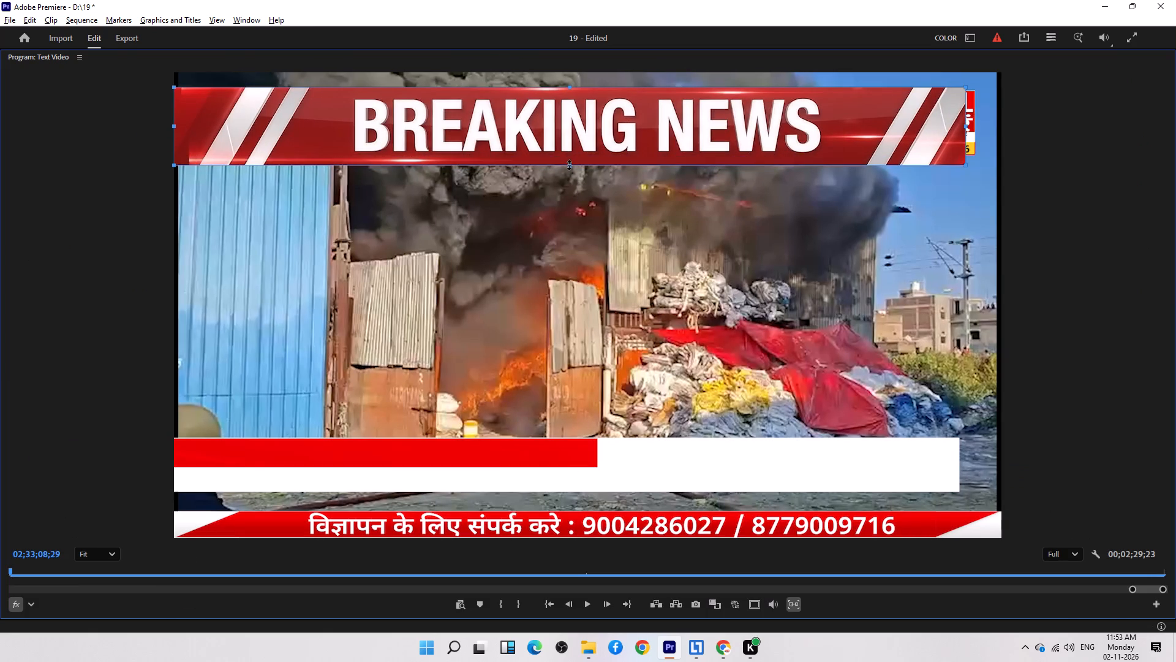
{"action": "left_click_drag", "start_coordinate": [569, 165], "coordinate": [563, 162]}
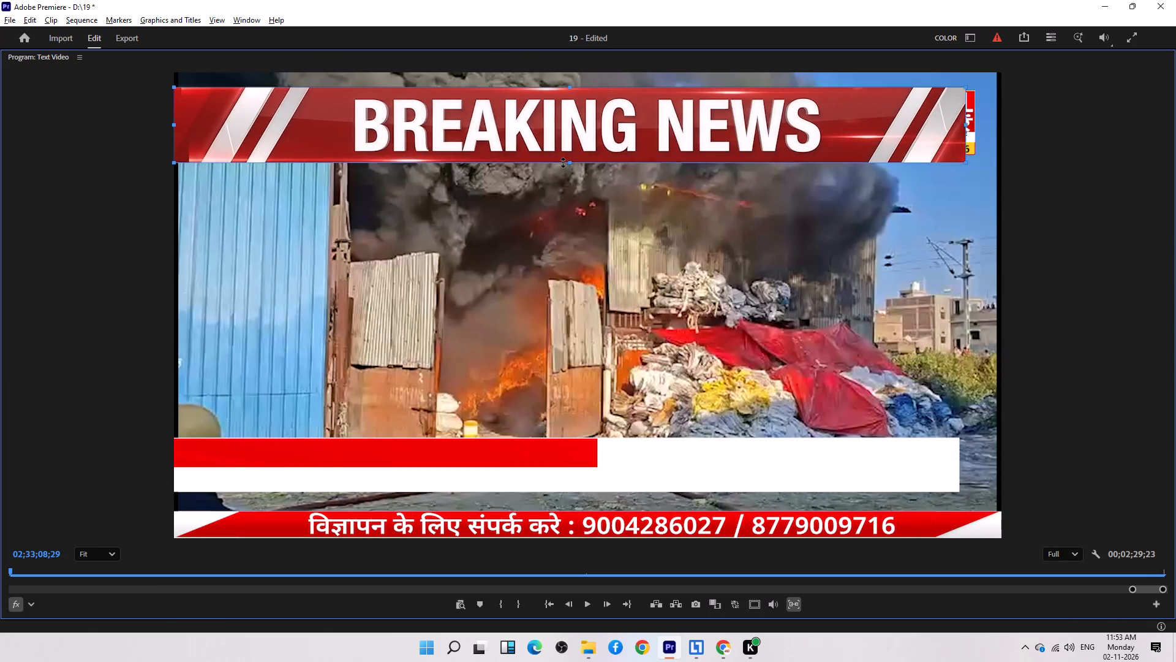
{"action": "left_click_drag", "start_coordinate": [563, 162], "coordinate": [563, 160]}
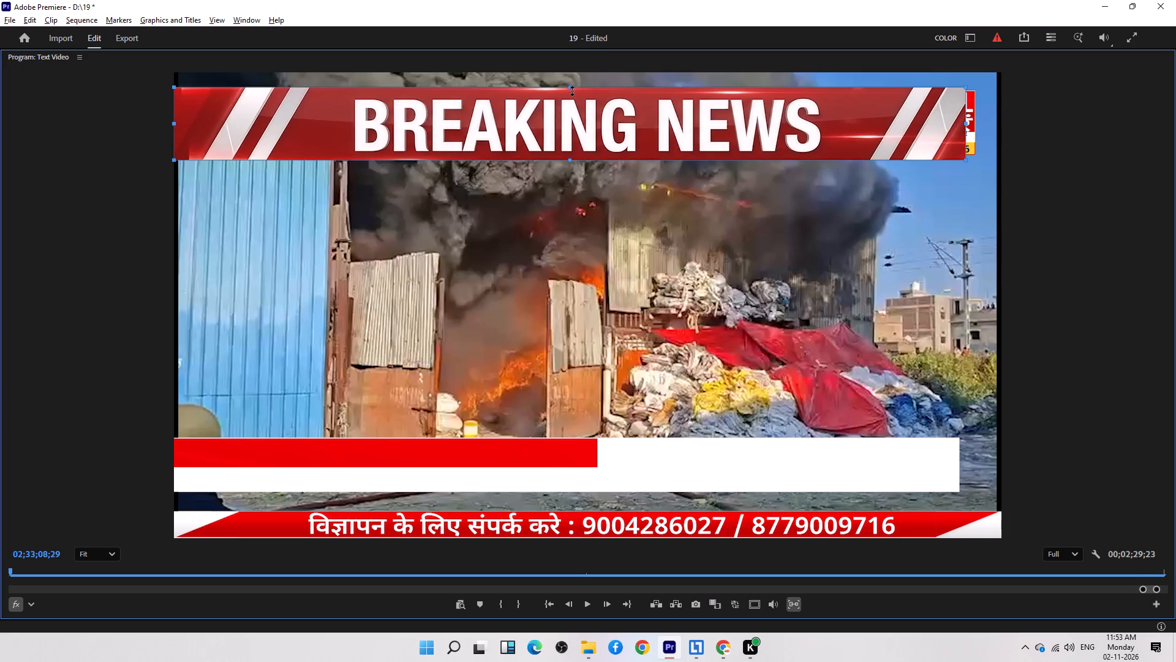
{"action": "left_click", "coordinate": [573, 90]}
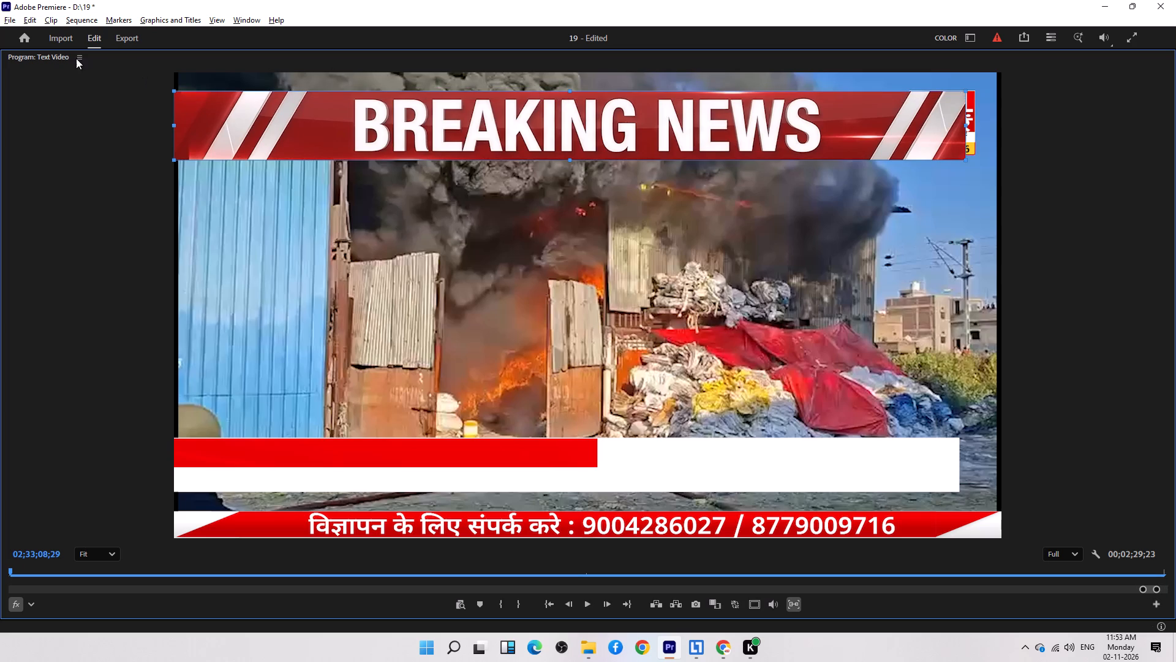
{"action": "double_click", "coordinate": [60, 58]}
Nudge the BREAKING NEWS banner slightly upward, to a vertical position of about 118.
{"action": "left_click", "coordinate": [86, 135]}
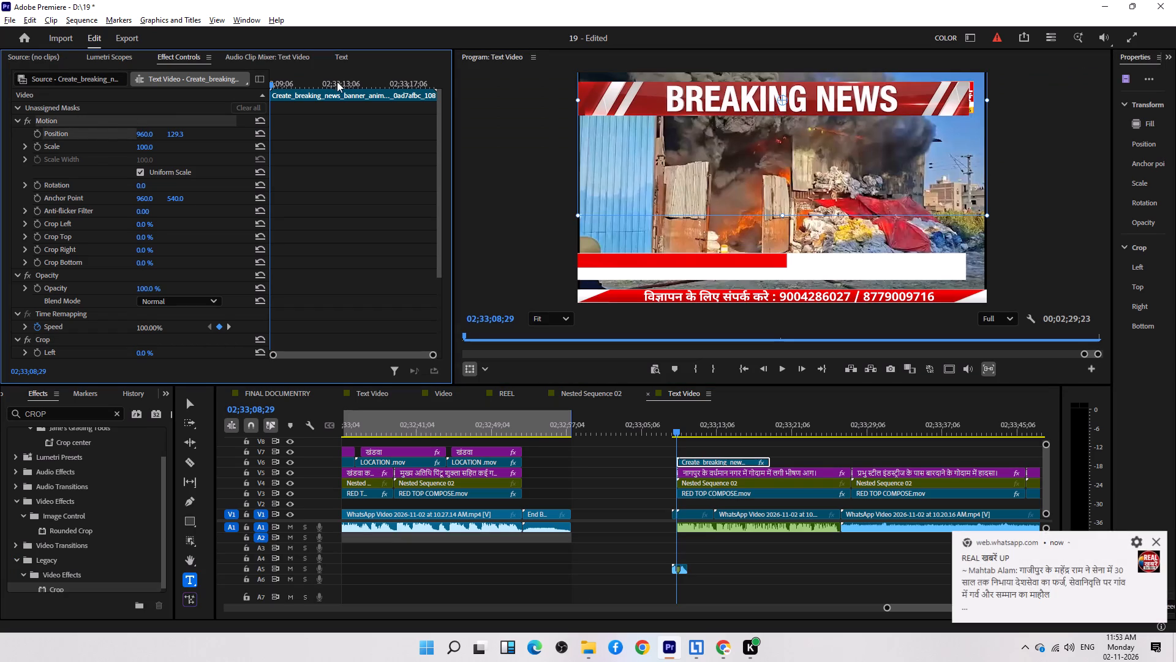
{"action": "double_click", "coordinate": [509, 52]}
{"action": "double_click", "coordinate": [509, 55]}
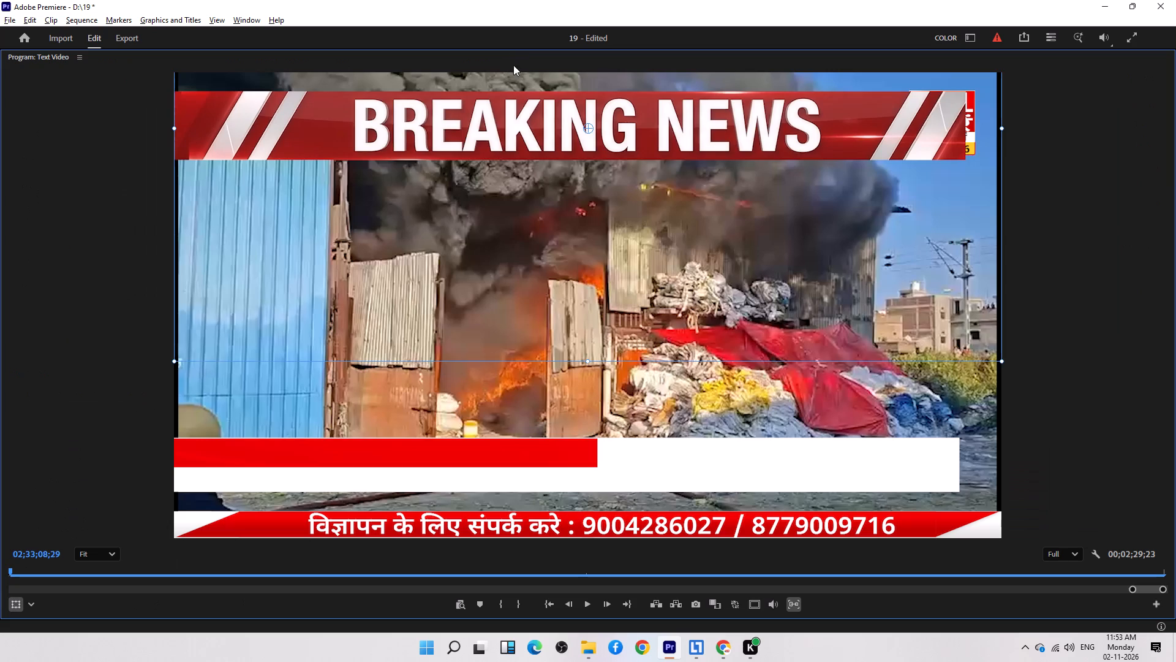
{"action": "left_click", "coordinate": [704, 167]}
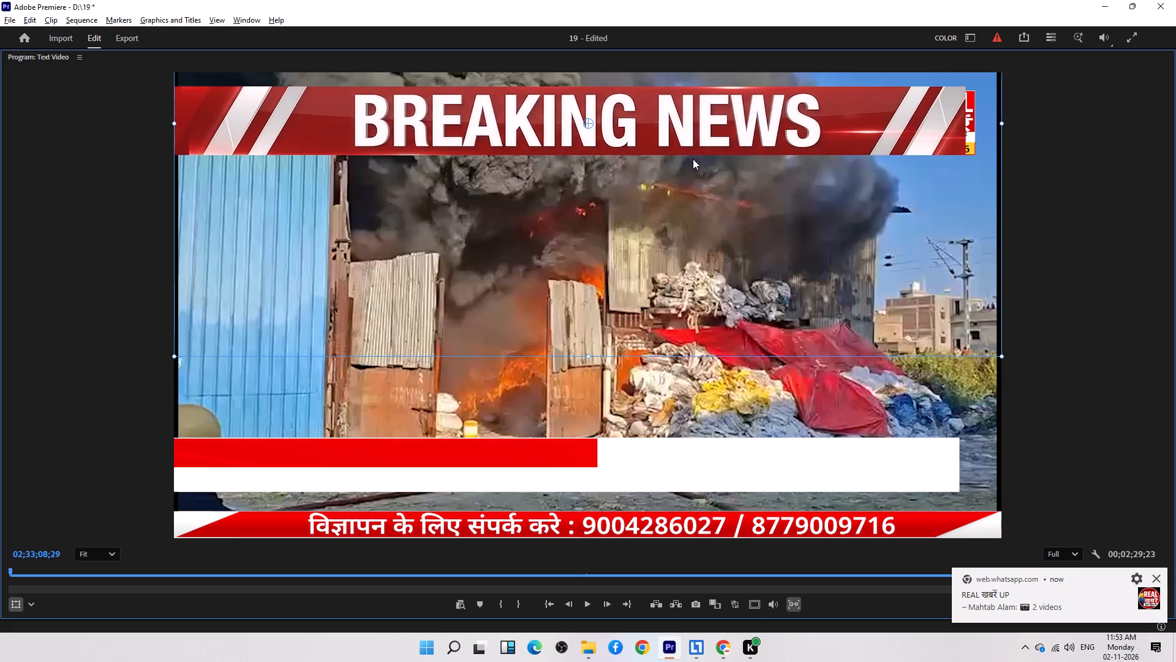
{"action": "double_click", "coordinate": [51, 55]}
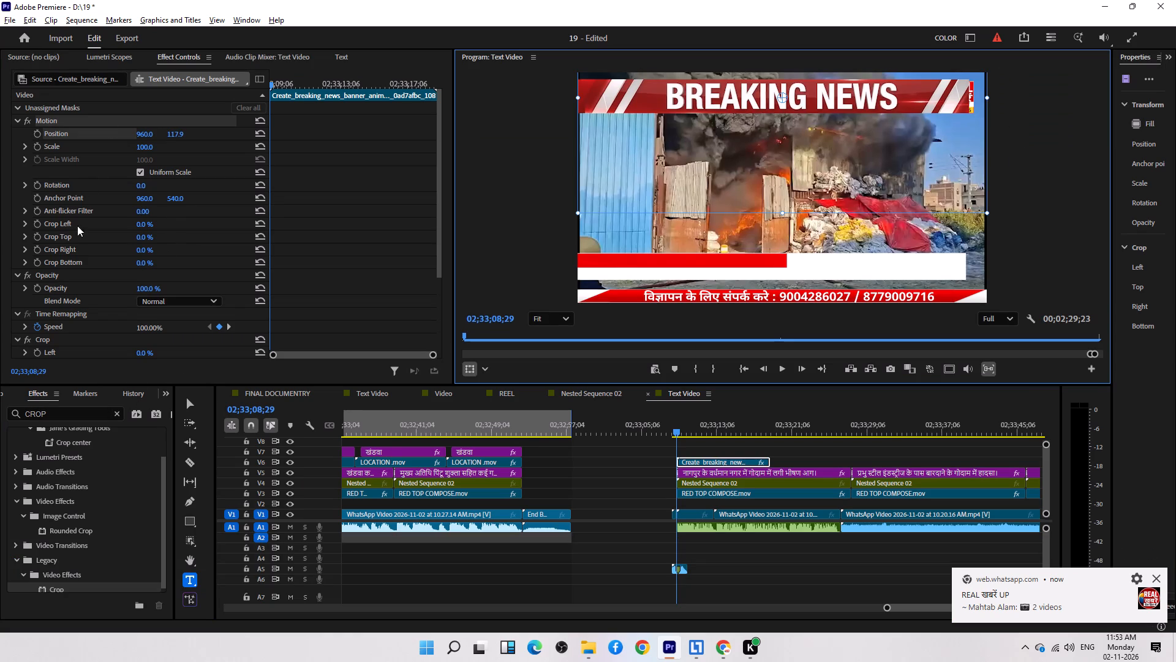
Crop the top and bottom edges of the BREAKING NEWS banner slightly tighter around its lettering.
{"action": "left_click", "coordinate": [58, 335]}
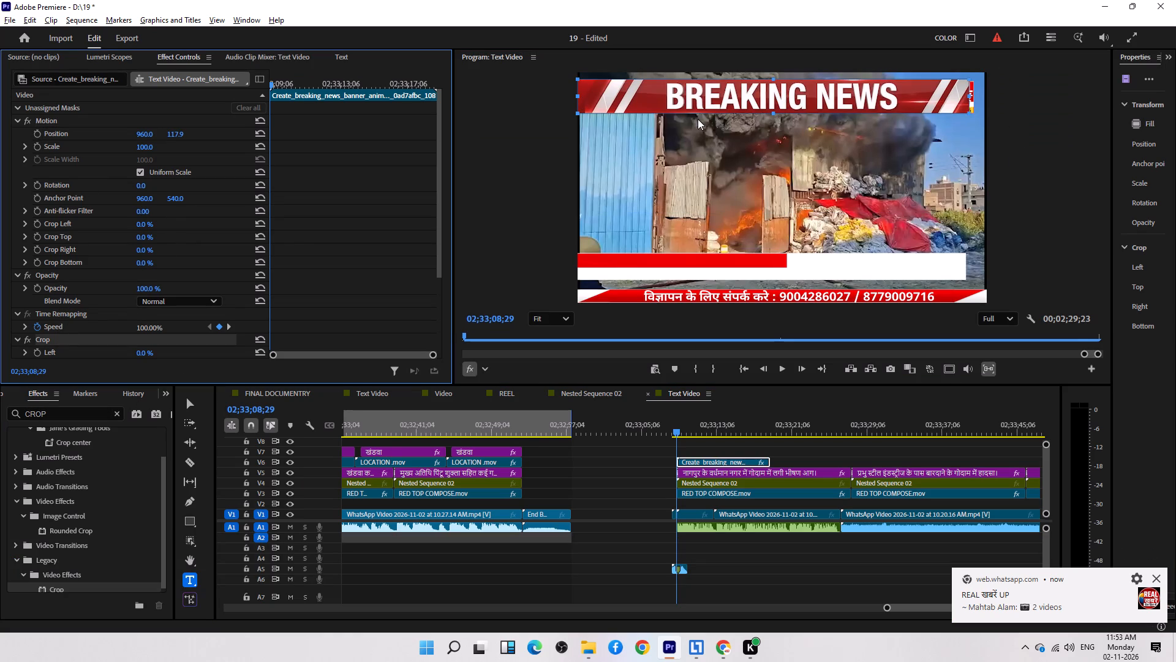
{"action": "double_click", "coordinate": [488, 56]}
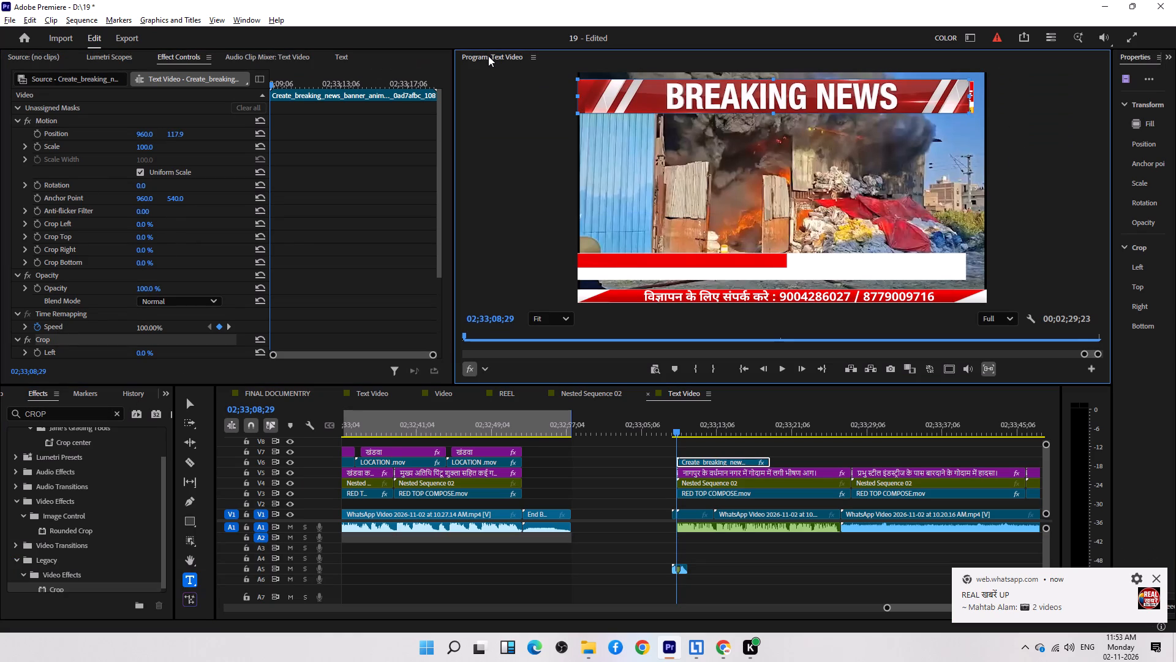
{"action": "double_click", "coordinate": [488, 56]}
{"action": "double_click", "coordinate": [505, 58]}
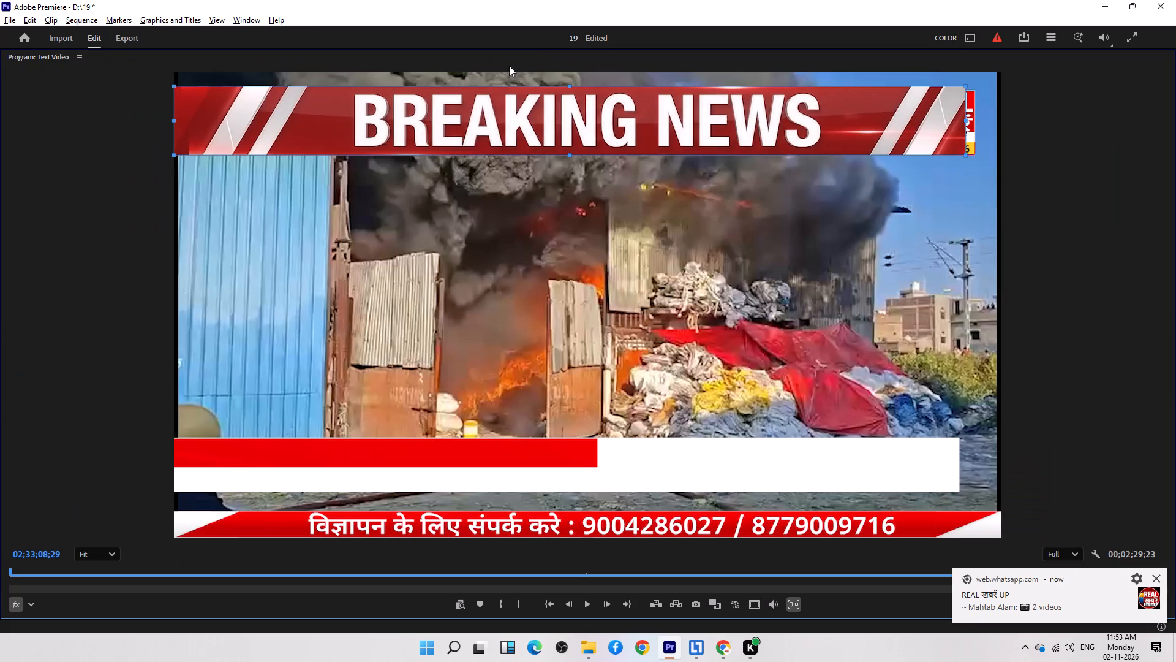
{"action": "left_click_drag", "start_coordinate": [570, 83], "coordinate": [570, 87]}
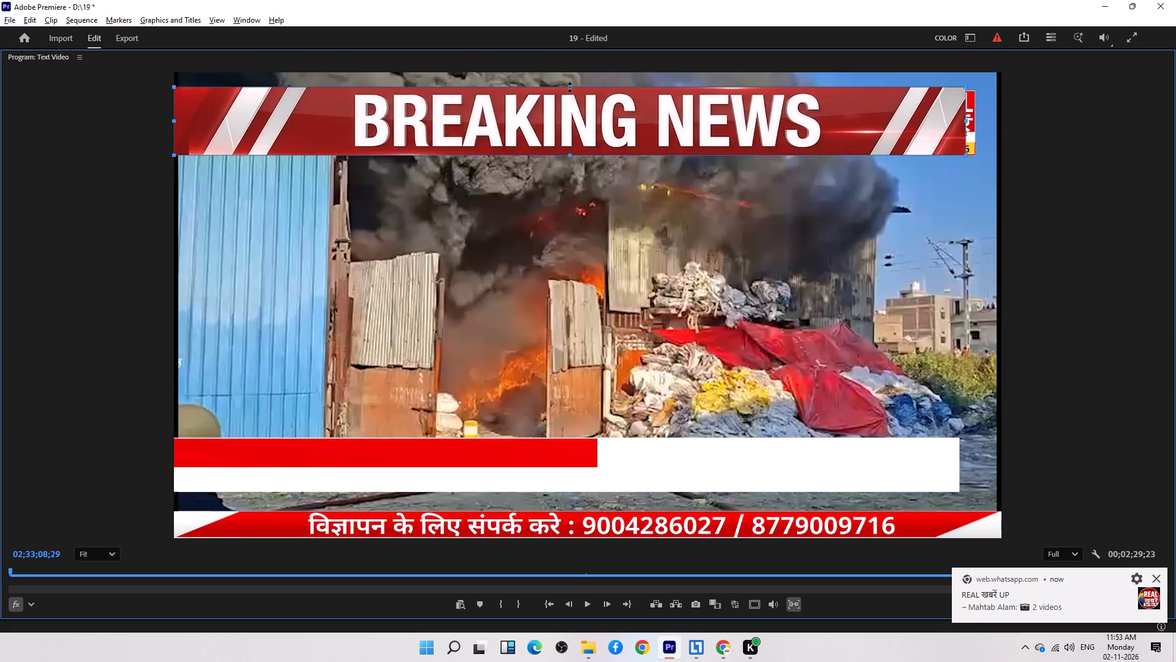
{"action": "left_click_drag", "start_coordinate": [570, 87], "coordinate": [575, 89]}
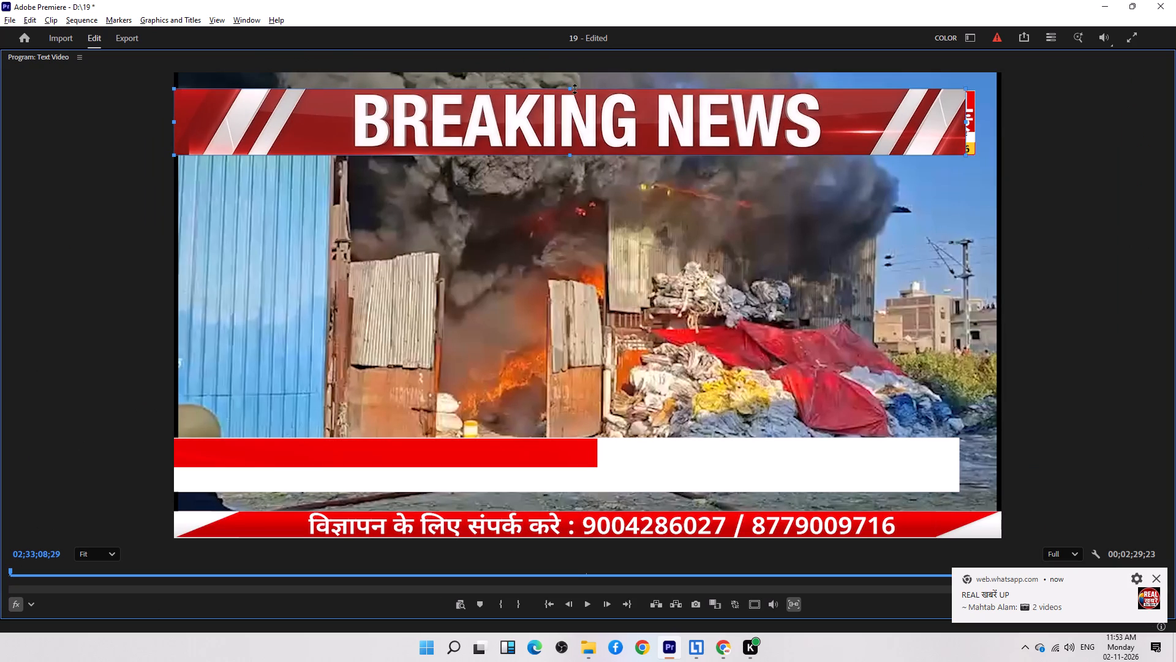
{"action": "left_click_drag", "start_coordinate": [575, 89], "coordinate": [576, 89]}
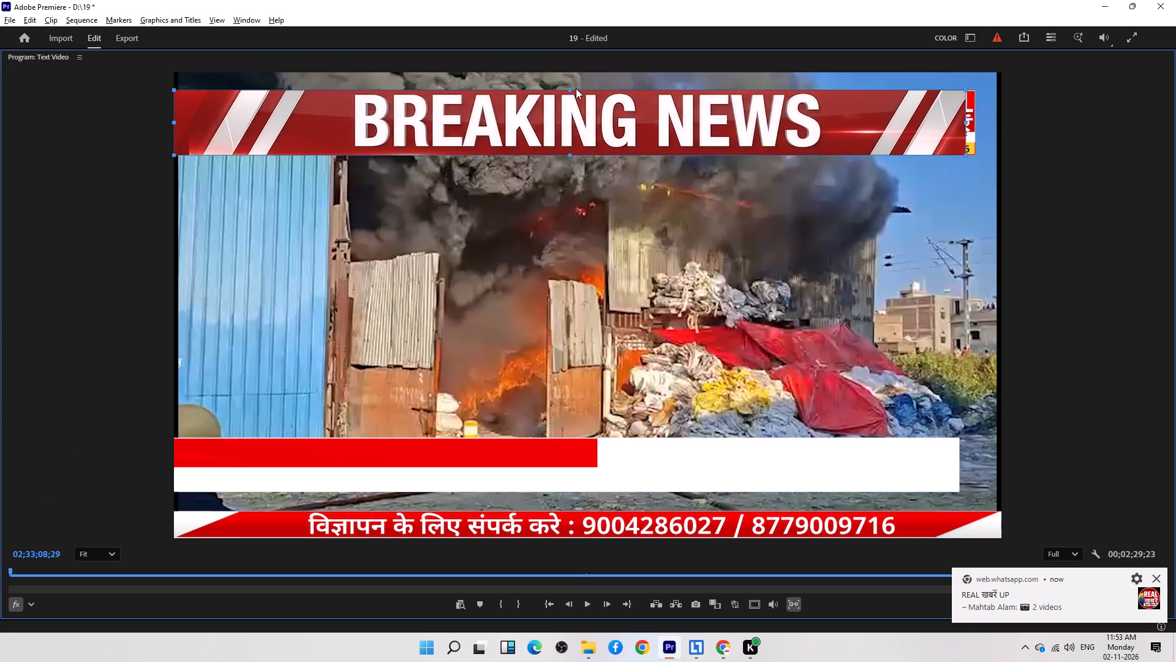
{"action": "left_click_drag", "start_coordinate": [571, 151], "coordinate": [574, 151]}
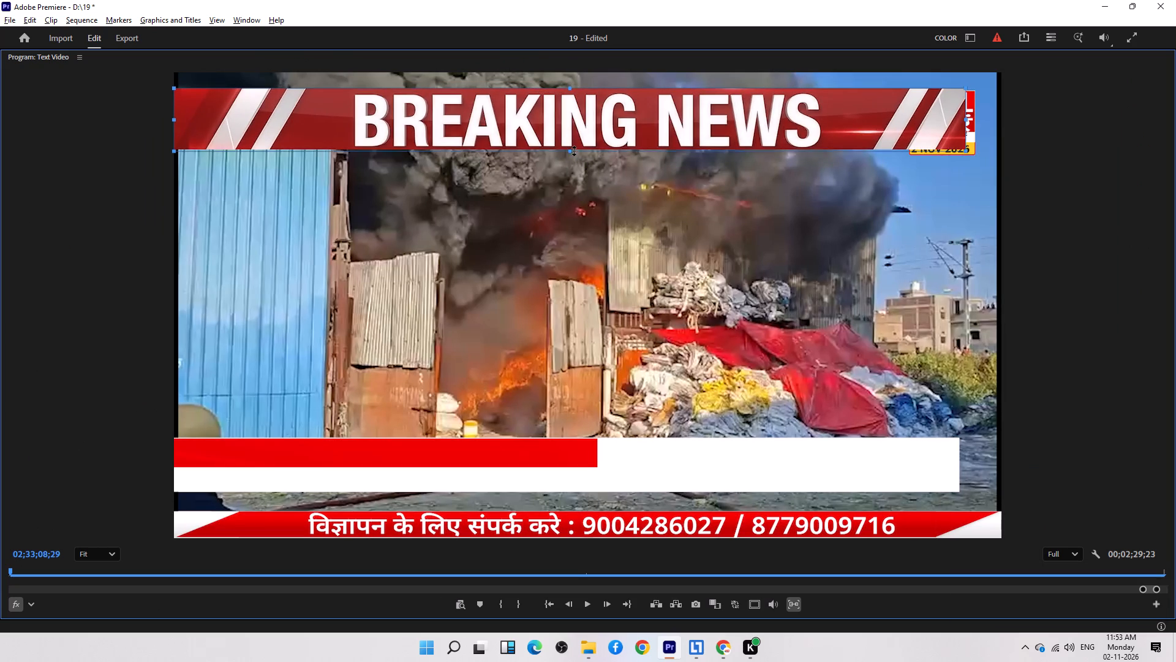
{"action": "left_click_drag", "start_coordinate": [574, 151], "coordinate": [576, 151]}
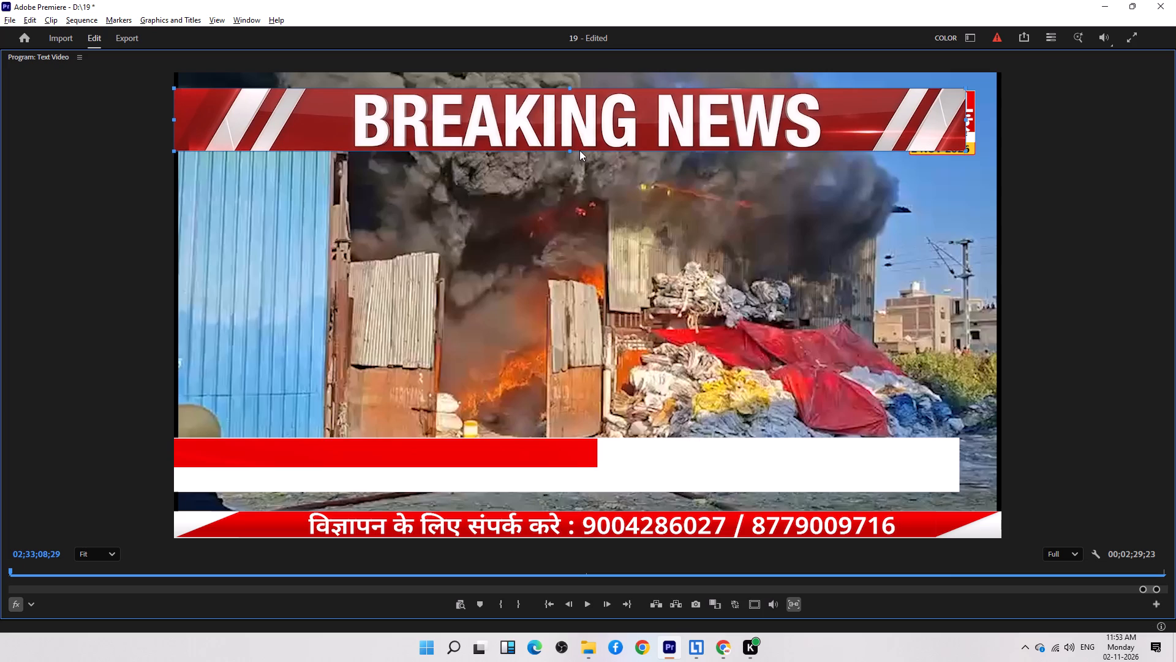
{"action": "double_click", "coordinate": [57, 54]}
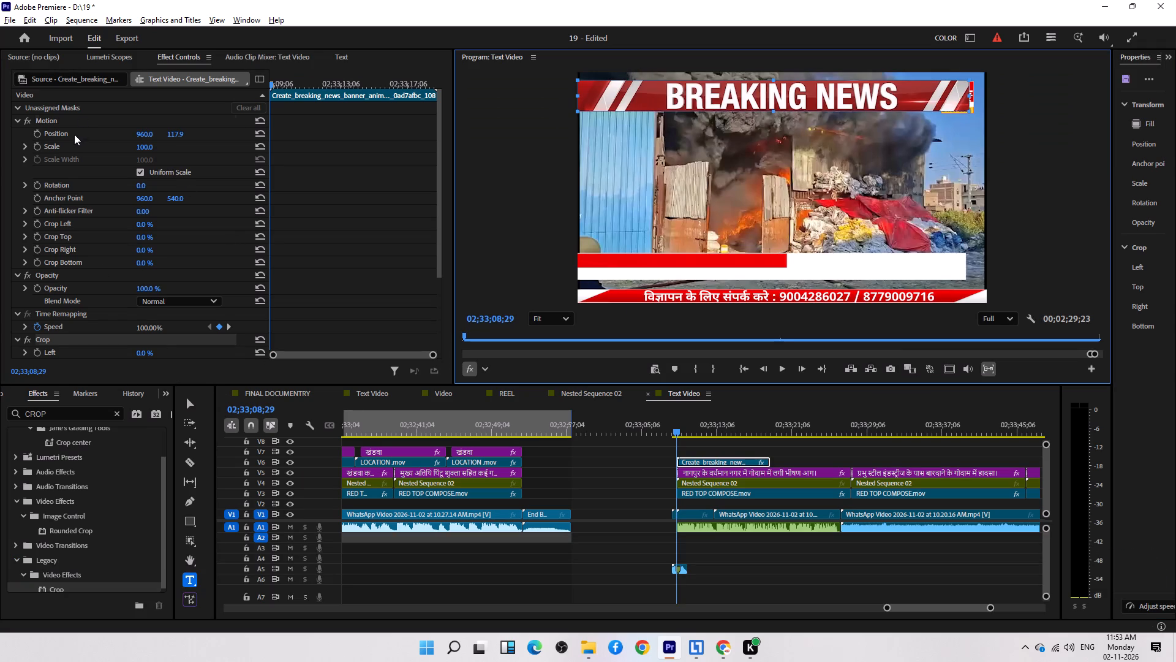
Move the BREAKING NEWS banner slightly down so it lines up with the channel logo, to a vertical position of about 123.6.
{"action": "left_click", "coordinate": [74, 134]}
{"action": "double_click", "coordinate": [499, 51]}
{"action": "double_click", "coordinate": [499, 58]}
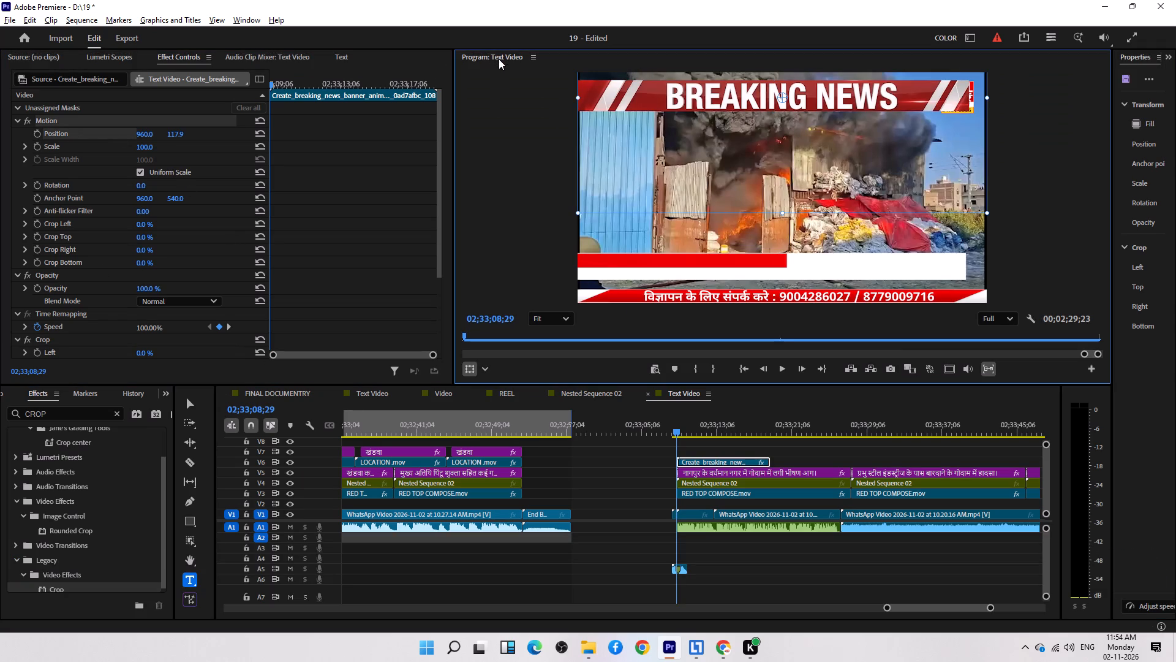
{"action": "double_click", "coordinate": [499, 56]}
{"action": "left_click", "coordinate": [703, 131]}
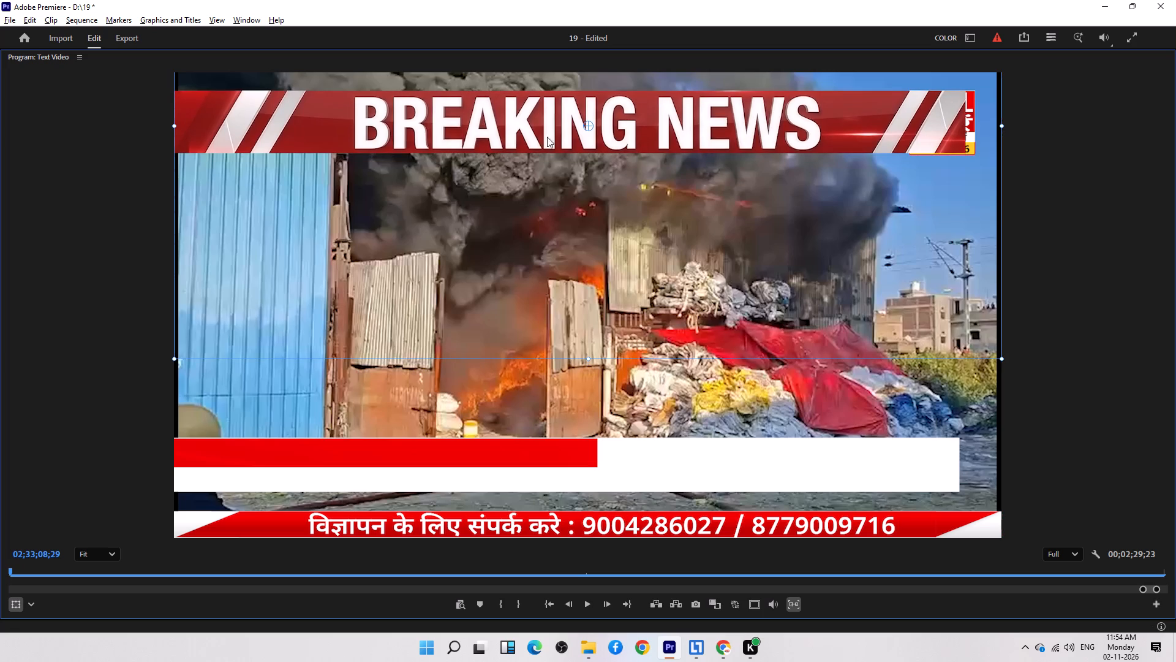
{"action": "double_click", "coordinate": [40, 54]}
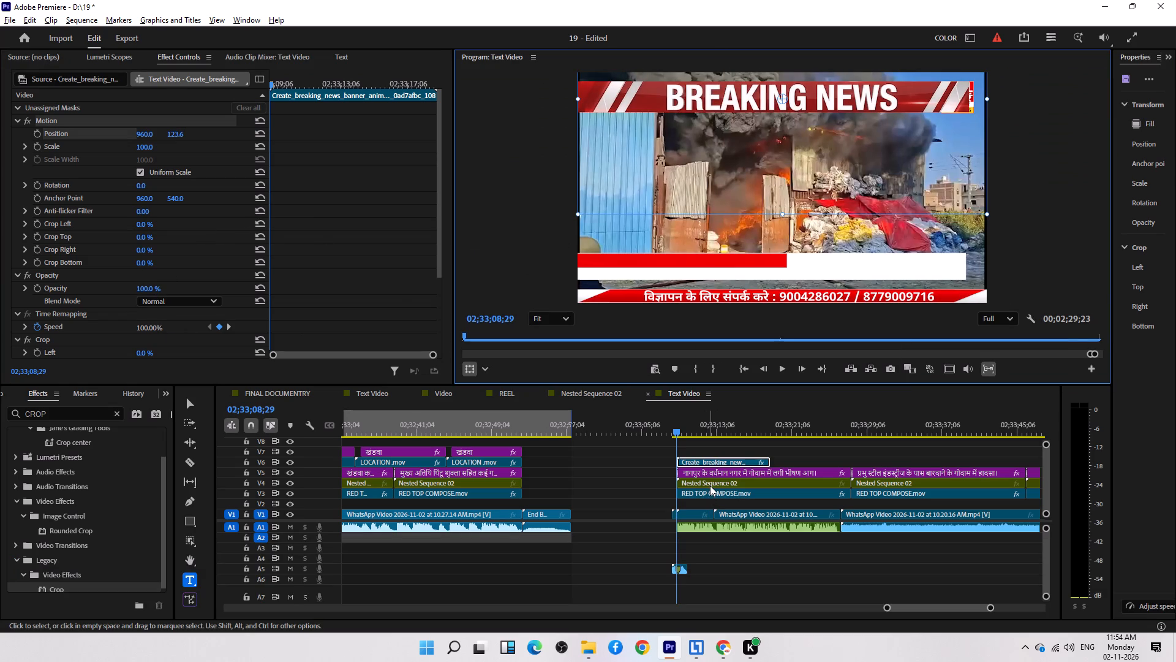
Swap the layers above the first headline: place the Nested Sequence 02 logo clip on V6 and the banner clip on V4.
{"action": "left_click_drag", "start_coordinate": [709, 481], "coordinate": [708, 475]}
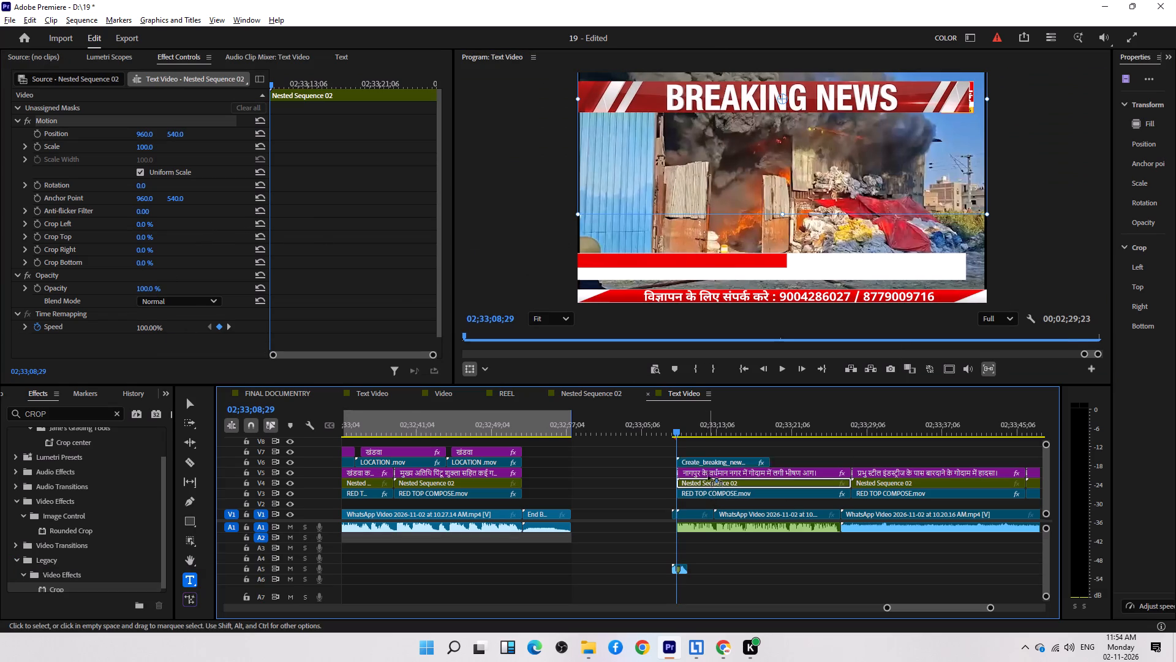
{"action": "left_click_drag", "start_coordinate": [708, 475], "coordinate": [714, 452]}
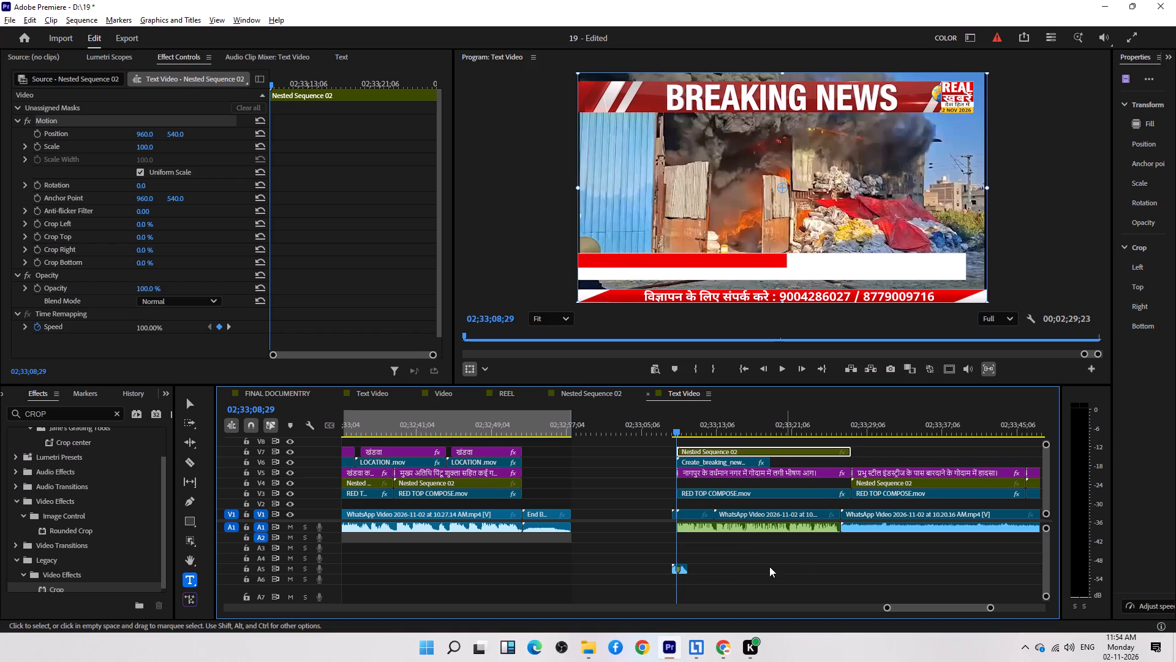
{"action": "scroll", "coordinate": [731, 592], "scroll_direction": "down", "scroll_amount": 5}
{"action": "scroll", "coordinate": [631, 583], "scroll_direction": "down", "scroll_amount": 5}
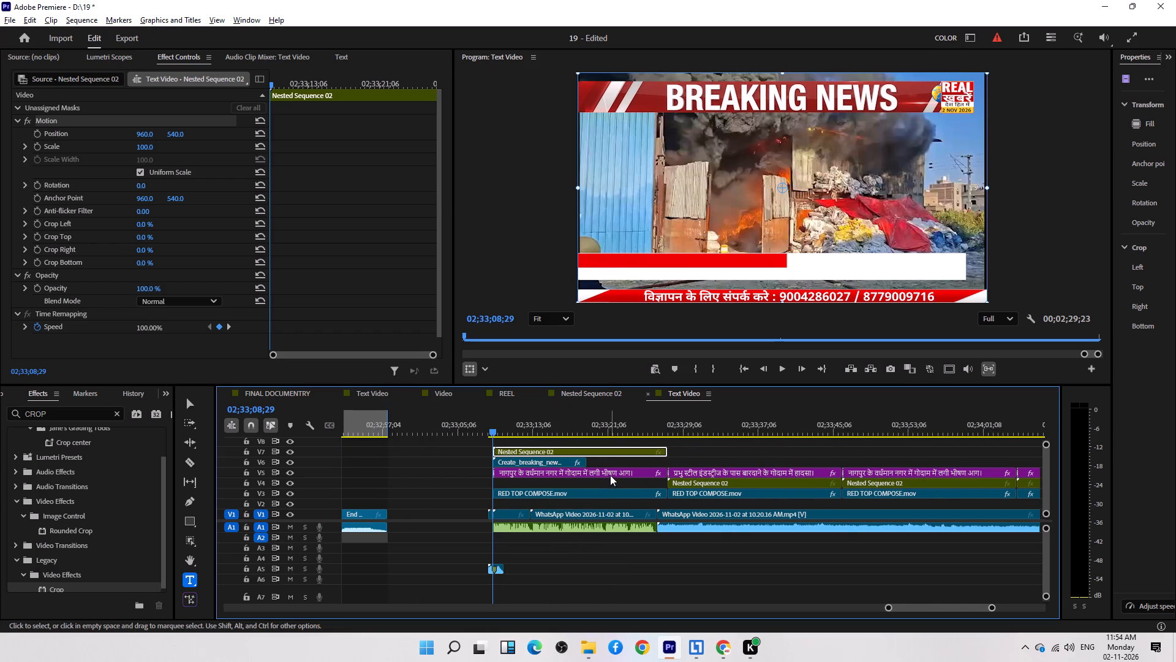
{"action": "left_click_drag", "start_coordinate": [546, 460], "coordinate": [544, 473]}
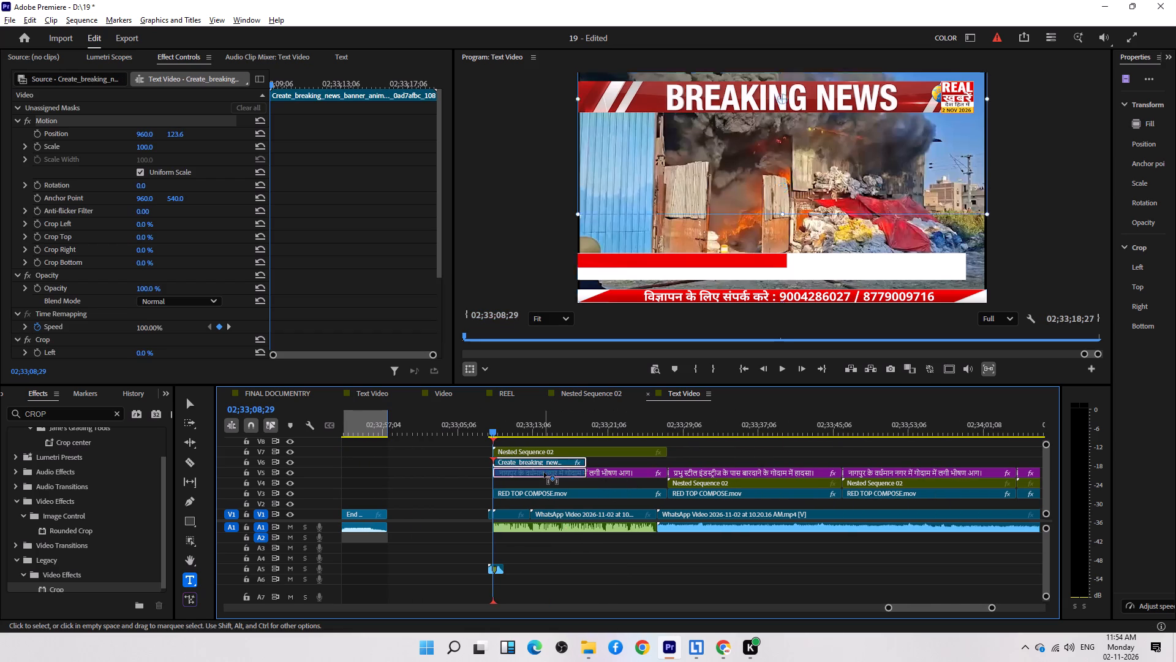
{"action": "left_click_drag", "start_coordinate": [544, 473], "coordinate": [544, 481]}
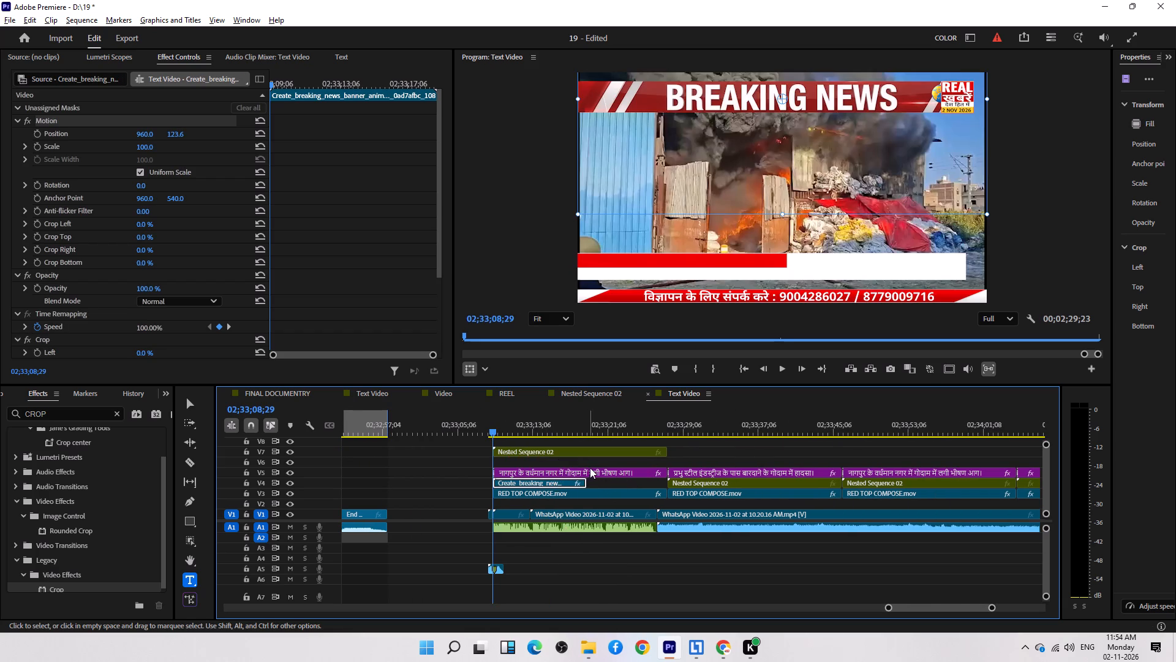
{"action": "left_click_drag", "start_coordinate": [606, 452], "coordinate": [605, 459]}
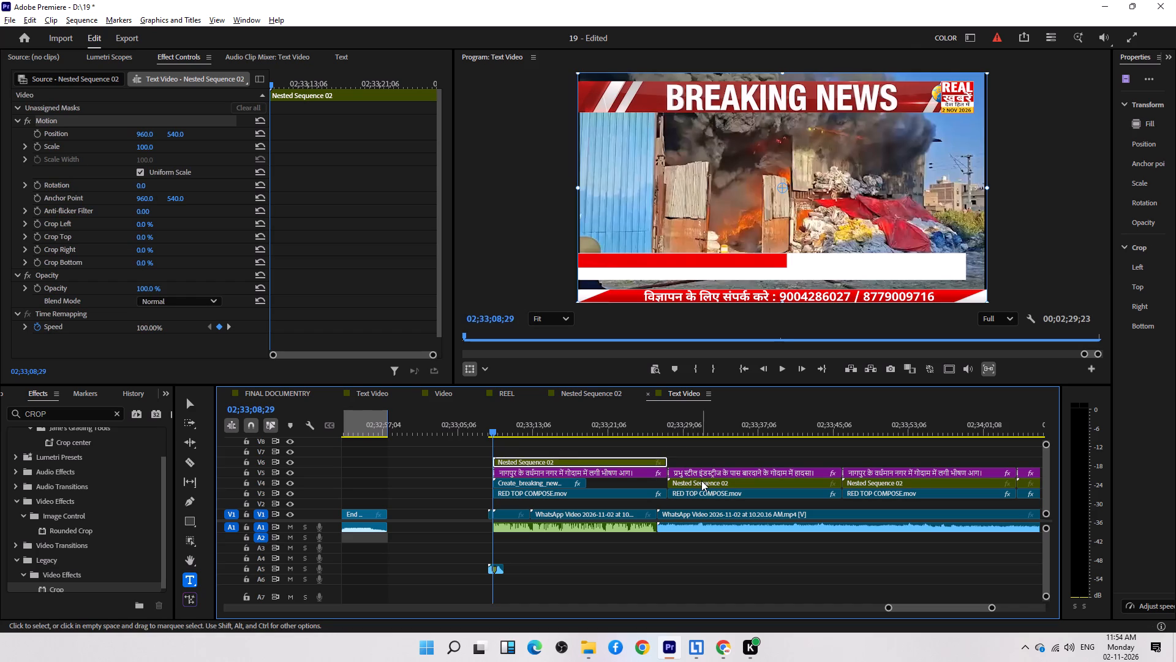
Duplicate the BREAKING NEWS banner clip along V4 so the copy extends to the end of the first headline.
{"action": "left_click", "coordinate": [552, 479]}
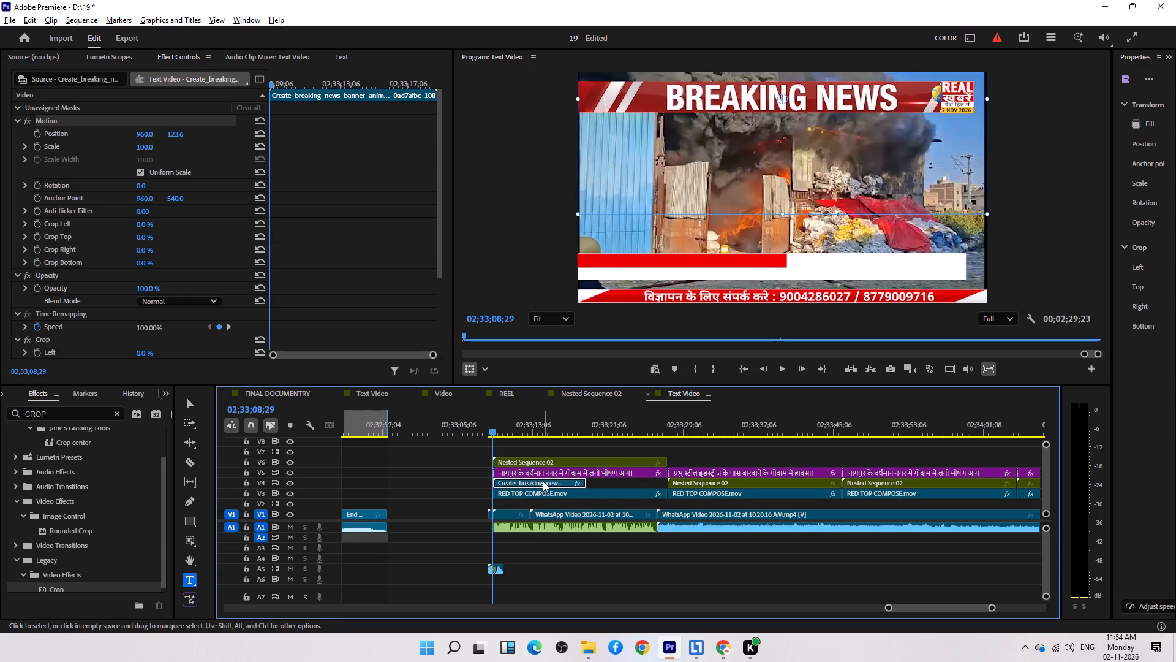
{"action": "left_click_drag", "start_coordinate": [540, 482], "coordinate": [625, 480], "text": "alt"}
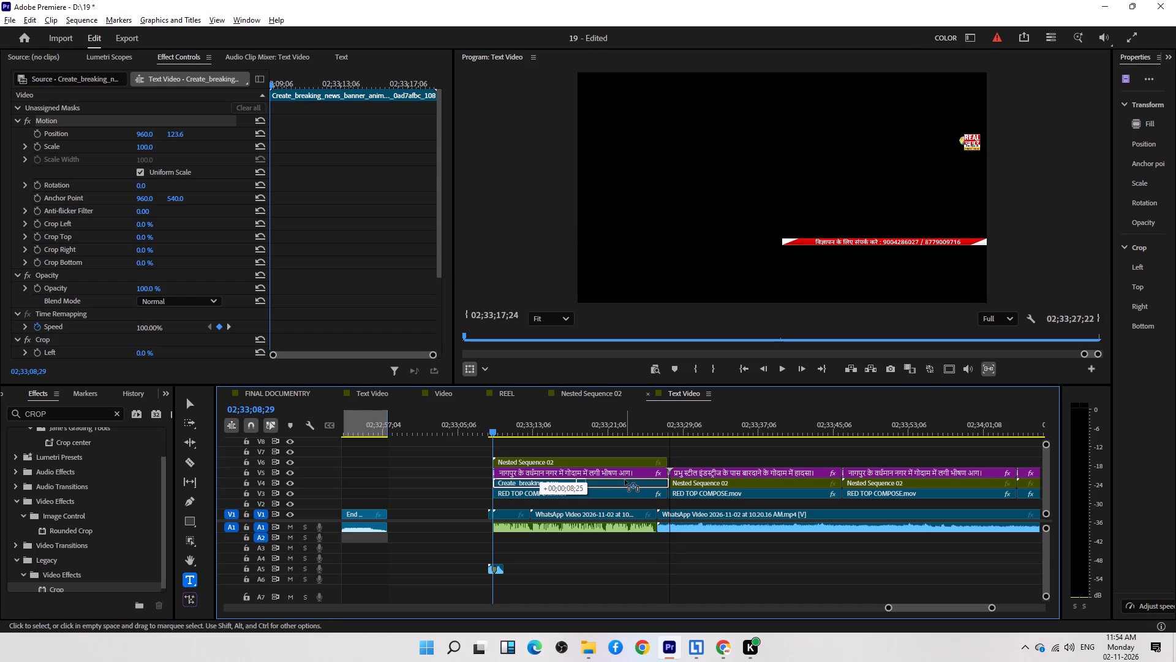
{"action": "left_click_drag", "start_coordinate": [625, 480], "coordinate": [624, 480], "text": "alt"}
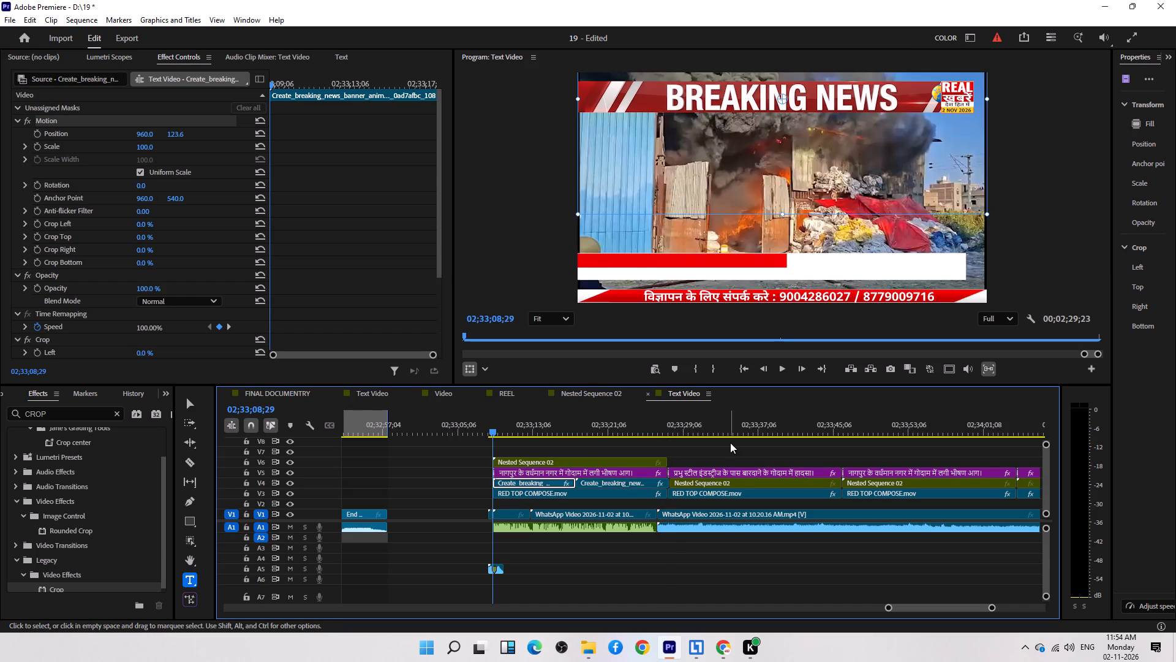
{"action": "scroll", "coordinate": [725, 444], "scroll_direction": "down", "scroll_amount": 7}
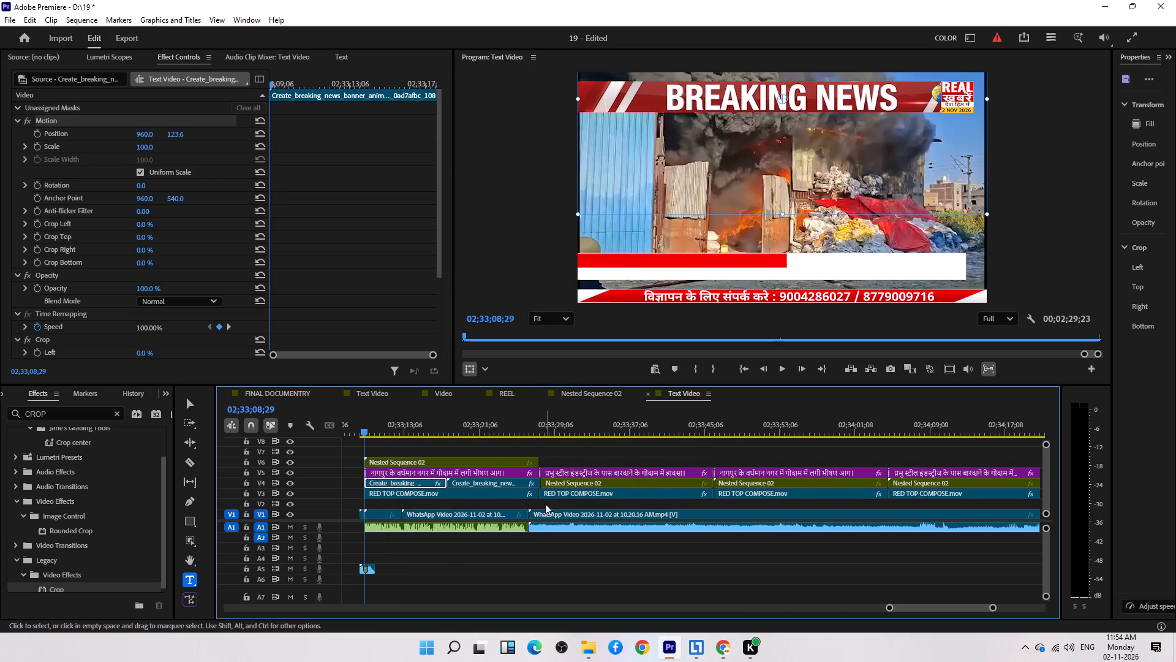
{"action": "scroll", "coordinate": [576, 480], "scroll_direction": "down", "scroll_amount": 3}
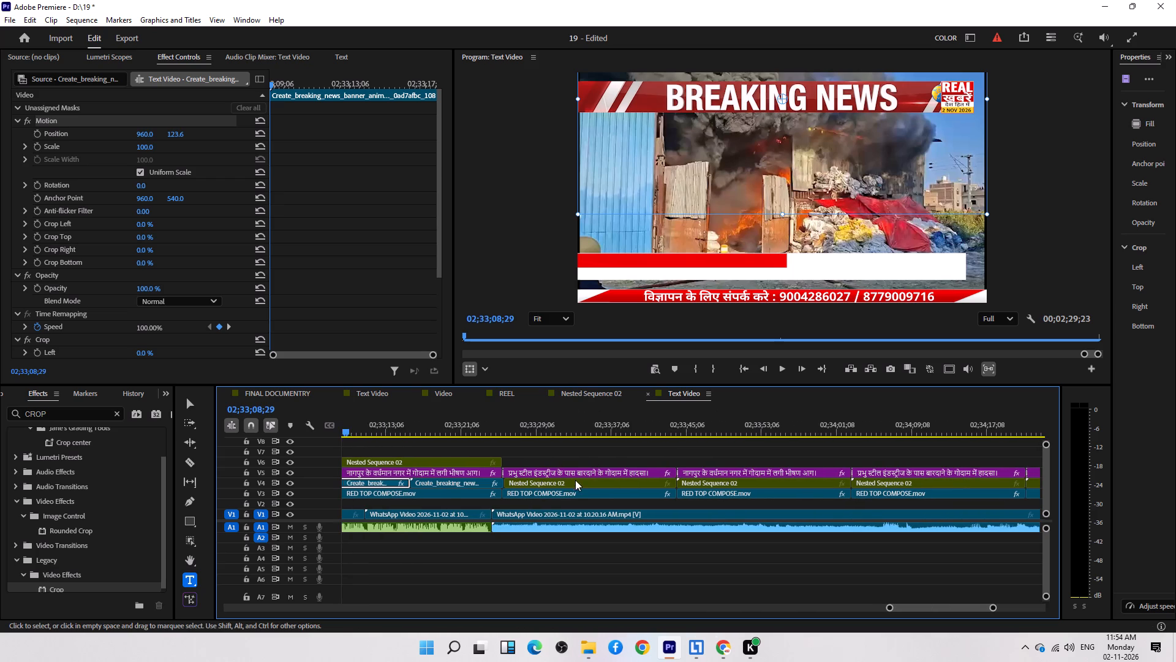
Move the Nested Sequence 02 logo clip above the second headline from V4 to V6, leaving V4 empty there.
{"action": "scroll", "coordinate": [575, 480], "scroll_direction": "down", "scroll_amount": 2}
{"action": "left_click_drag", "start_coordinate": [524, 481], "coordinate": [530, 463]}
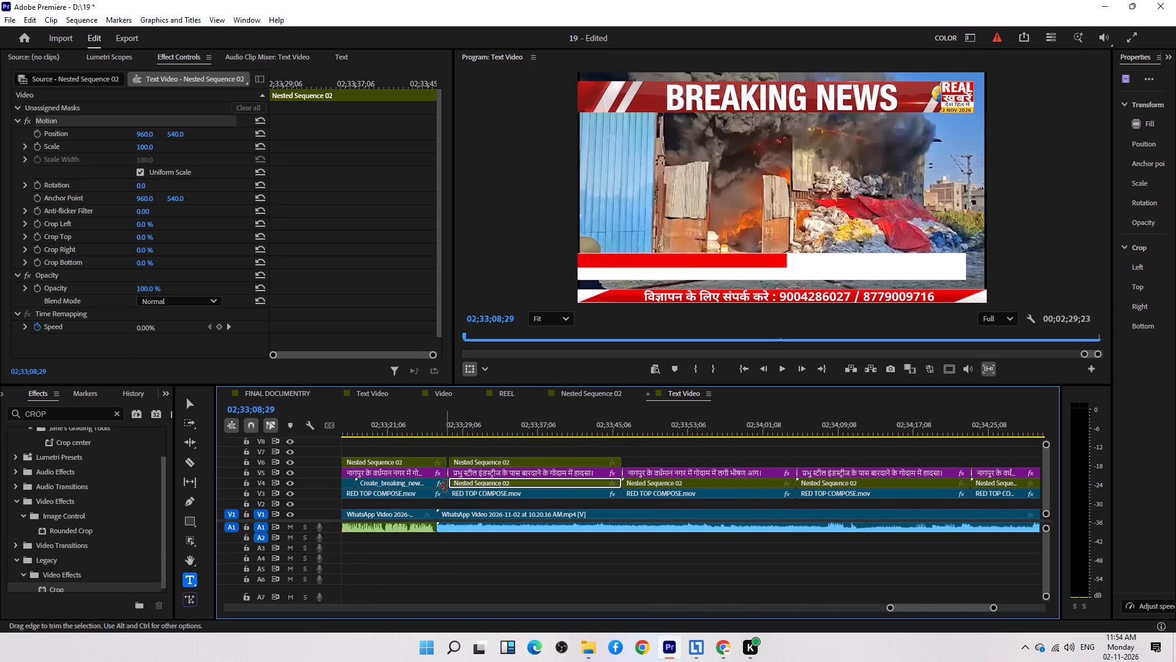
{"action": "left_click", "coordinate": [478, 481]}
{"action": "key", "text": "Delete"}
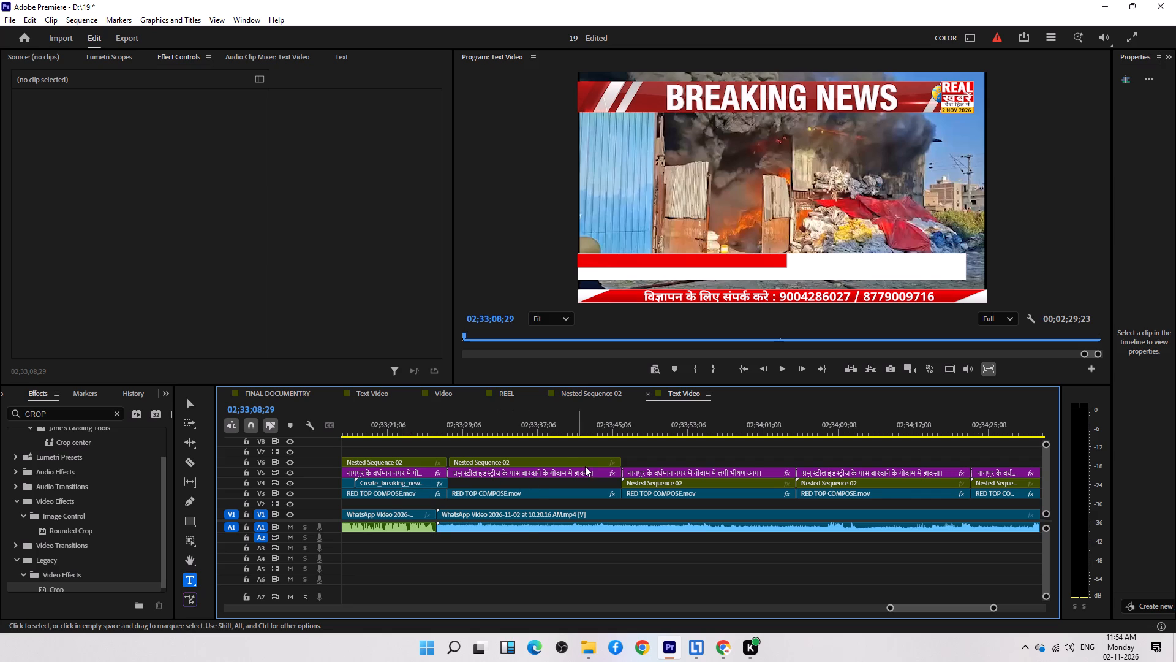
Raise the saturation of the first BREAKING NEWS banner clip to 200 with Lumetri Color.
{"action": "scroll", "coordinate": [600, 461], "scroll_direction": "up", "scroll_amount": 9}
{"action": "left_click", "coordinate": [477, 435]}
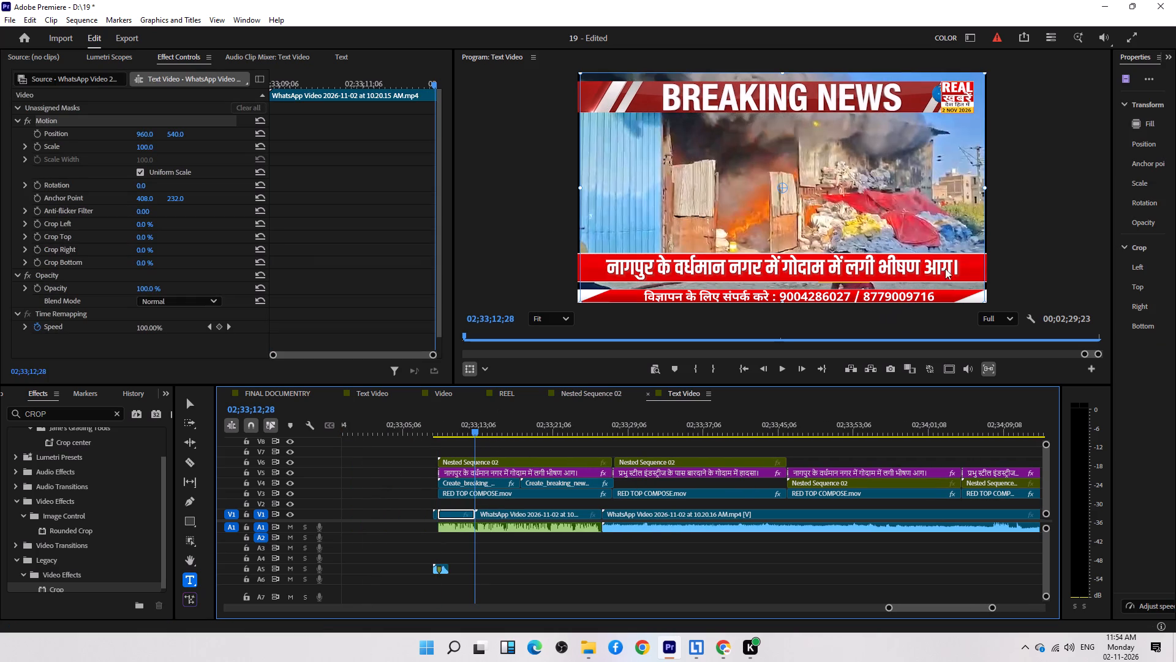
{"action": "left_click_drag", "start_coordinate": [1110, 251], "coordinate": [878, 265]}
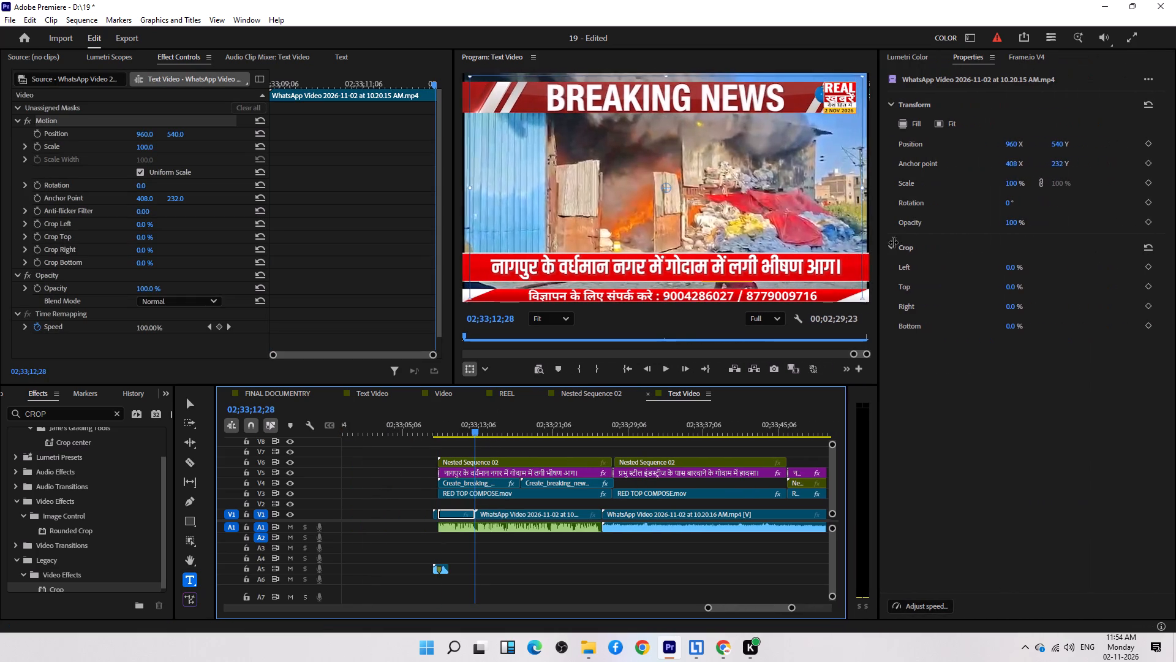
{"action": "left_click", "coordinate": [907, 56]}
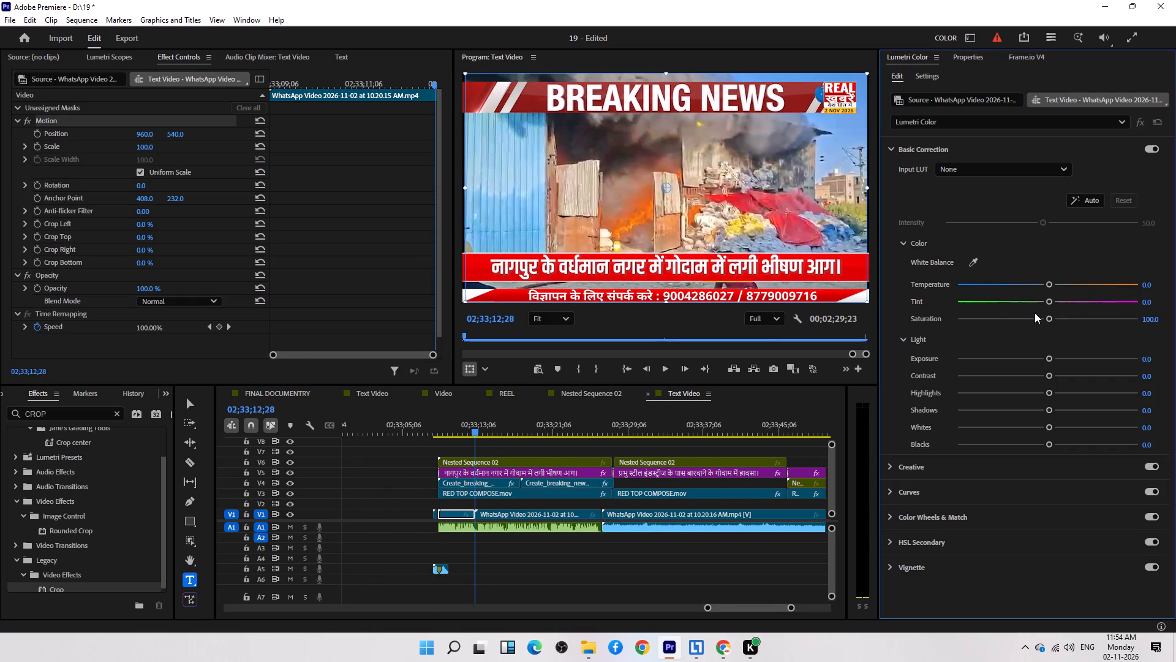
{"action": "left_click_drag", "start_coordinate": [1042, 315], "coordinate": [1025, 319]}
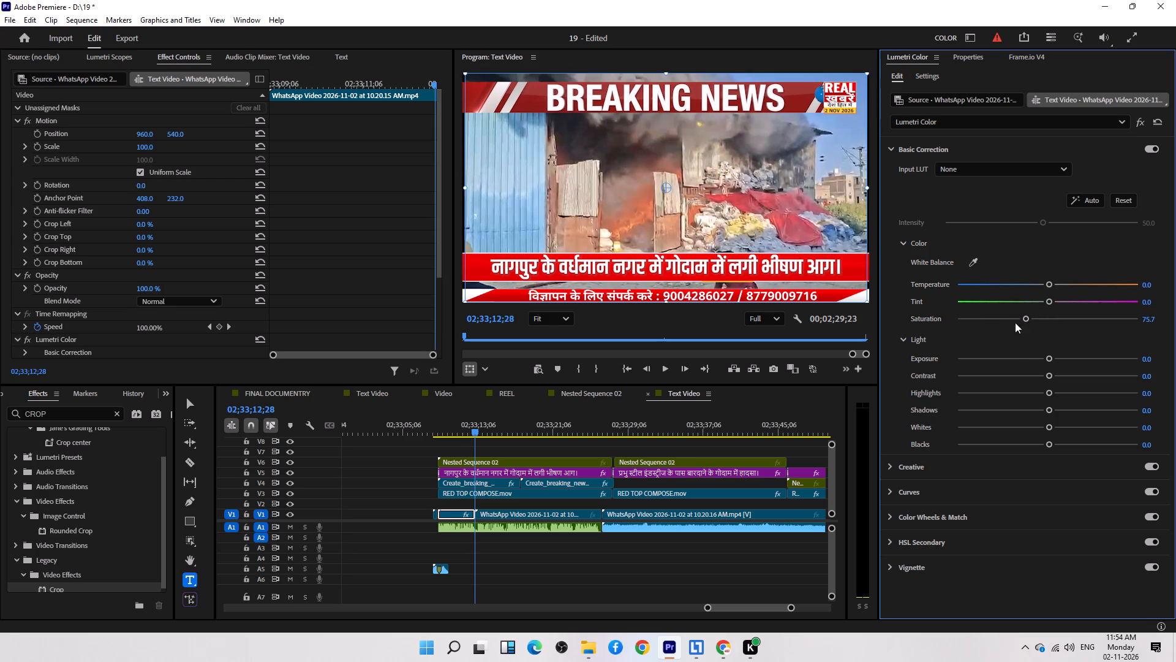
{"action": "key", "text": "ctrl+z"}
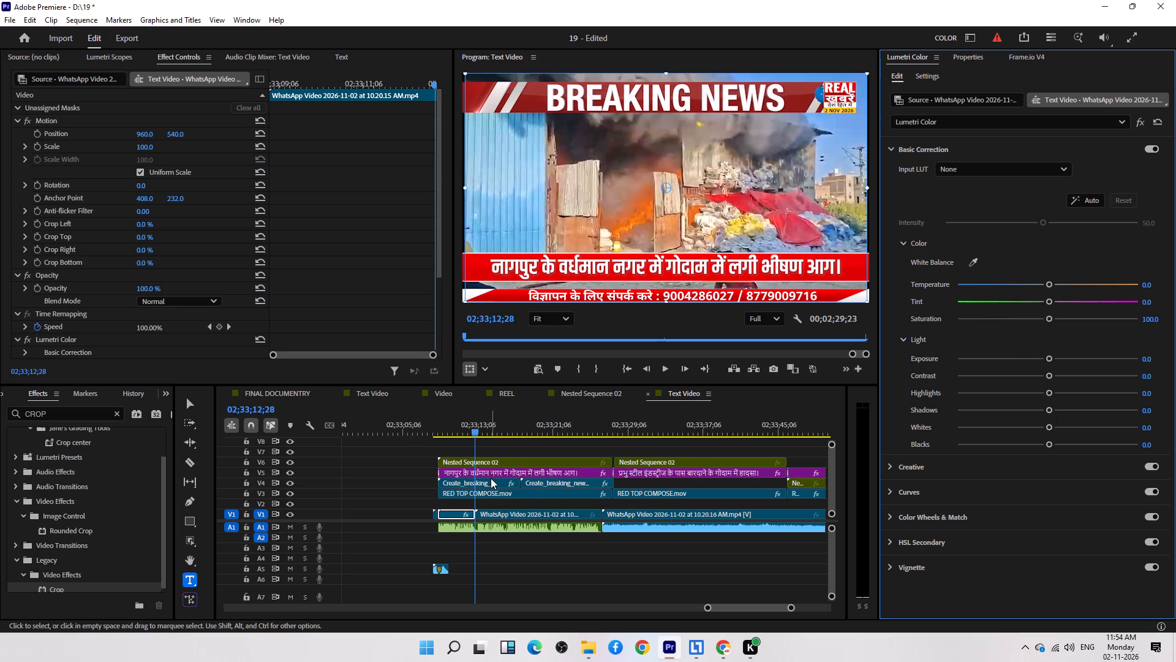
{"action": "left_click", "coordinate": [491, 478]}
{"action": "left_click_drag", "start_coordinate": [1049, 318], "coordinate": [1175, 294]}
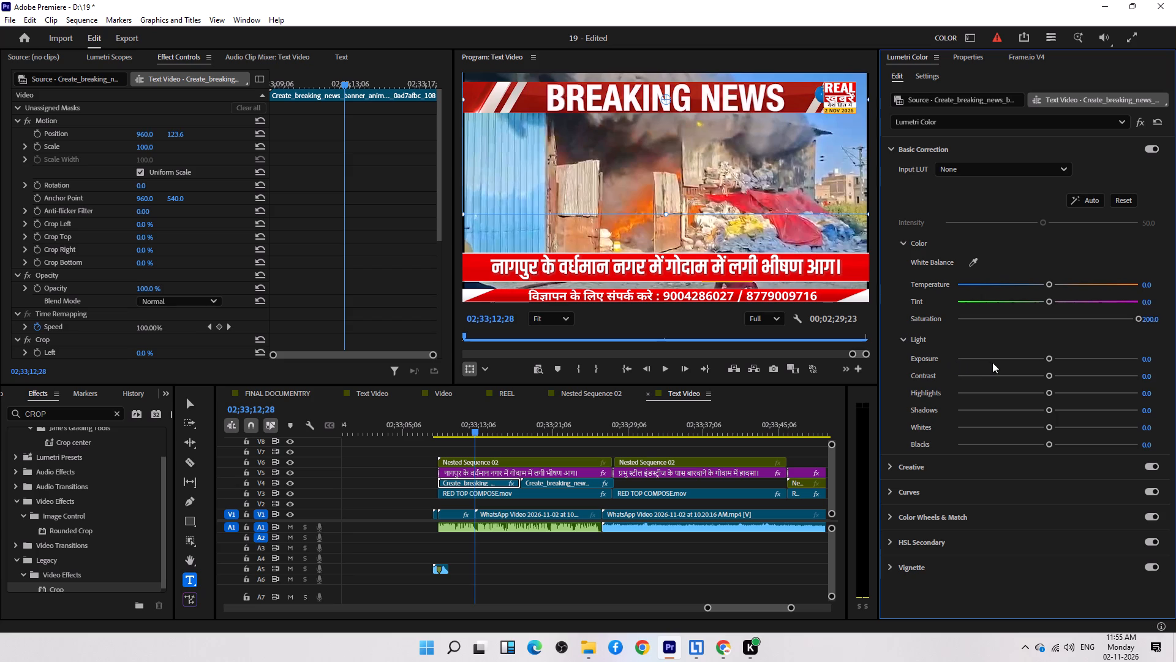
Set the first banner clip's exposure to 1.4 and contrast to 65.5.
{"action": "left_click_drag", "start_coordinate": [1001, 363], "coordinate": [1065, 365]}
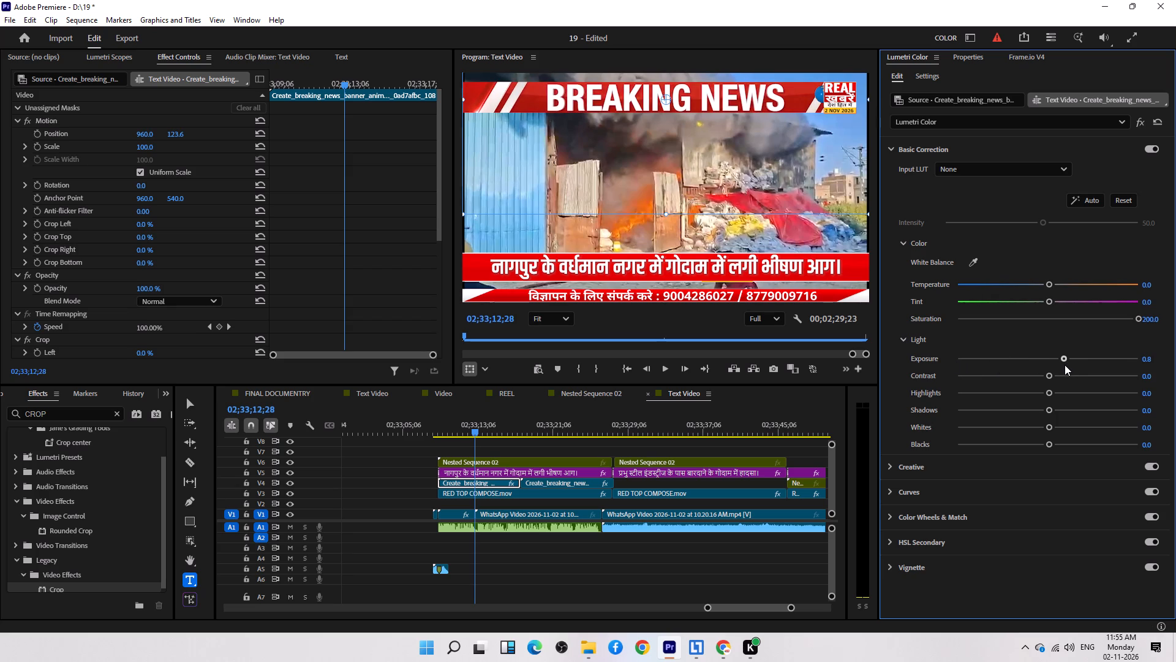
{"action": "left_click_drag", "start_coordinate": [1065, 365], "coordinate": [1072, 367]}
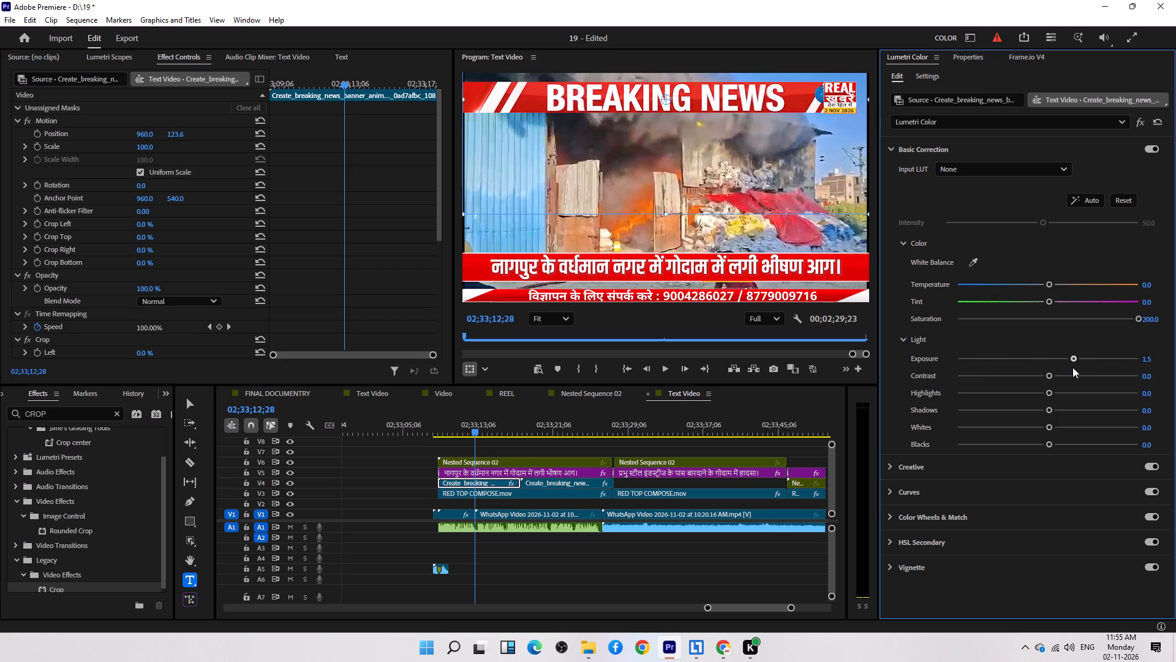
{"action": "left_click_drag", "start_coordinate": [1072, 367], "coordinate": [1072, 365]}
{"action": "left_click_drag", "start_coordinate": [1053, 373], "coordinate": [1068, 377]}
{"action": "left_click_drag", "start_coordinate": [1068, 377], "coordinate": [1110, 384]}
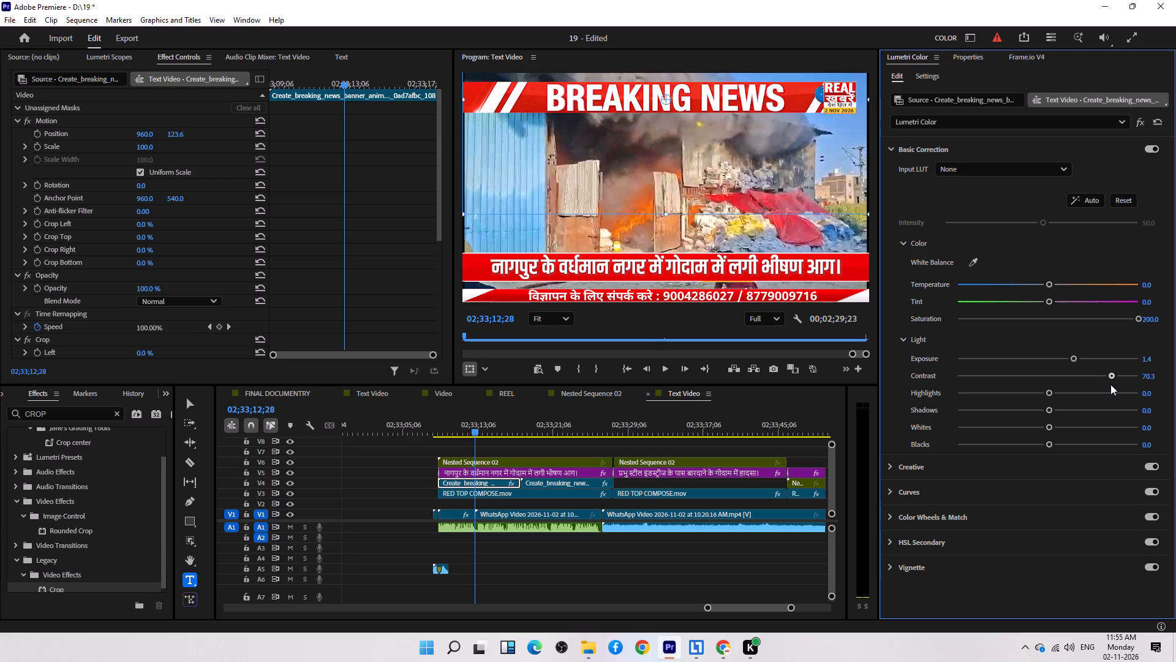
{"action": "left_click_drag", "start_coordinate": [1110, 384], "coordinate": [1106, 384]}
{"action": "left_click_drag", "start_coordinate": [1106, 384], "coordinate": [1106, 383]}
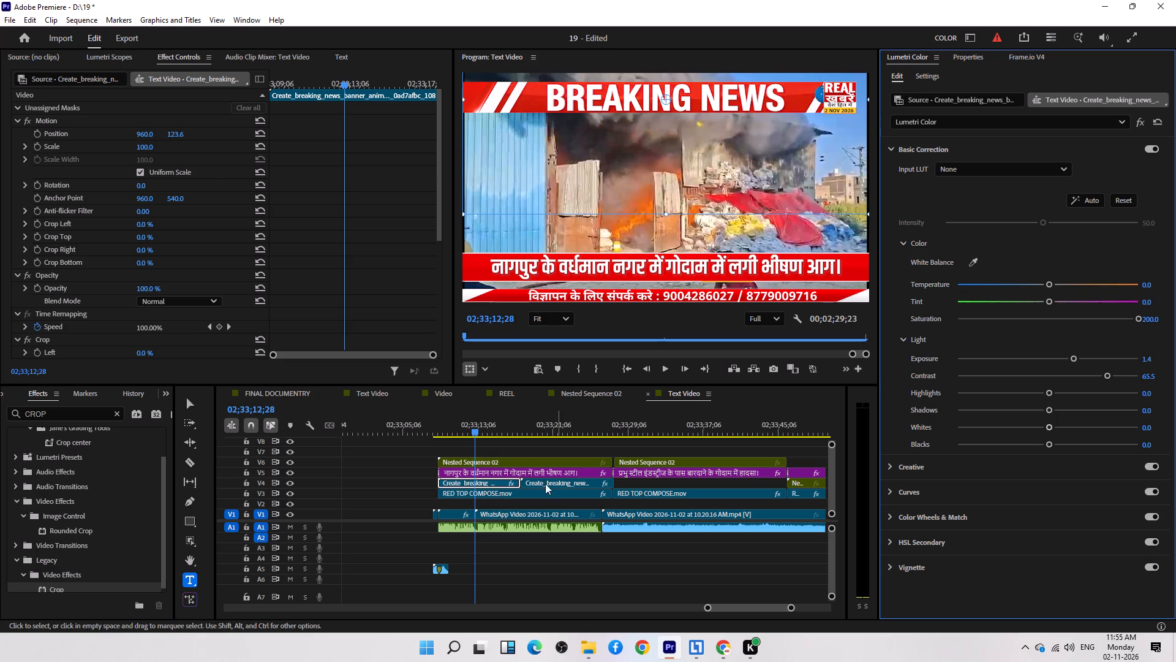
Paste the first banner clip's attributes, including Motion, Crop and Lumetri Color, onto the second banner clip and preview it.
{"action": "right_click", "coordinate": [498, 483]}
{"action": "left_click", "coordinate": [563, 49]}
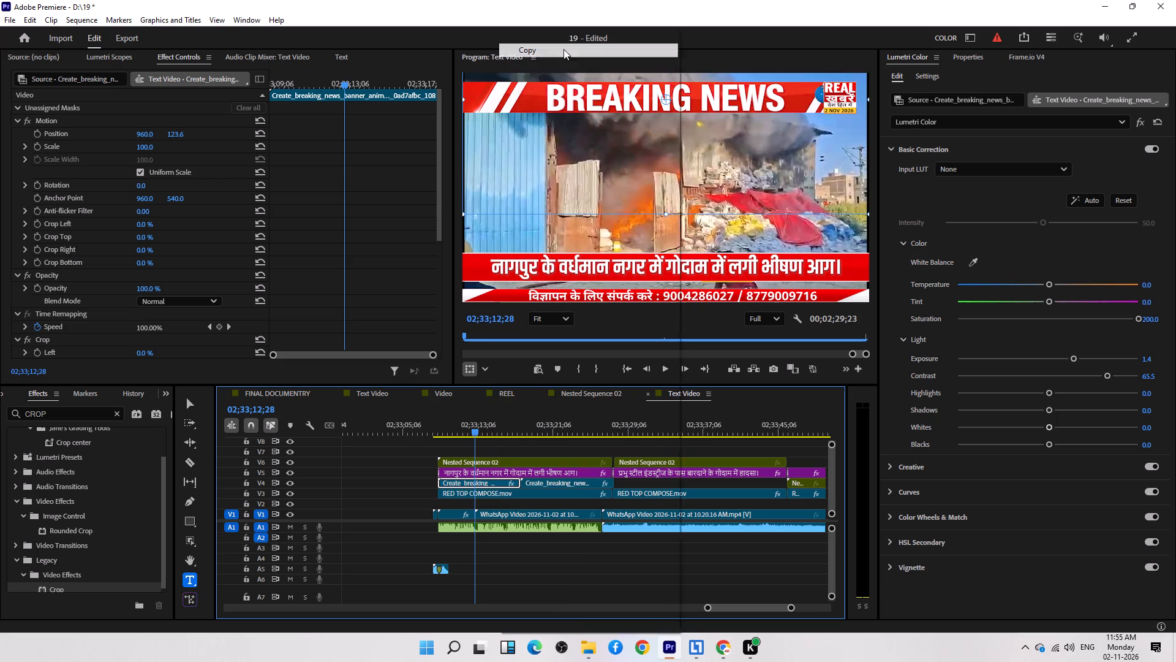
{"action": "right_click", "coordinate": [562, 483]}
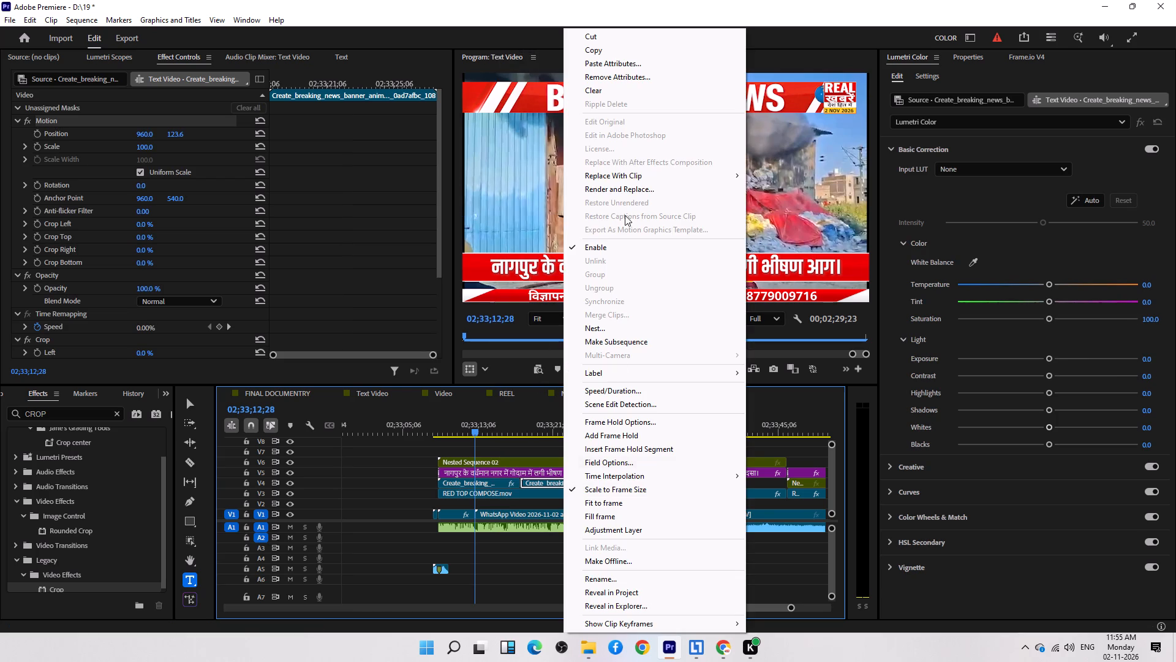
{"action": "left_click", "coordinate": [627, 61]}
{"action": "left_click", "coordinate": [640, 533]}
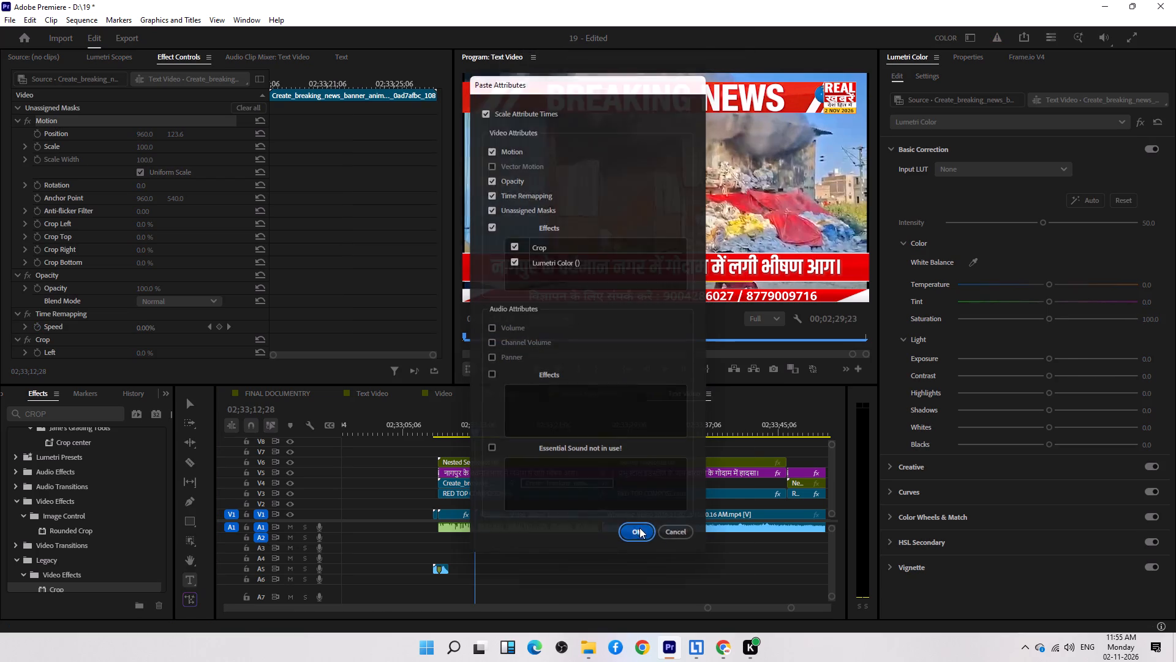
{"action": "left_click_drag", "start_coordinate": [561, 422], "coordinate": [596, 433]}
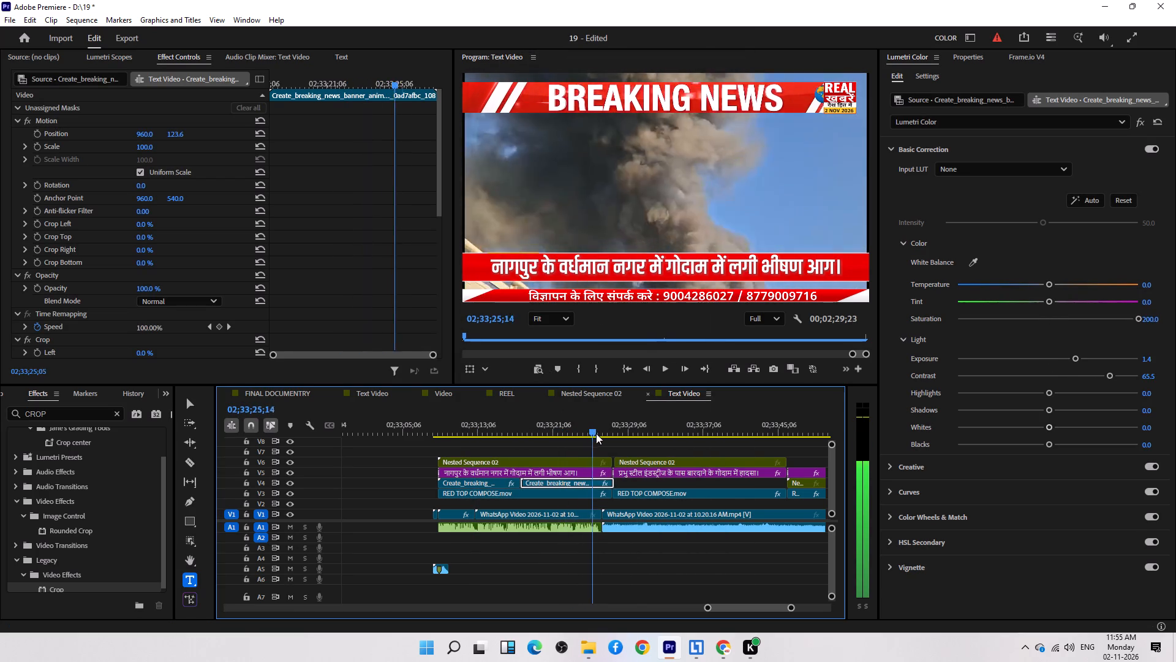
{"action": "left_click_drag", "start_coordinate": [596, 433], "coordinate": [595, 437]}
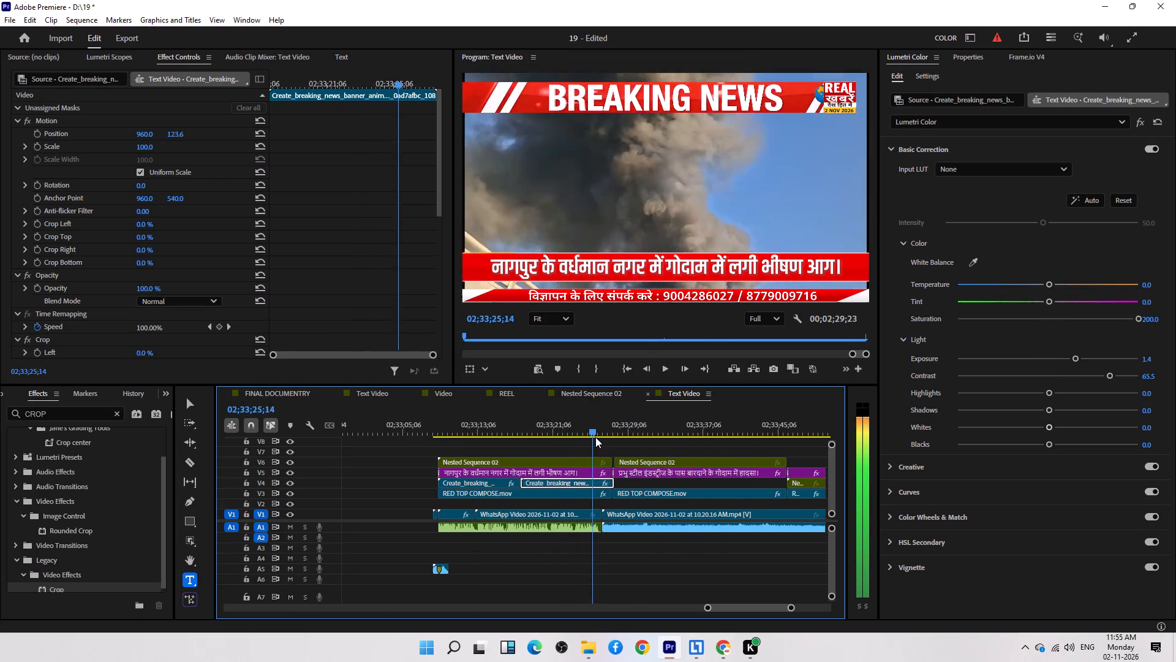
{"action": "left_click_drag", "start_coordinate": [595, 437], "coordinate": [609, 441]}
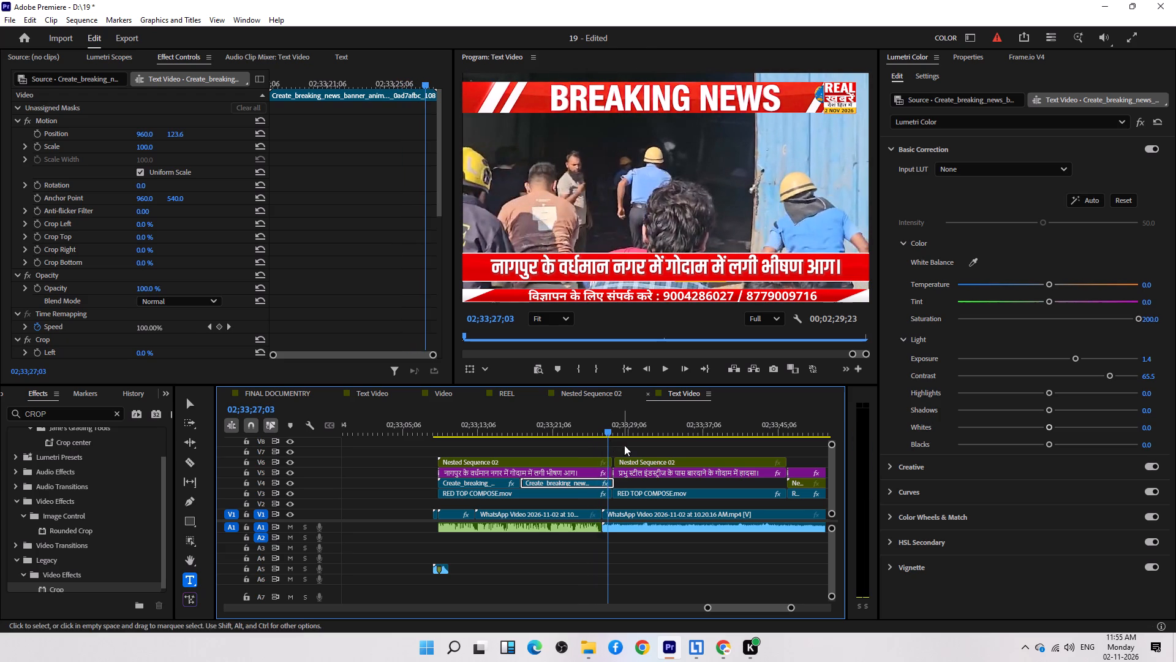
Duplicate the color-corrected second BREAKING NEWS banner clip along V4 to the start of the second headline.
{"action": "left_click", "coordinate": [693, 445]}
{"action": "left_click", "coordinate": [559, 481]}
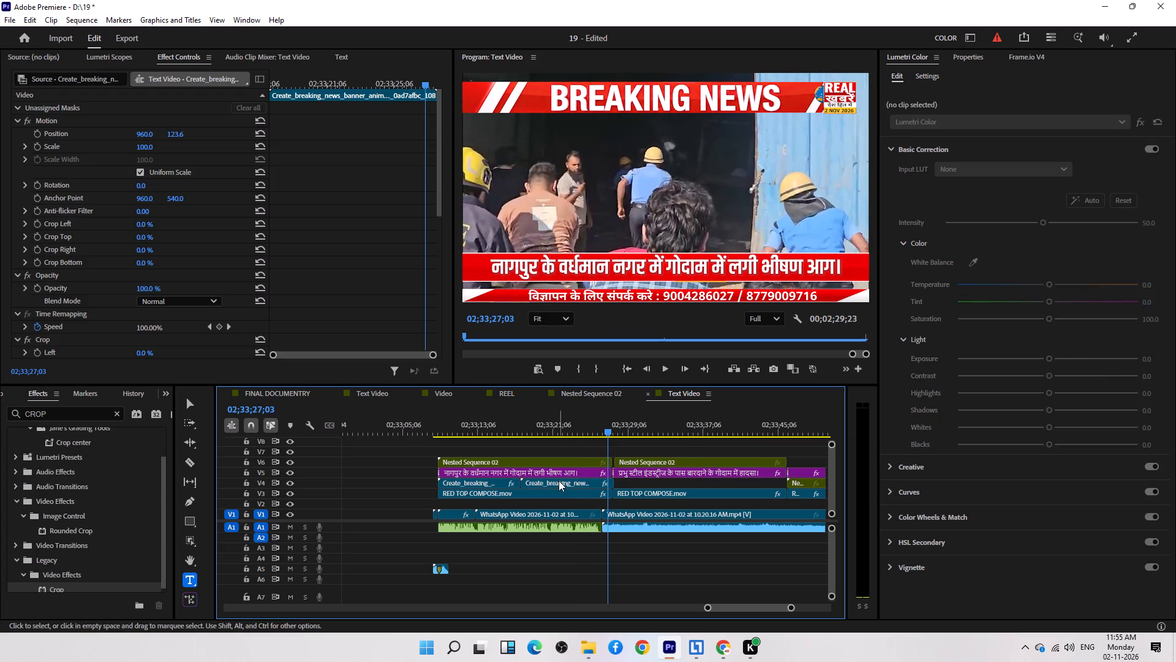
{"action": "left_click_drag", "start_coordinate": [559, 481], "coordinate": [653, 483], "text": "alt"}
{"action": "scroll", "coordinate": [657, 474], "scroll_direction": "down", "scroll_amount": 6}
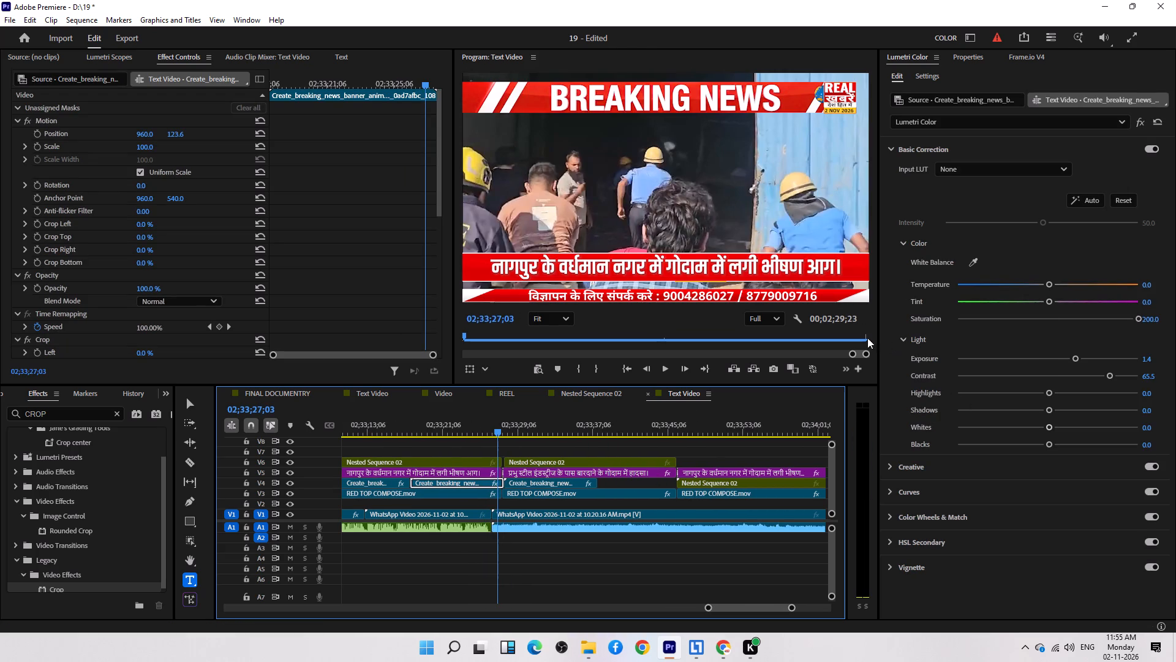
Restore the workspace layout by shrinking the Lumetri Color area and enlarging the program preview and timeline.
{"action": "left_click_drag", "start_coordinate": [877, 337], "coordinate": [1133, 344]}
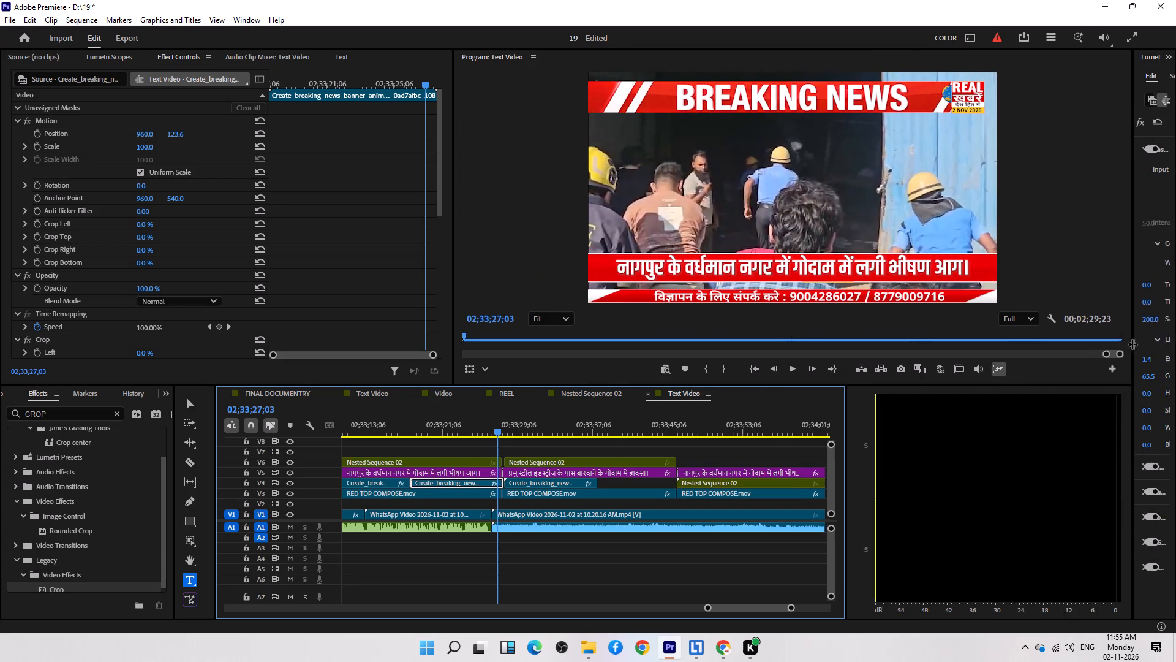
{"action": "left_click_drag", "start_coordinate": [1133, 344], "coordinate": [1120, 344]}
{"action": "left_click_drag", "start_coordinate": [845, 486], "coordinate": [951, 498]}
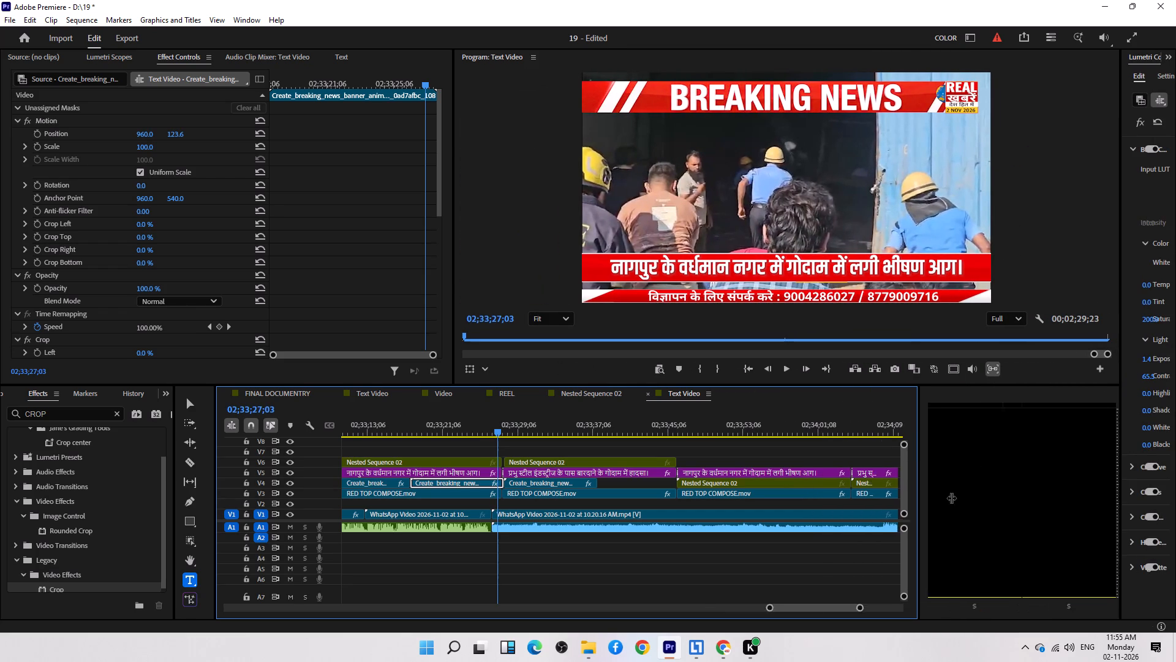
{"action": "left_click_drag", "start_coordinate": [951, 498], "coordinate": [1162, 504]}
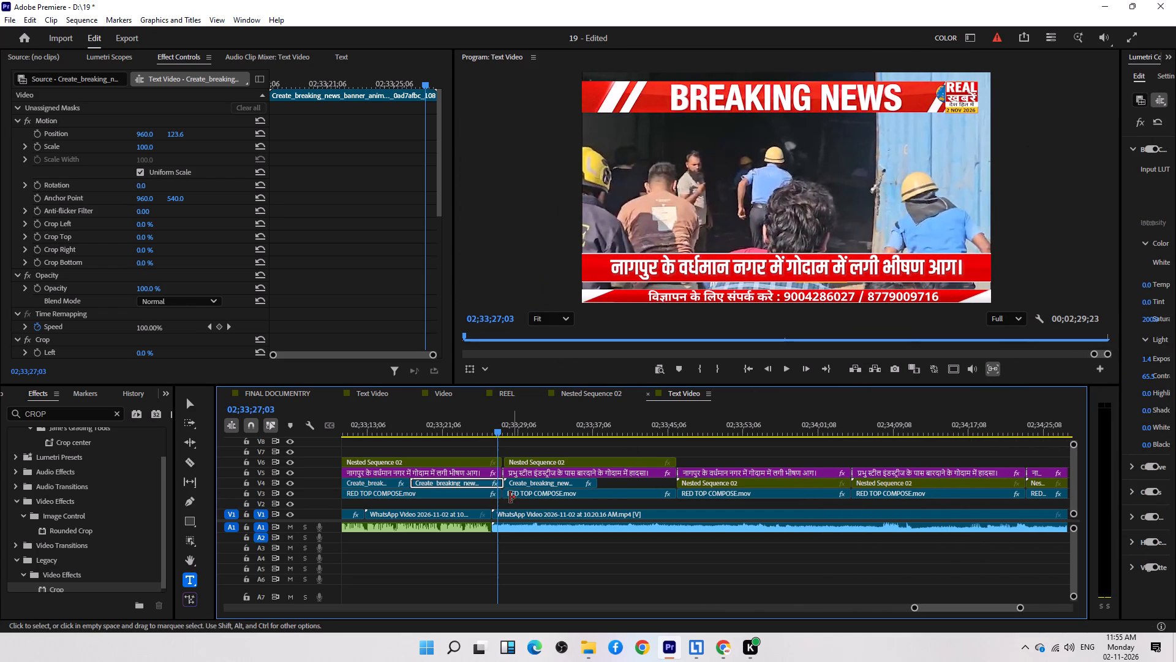
Trim the second banner clip to the end of the first headline and shift the following banner copy back against it.
{"action": "key", "text": "equal"}
{"action": "key", "text": "equal"}
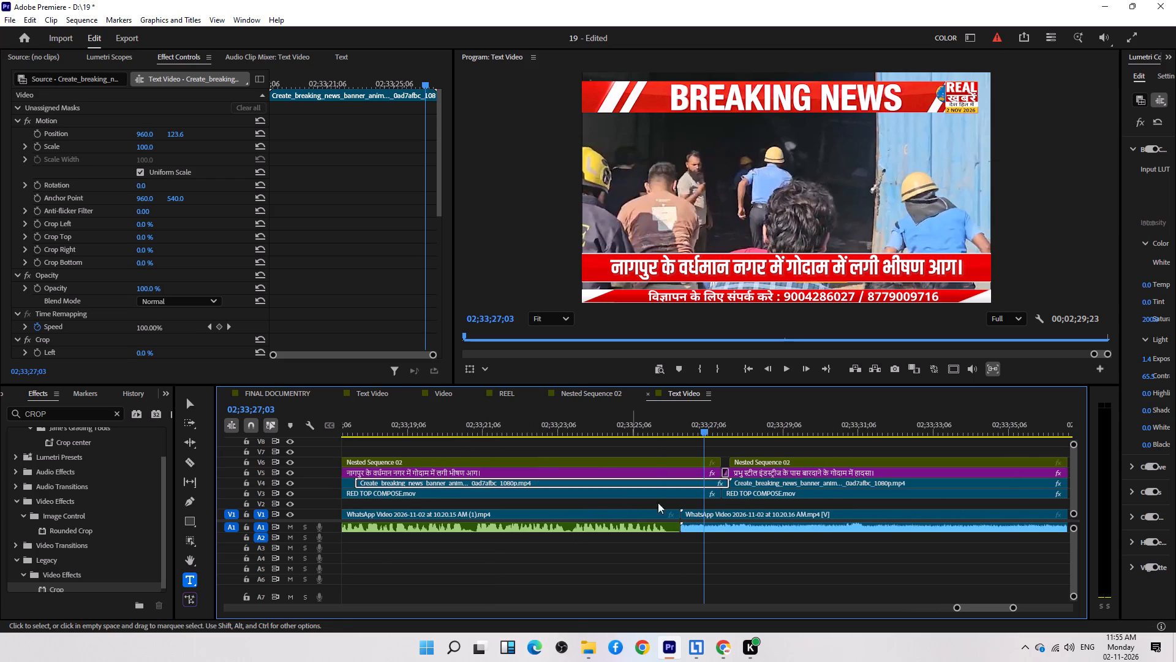
{"action": "left_click_drag", "start_coordinate": [729, 484], "coordinate": [720, 487]}
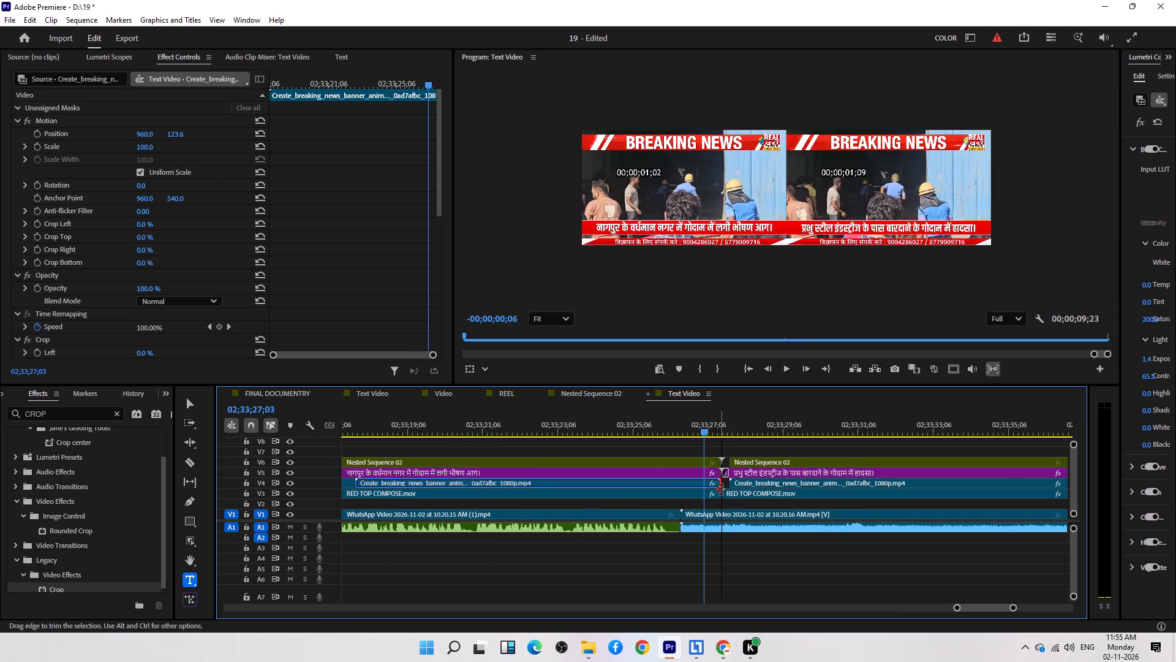
{"action": "left_click_drag", "start_coordinate": [750, 482], "coordinate": [743, 482]}
{"action": "scroll", "coordinate": [736, 482], "scroll_direction": "down", "scroll_amount": 4}
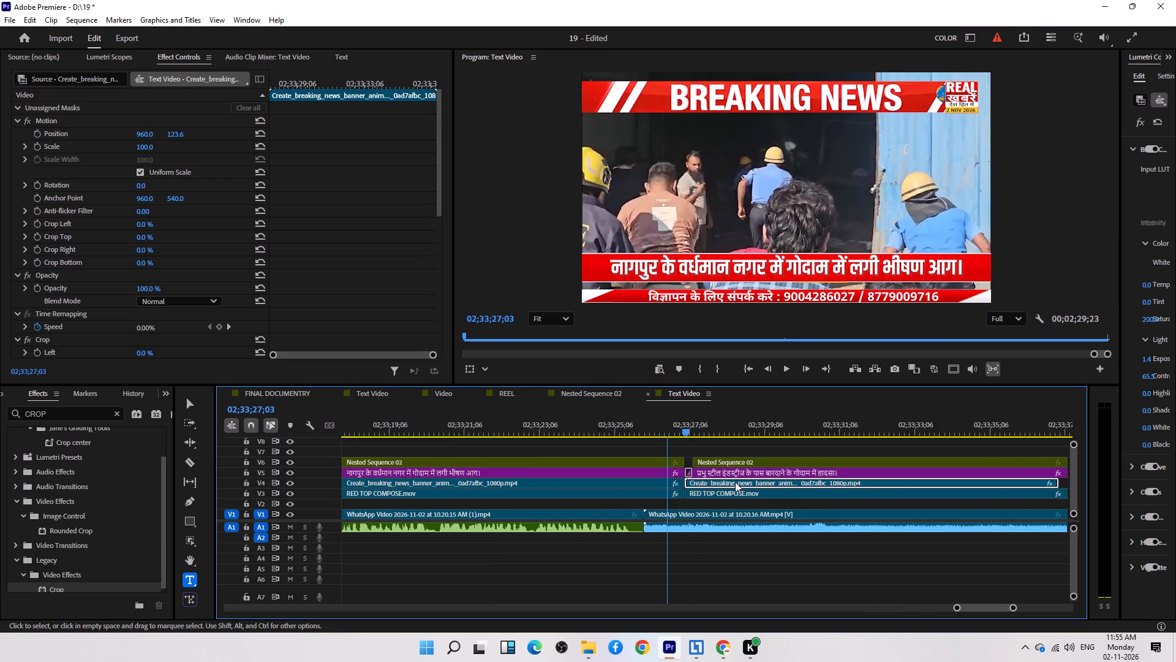
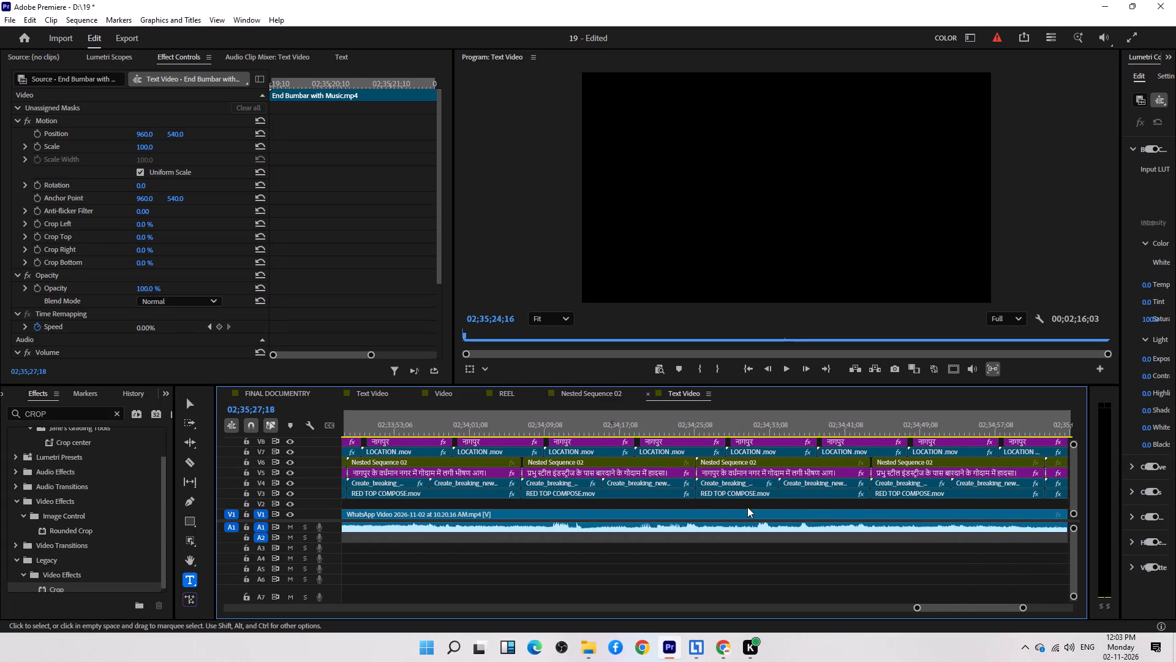
{"action": "scroll", "coordinate": [747, 507], "scroll_direction": "up", "scroll_amount": 20}
{"action": "scroll", "coordinate": [747, 507], "scroll_direction": "up", "scroll_amount": 4}
{"action": "left_click_drag", "start_coordinate": [526, 561], "coordinate": [510, 561]}
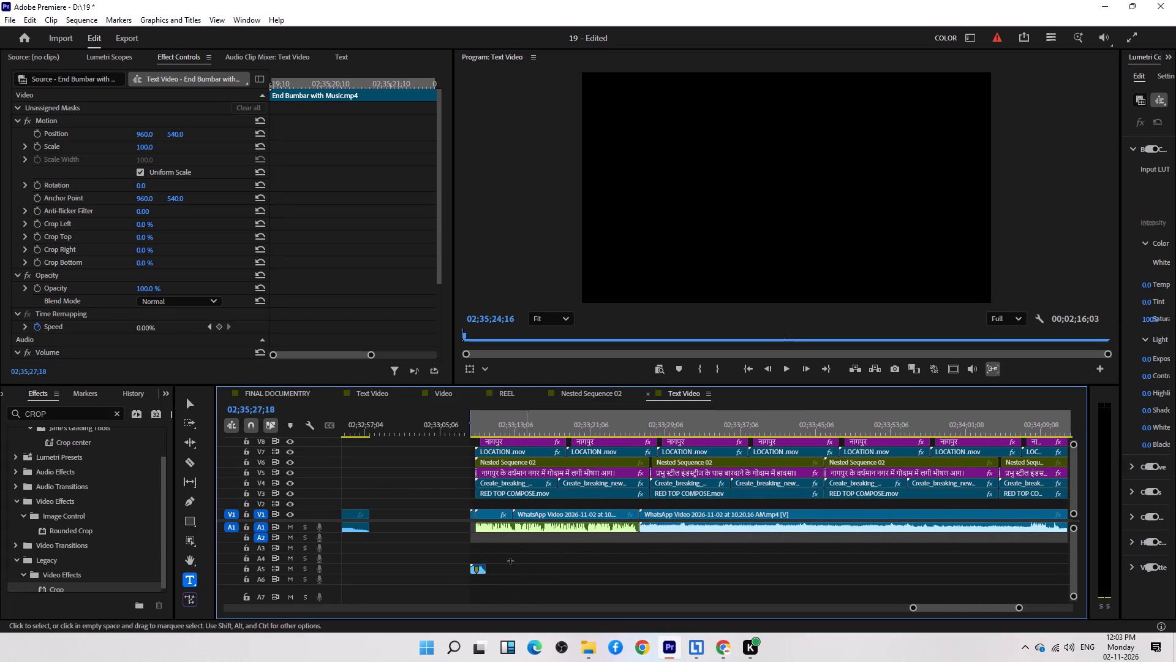
{"action": "left_click_drag", "start_coordinate": [510, 561], "coordinate": [450, 586]}
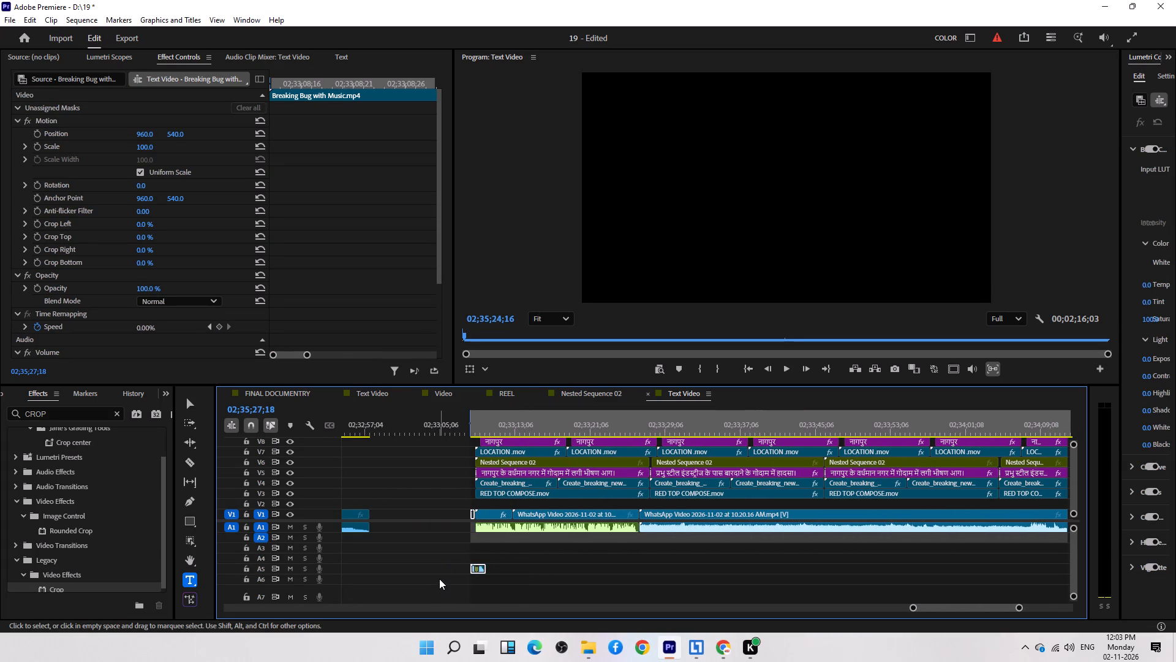
{"action": "key", "text": "ctrl+c"}
{"action": "key", "text": "ctrl+v"}
{"action": "key", "text": "equal"}
{"action": "key", "text": "equal"}
{"action": "key", "text": "equal"}
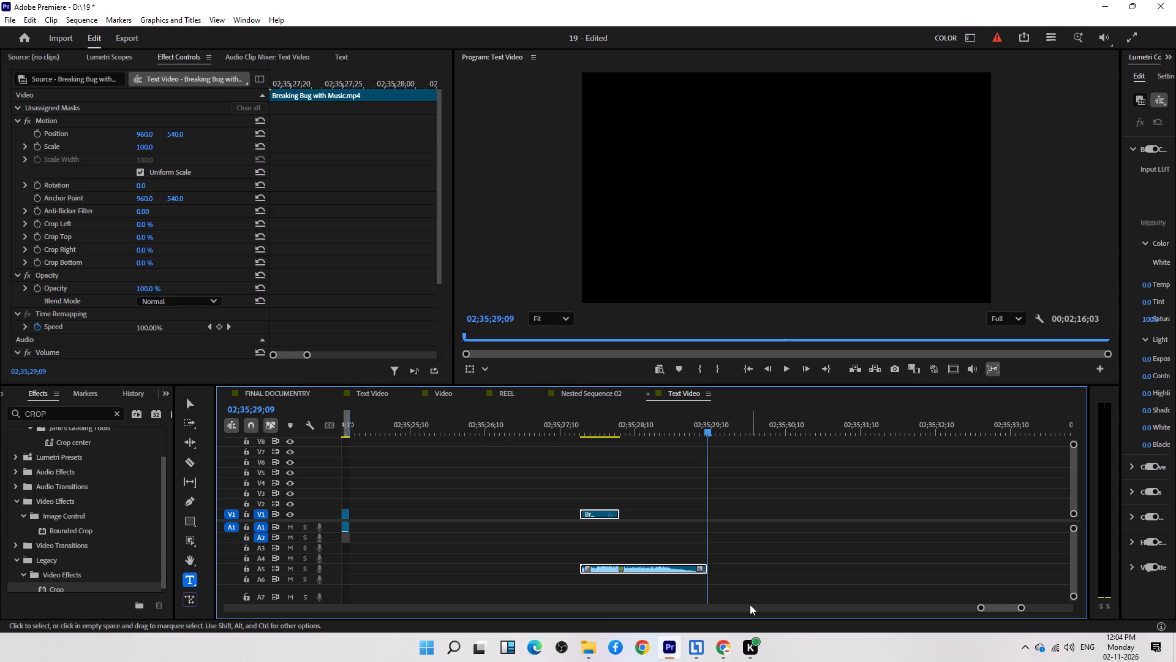
Place WhatsApp Video 2026-11-02 at 10.19.42 AM from Downloads on V1 directly after the pasted Breaking Bug clip.
{"action": "left_click", "coordinate": [582, 649]}
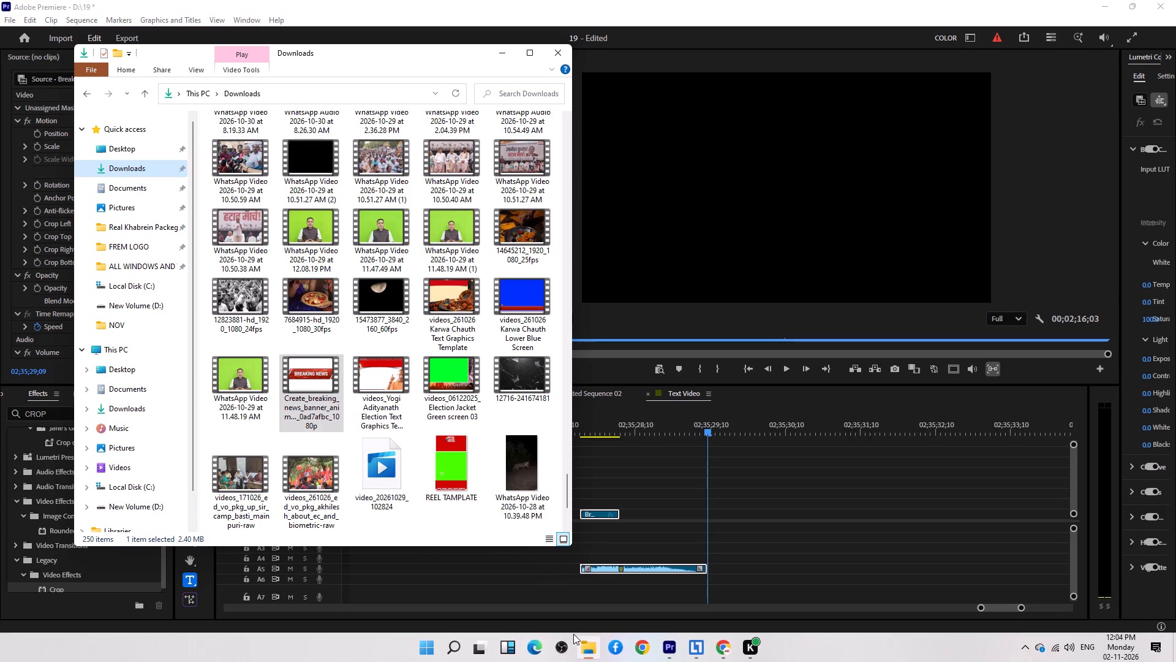
{"action": "left_click", "coordinate": [111, 162]}
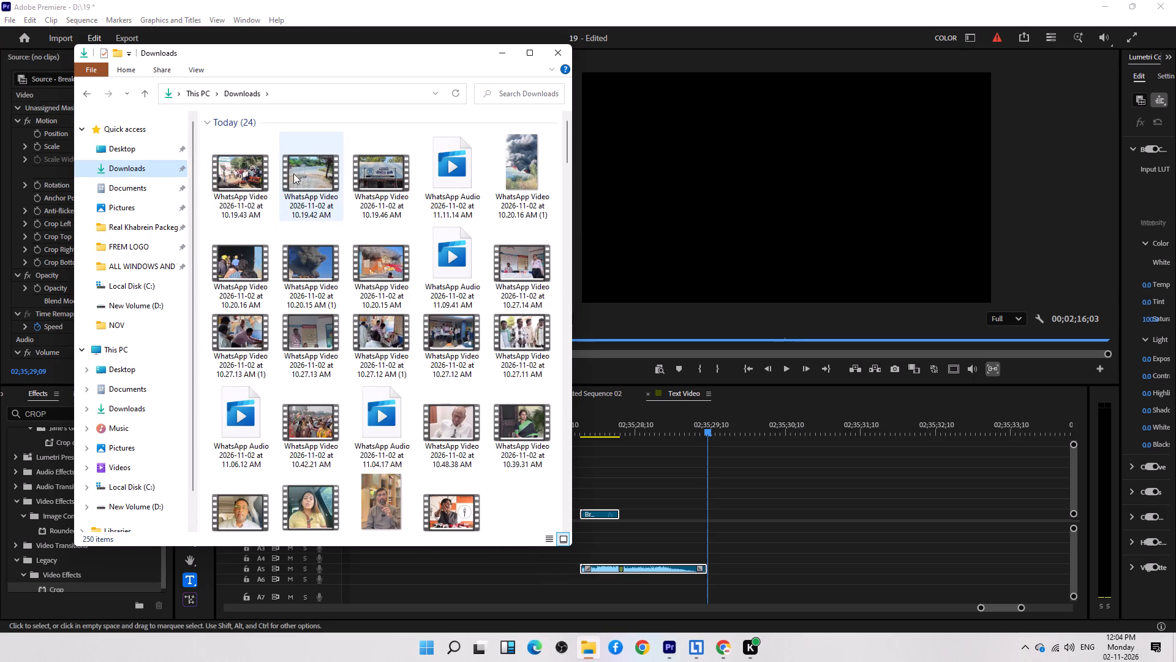
{"action": "left_click_drag", "start_coordinate": [306, 185], "coordinate": [619, 521]}
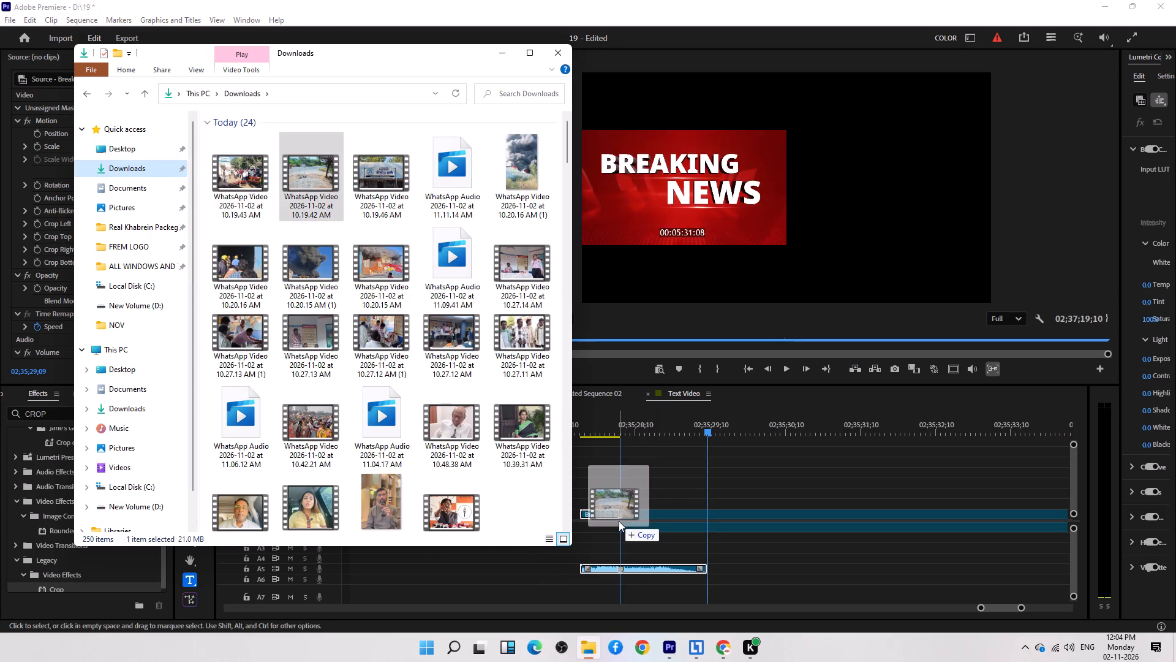
{"action": "left_click_drag", "start_coordinate": [619, 521], "coordinate": [622, 521]}
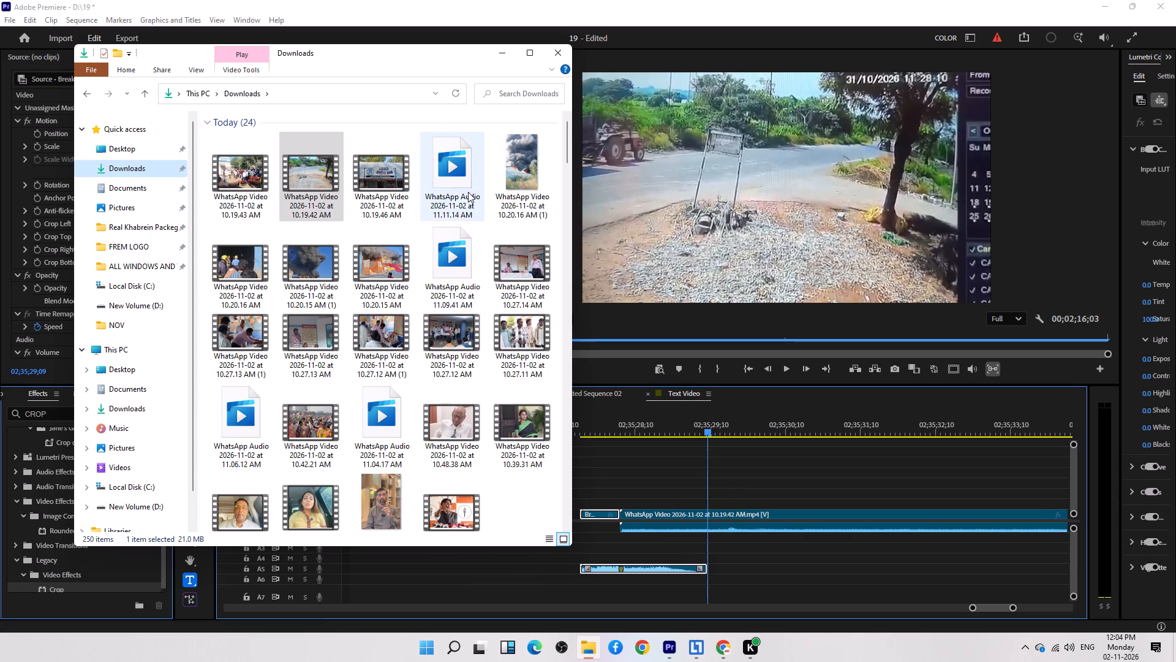
Add WhatsApp Audio 2026-11-02 at 11.11.14 AM as voice-over on A1, over the new video's own sound, starting near the video's beginning.
{"action": "left_click_drag", "start_coordinate": [468, 189], "coordinate": [598, 541]}
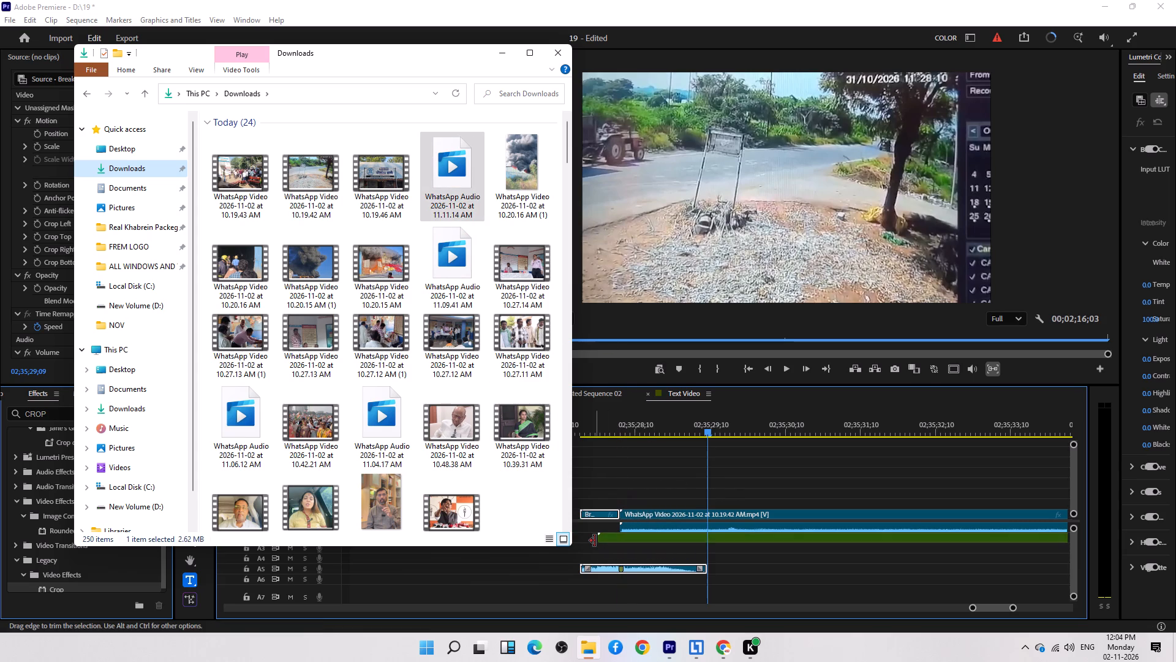
{"action": "left_click_drag", "start_coordinate": [595, 540], "coordinate": [994, 566]}
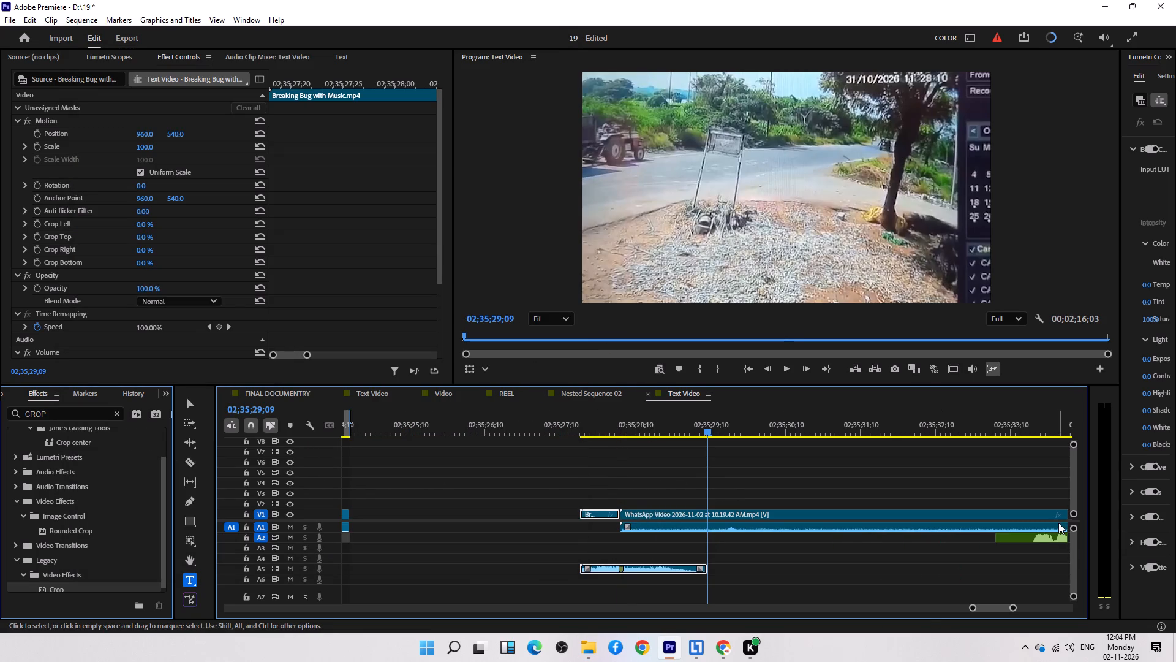
{"action": "left_click_drag", "start_coordinate": [1033, 536], "coordinate": [654, 540]}
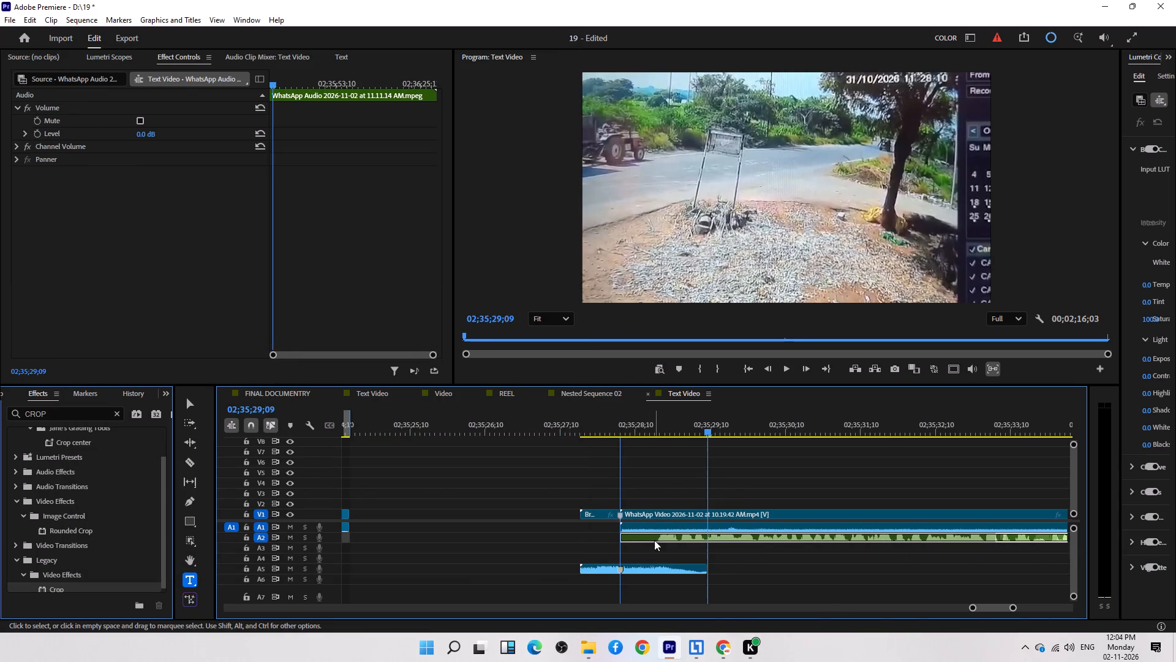
{"action": "left_click", "coordinate": [764, 566]}
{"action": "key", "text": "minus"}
{"action": "scroll", "coordinate": [766, 566], "scroll_direction": "down", "scroll_amount": 18}
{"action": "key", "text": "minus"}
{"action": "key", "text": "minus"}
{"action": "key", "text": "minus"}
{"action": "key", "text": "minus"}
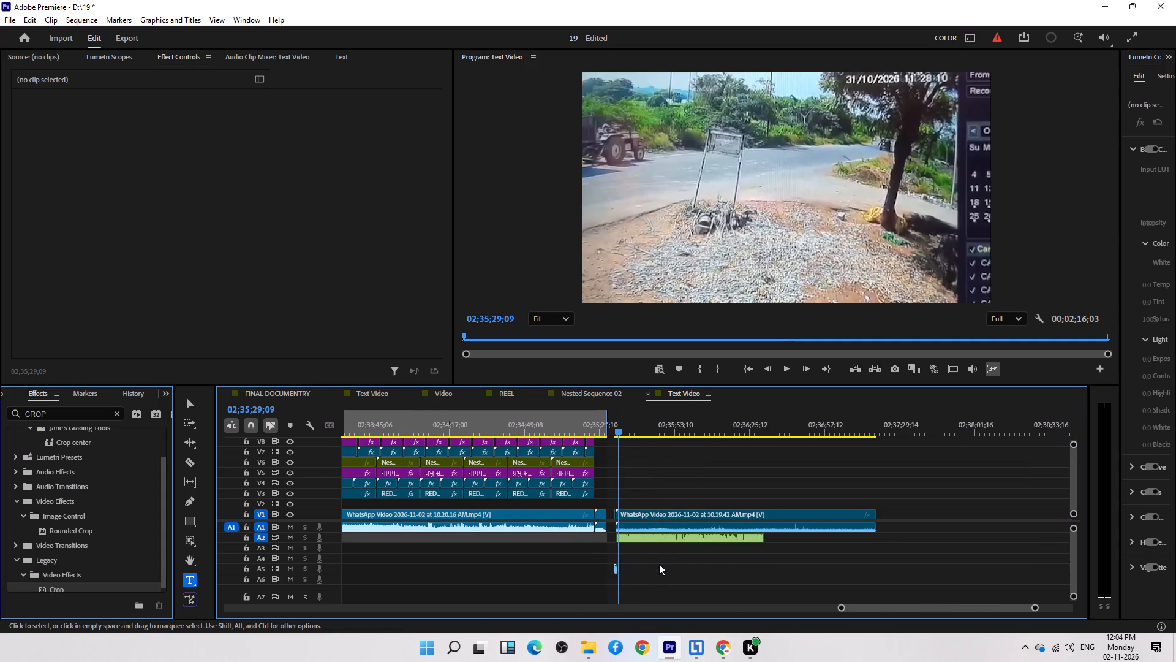
{"action": "left_click_drag", "start_coordinate": [710, 538], "coordinate": [713, 525]}
Trim the 10.19.42 AM video clip to about 29 seconds and delete its leftover audio after the voice-over.
{"action": "left_click_drag", "start_coordinate": [872, 516], "coordinate": [767, 516]}
{"action": "left_click", "coordinate": [866, 509]}
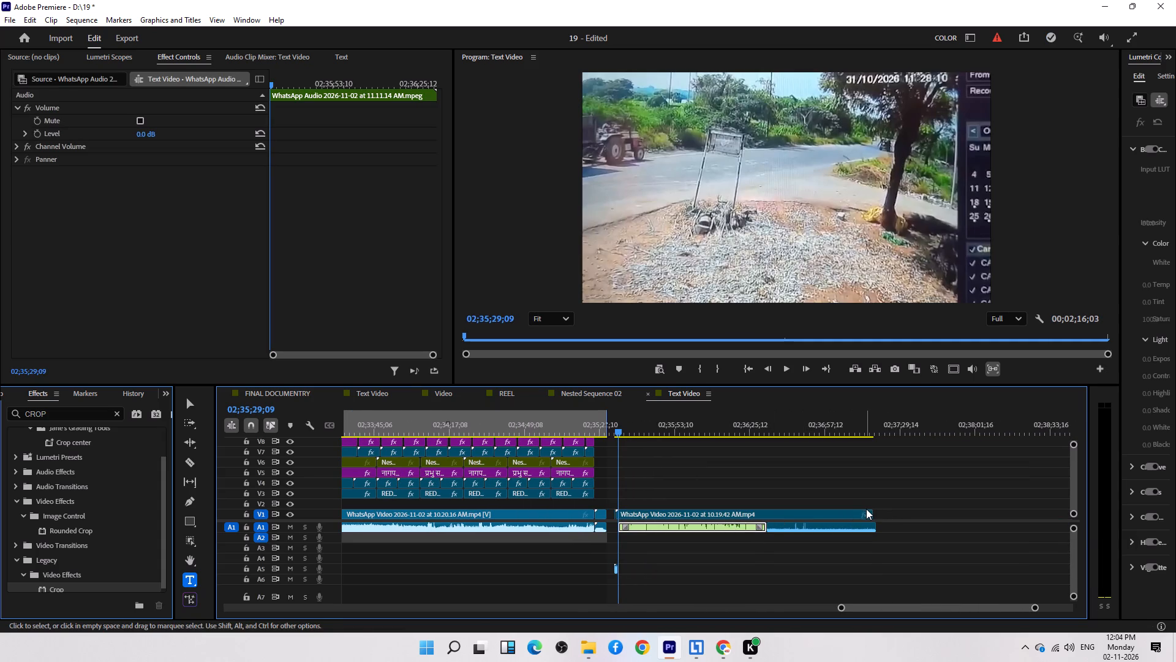
{"action": "left_click_drag", "start_coordinate": [876, 514], "coordinate": [688, 521]}
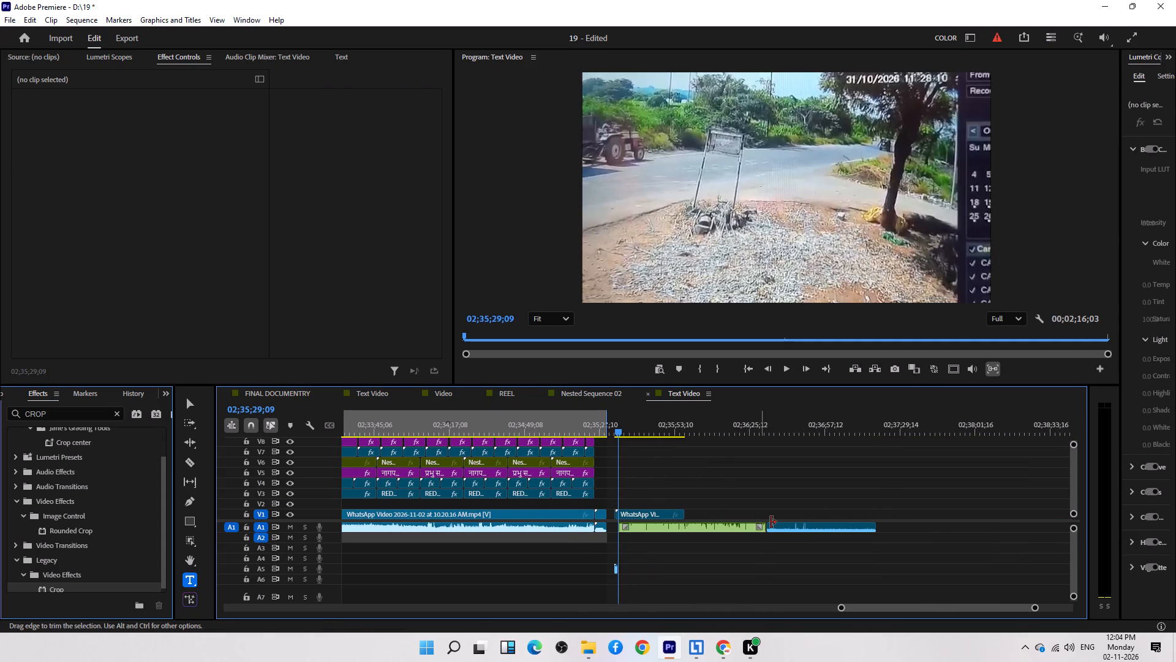
{"action": "left_click_drag", "start_coordinate": [802, 507], "coordinate": [822, 544]}
{"action": "key", "text": "Delete"}
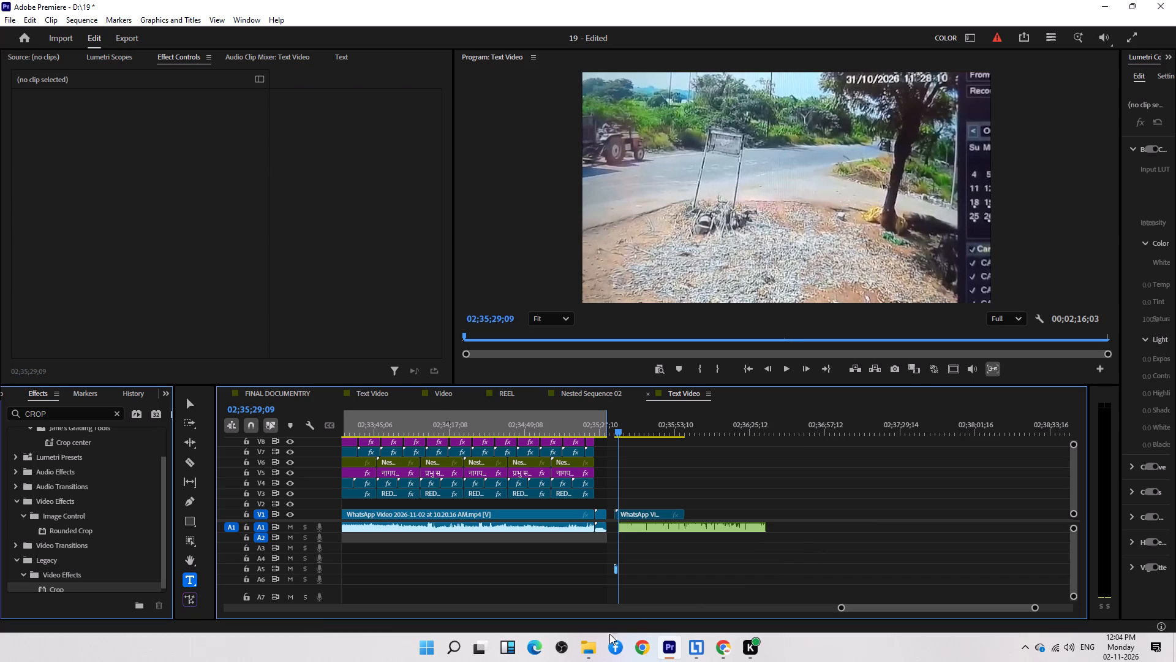
Move the voice-over clip from A1 to A3, keeping its timing.
{"action": "left_click", "coordinate": [587, 647]}
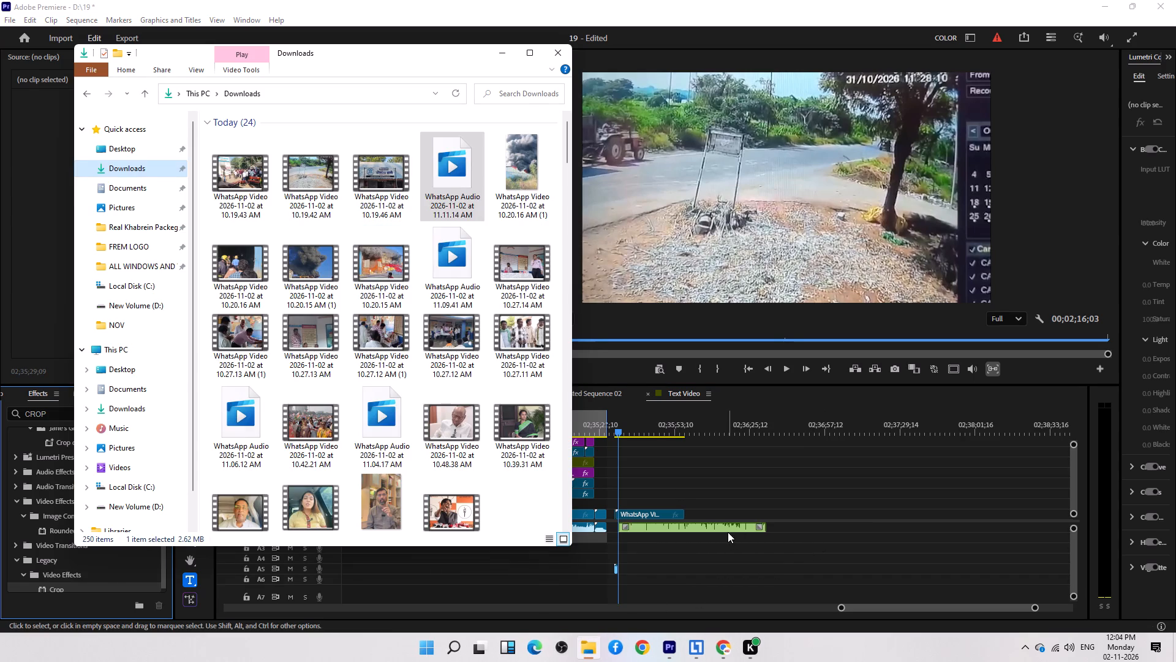
{"action": "left_click_drag", "start_coordinate": [728, 532], "coordinate": [727, 543]}
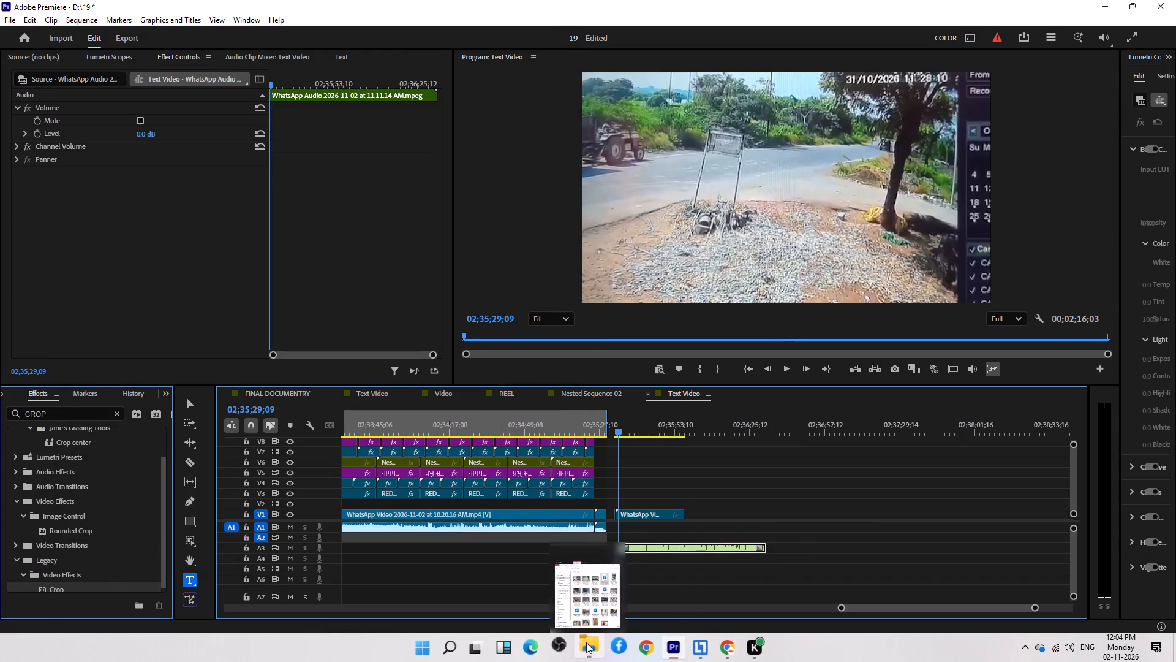
Append WhatsApp Videos 10.19.43 AM and 10.19.46 AM in order after the trimmed clip, cutting the last one at the voice-over's end.
{"action": "left_click", "coordinate": [587, 642]}
{"action": "left_click_drag", "start_coordinate": [251, 176], "coordinate": [554, 243]}
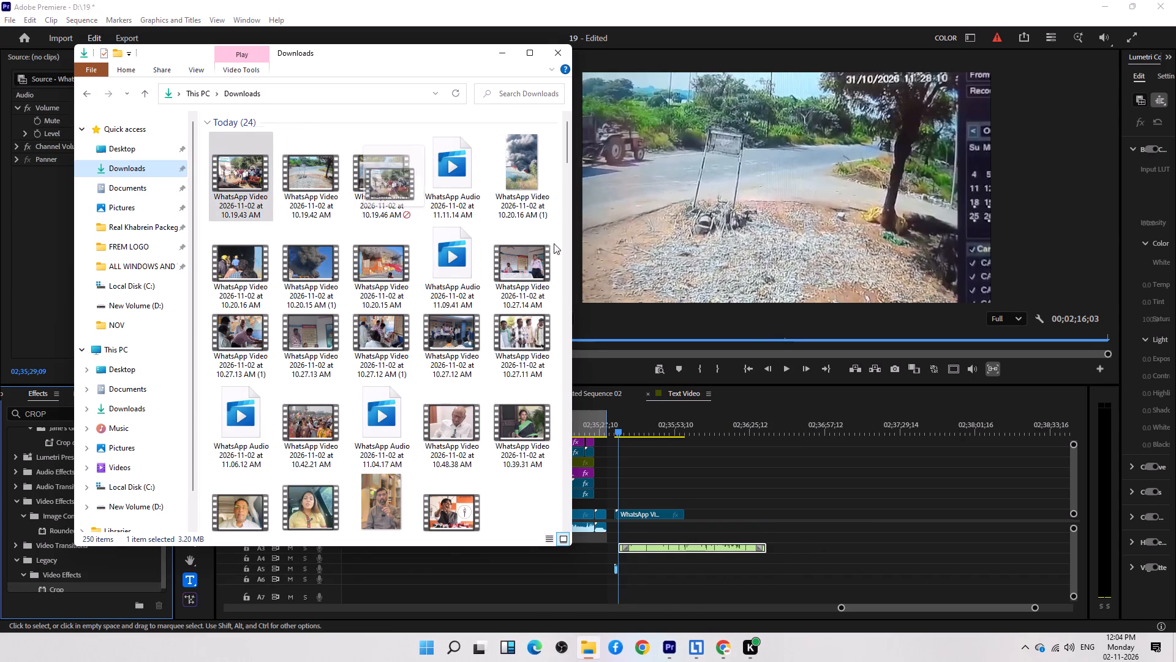
{"action": "left_click_drag", "start_coordinate": [554, 243], "coordinate": [690, 523]}
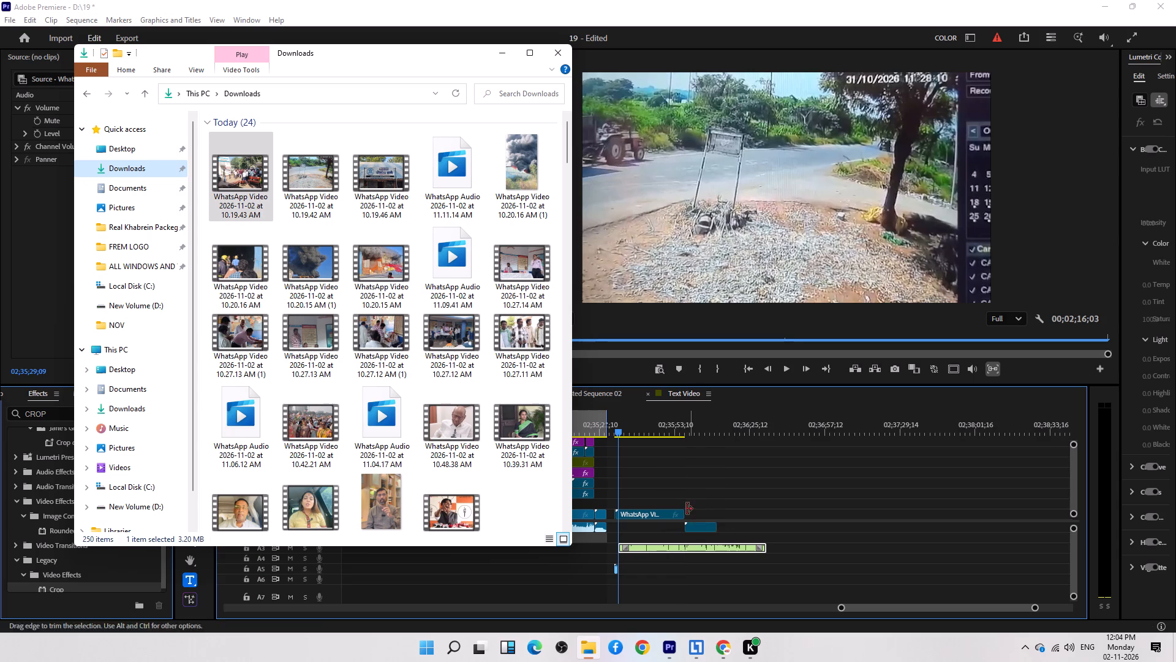
{"action": "left_click_drag", "start_coordinate": [225, 186], "coordinate": [680, 514]}
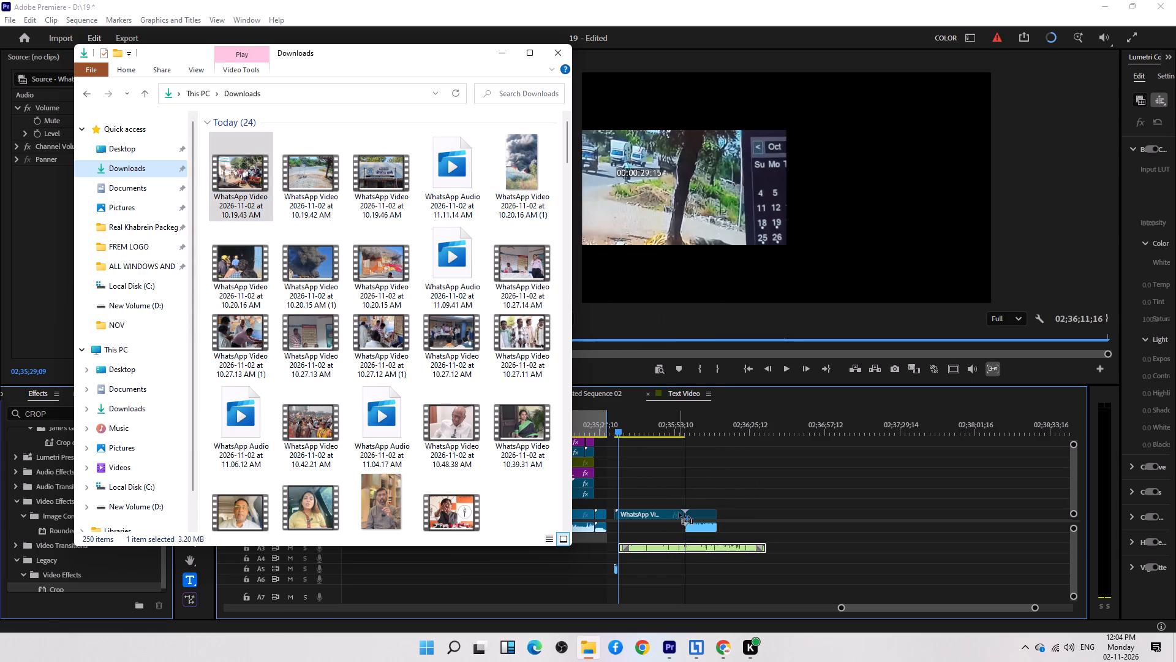
{"action": "left_click_drag", "start_coordinate": [393, 180], "coordinate": [717, 526]}
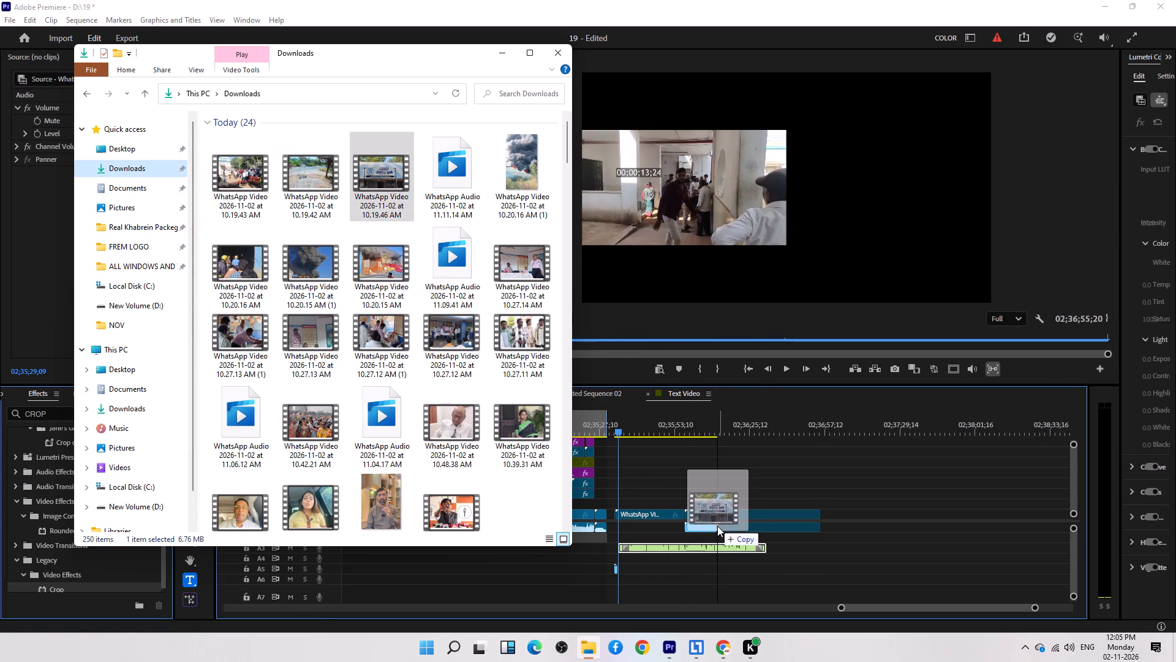
{"action": "left_click_drag", "start_coordinate": [717, 526], "coordinate": [717, 527]}
{"action": "left_click_drag", "start_coordinate": [817, 509], "coordinate": [764, 514]}
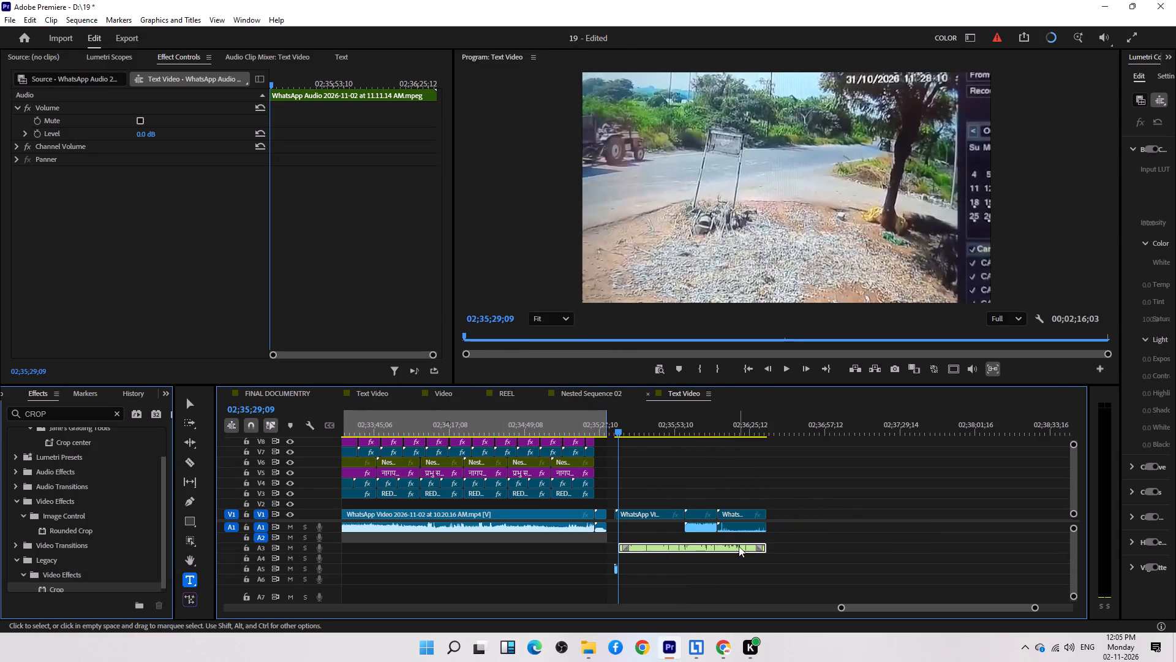
Move the voice-over from A3 back to A1, overwriting the original sound of the added videos.
{"action": "left_click_drag", "start_coordinate": [734, 549], "coordinate": [737, 527]}
Append WhatsApp Video 2026-11-02 at 10.19.42 AM again on V1, directly after the voice-over's end.
{"action": "scroll", "coordinate": [745, 553], "scroll_direction": "down", "scroll_amount": 4}
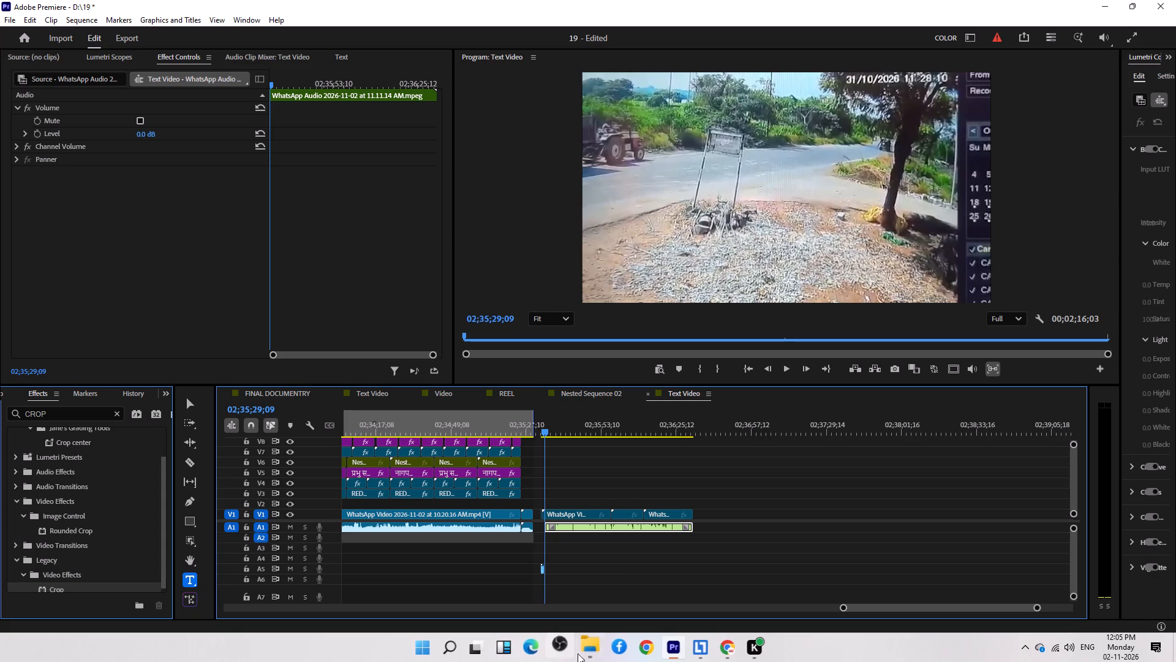
{"action": "left_click", "coordinate": [595, 649]}
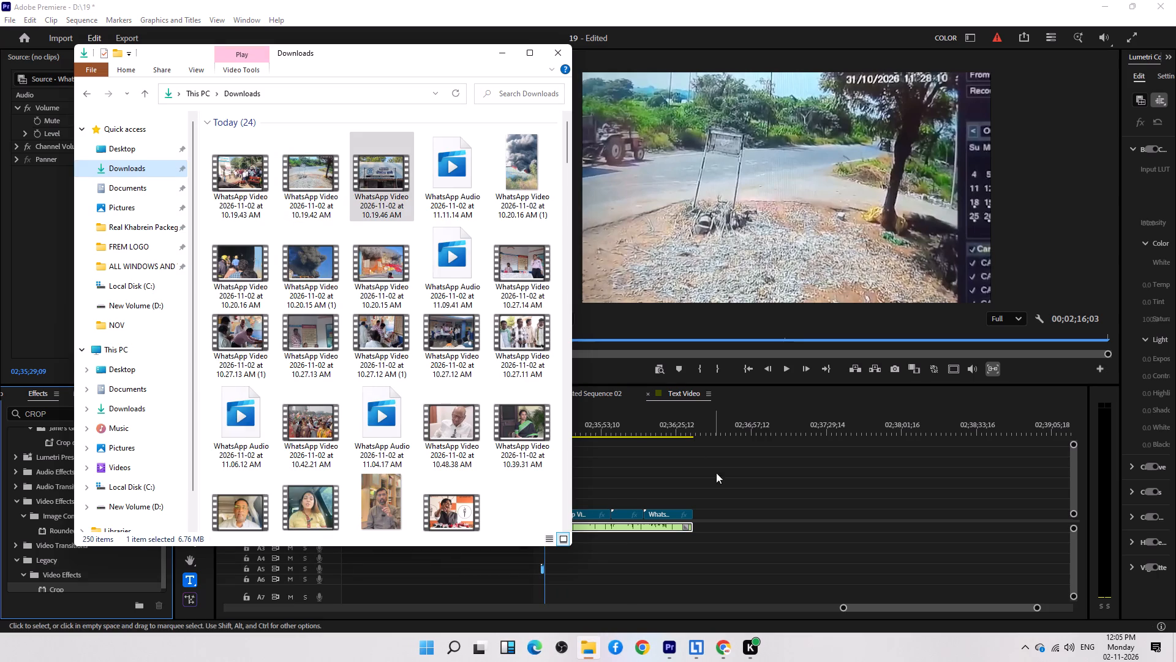
{"action": "left_click_drag", "start_coordinate": [318, 178], "coordinate": [707, 509]}
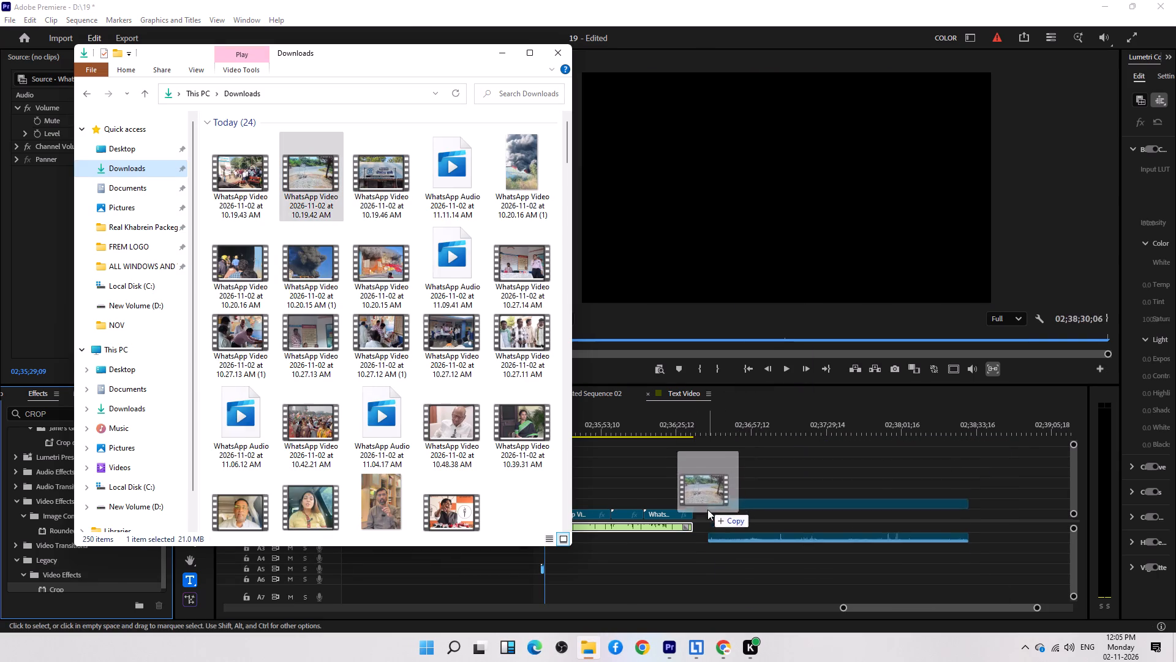
{"action": "left_click_drag", "start_coordinate": [707, 509], "coordinate": [696, 511]}
Return the playhead to the start of the new story's first video clip at 02;35;28;04.
{"action": "left_click", "coordinate": [742, 470]}
{"action": "key", "text": "Up"}
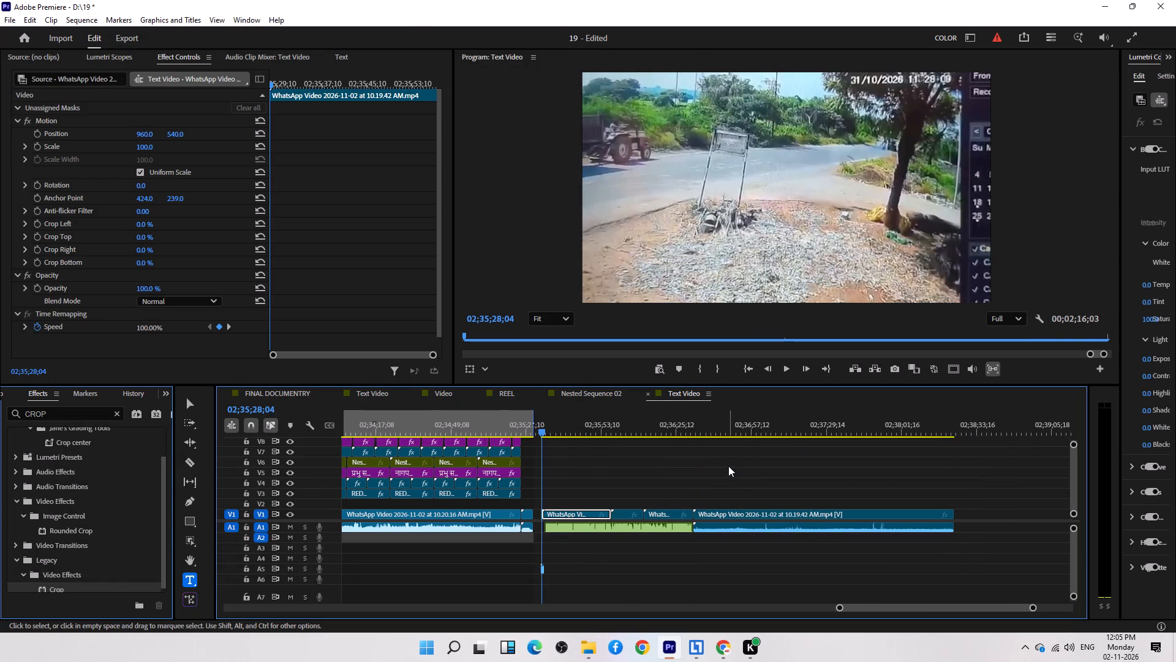
Align the start of the green WhatsApp Audio voice-over with the new story's first video clip at 02;35;28;04.
{"action": "scroll", "coordinate": [728, 466], "scroll_direction": "up", "scroll_amount": 6}
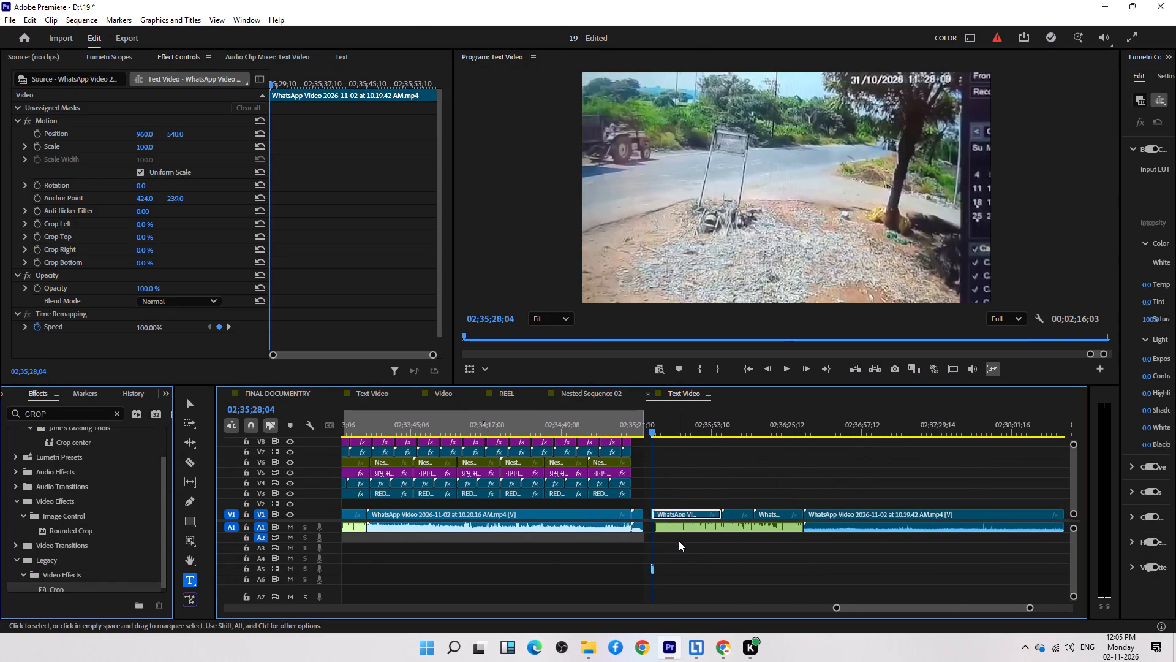
{"action": "left_click_drag", "start_coordinate": [684, 527], "coordinate": [674, 523]}
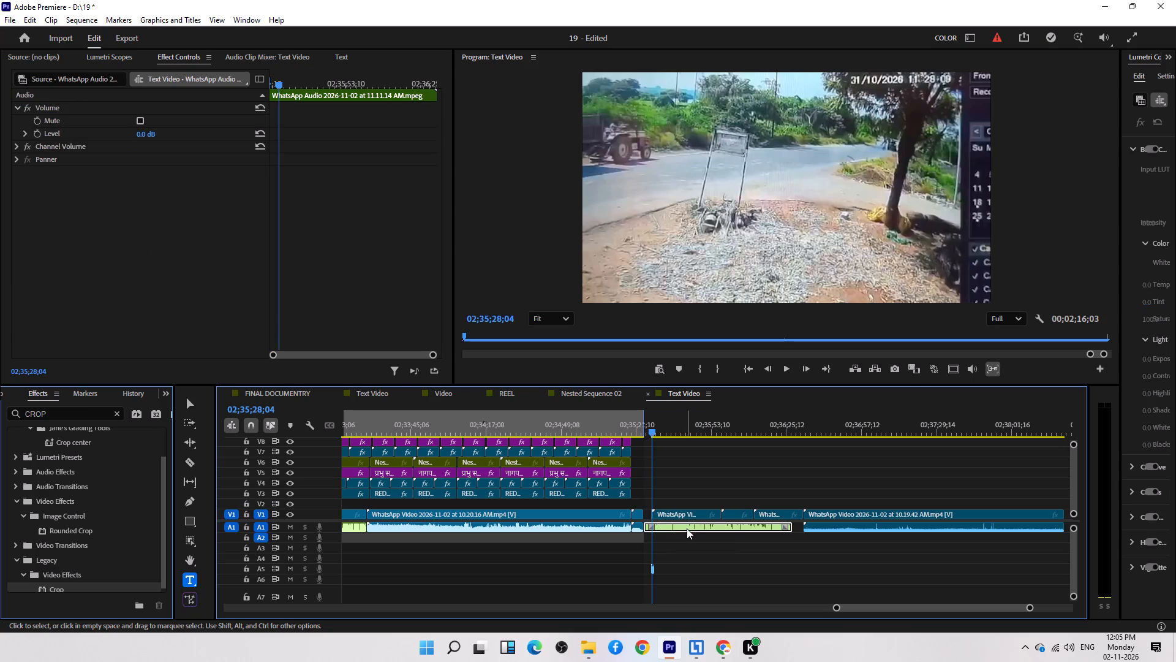
{"action": "left_click_drag", "start_coordinate": [686, 525], "coordinate": [692, 525]}
{"action": "left_click", "coordinate": [694, 541]}
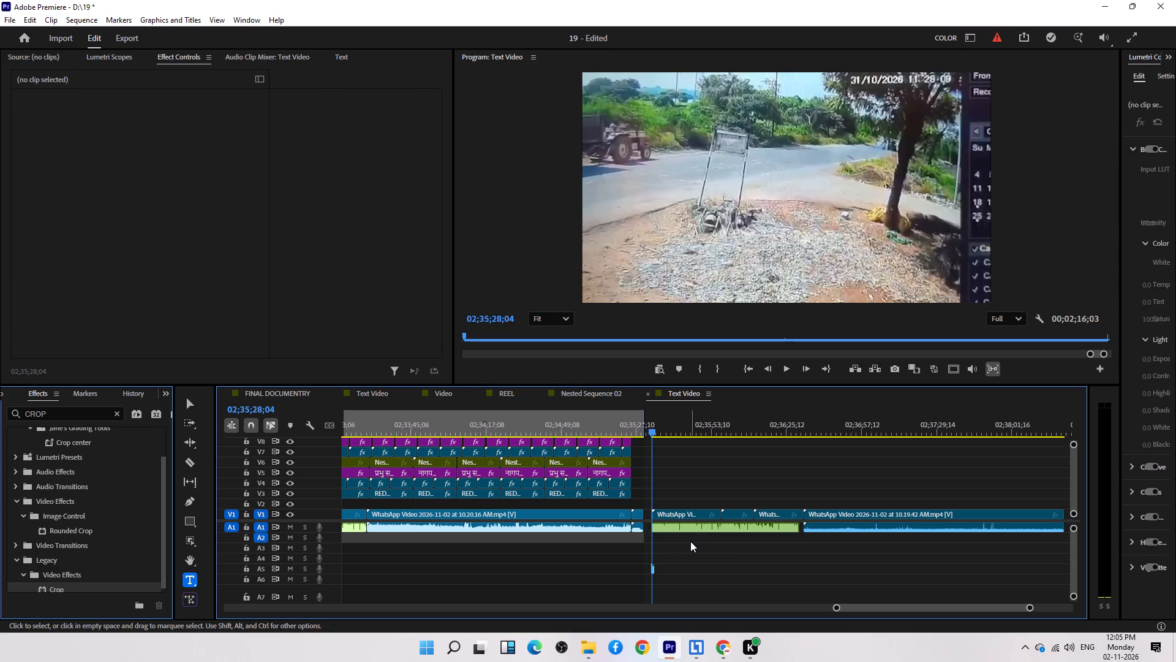
Copy the Nagpur story's End Bumbar with Music clip and paste it at the sequence's end, 02;38;24;01.
{"action": "key", "text": "End"}
{"action": "left_click_drag", "start_coordinate": [636, 495], "coordinate": [646, 519]}
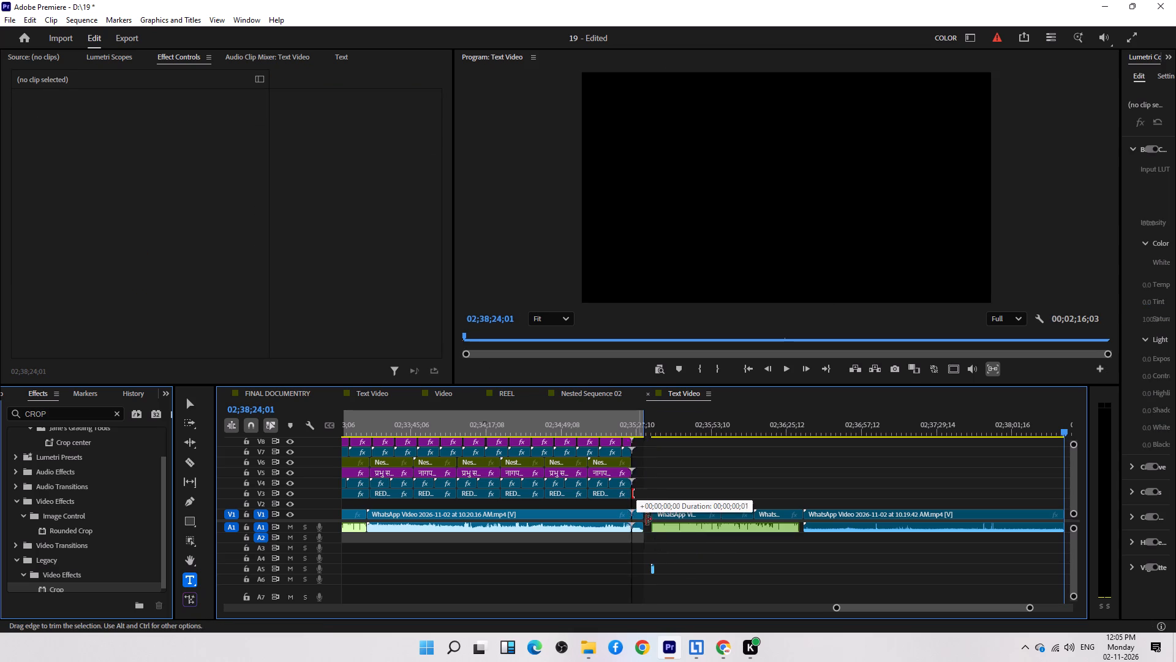
{"action": "left_click_drag", "start_coordinate": [646, 519], "coordinate": [637, 523]}
{"action": "left_click_drag", "start_coordinate": [644, 503], "coordinate": [638, 520]}
{"action": "key", "text": "ctrl+c"}
{"action": "key", "text": "Up"}
{"action": "key", "text": "Down"}
{"action": "key", "text": "Down"}
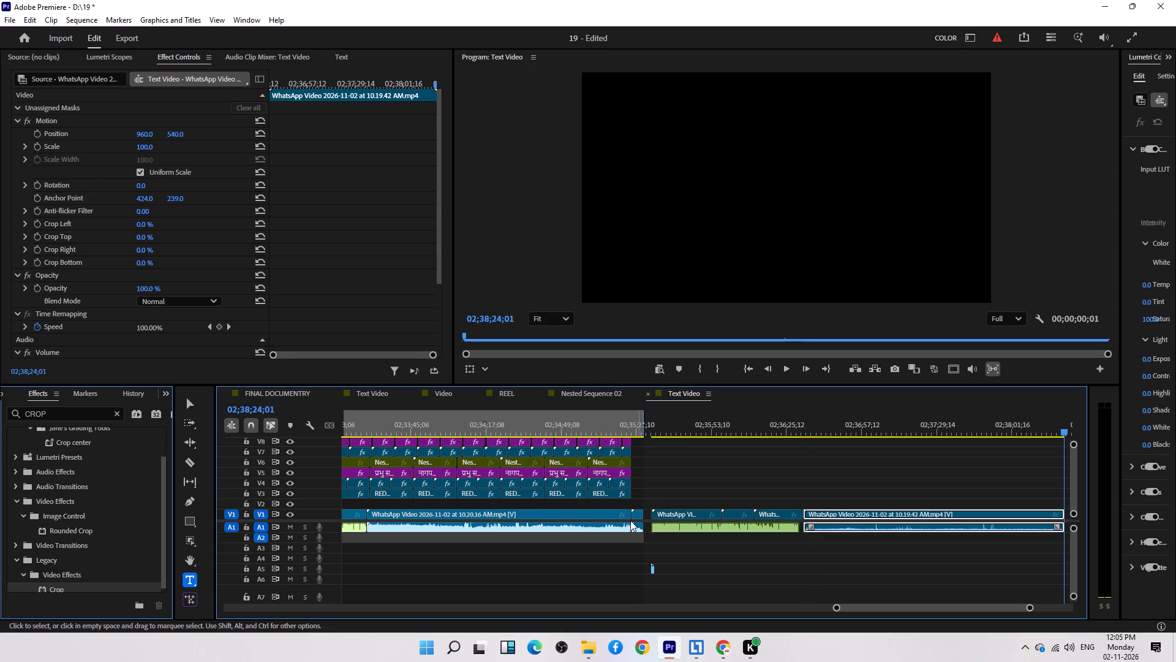
{"action": "key", "text": "ctrl+v"}
{"action": "key", "text": "Up"}
{"action": "key", "text": "Up"}
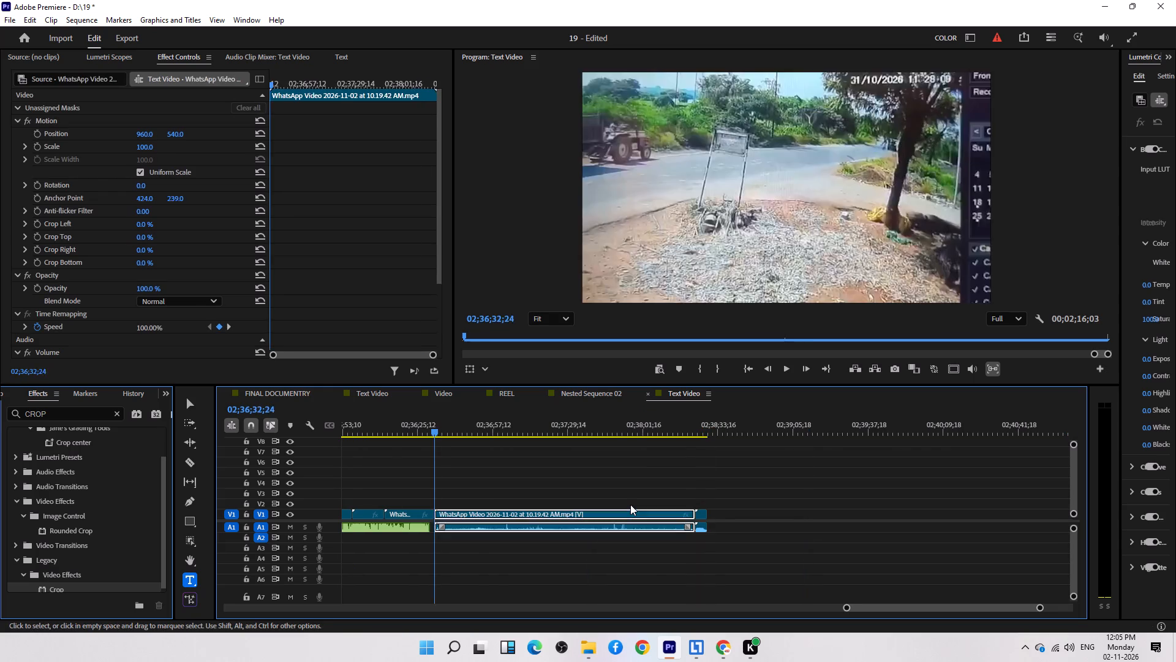
{"action": "key", "text": "Up"}
{"action": "key", "text": "Up"}
{"action": "key", "text": "Up"}
{"action": "key", "text": "Up"}
{"action": "key", "text": "Up"}
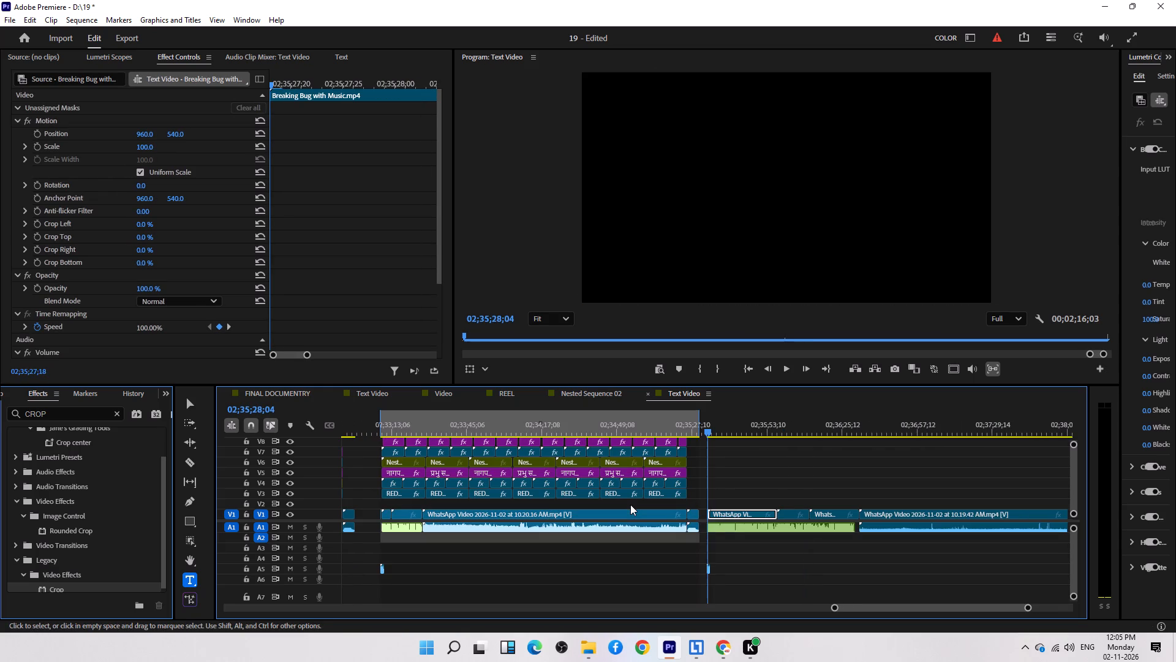
{"action": "key", "text": "Down"}
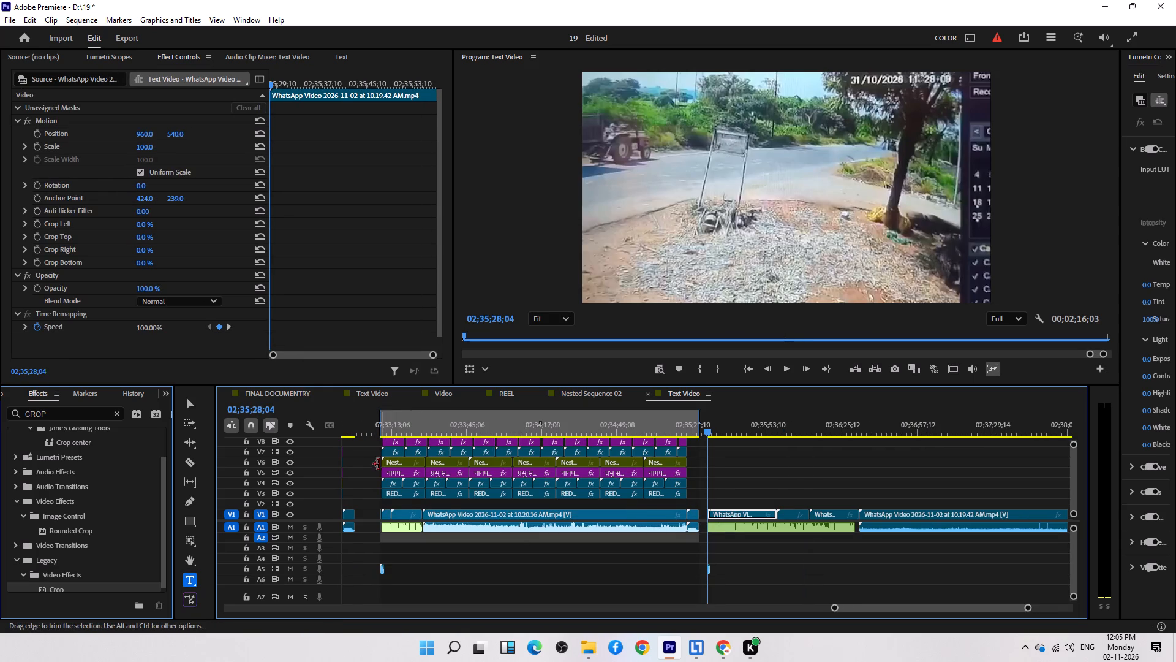
{"action": "left_click_drag", "start_coordinate": [363, 462], "coordinate": [455, 492]}
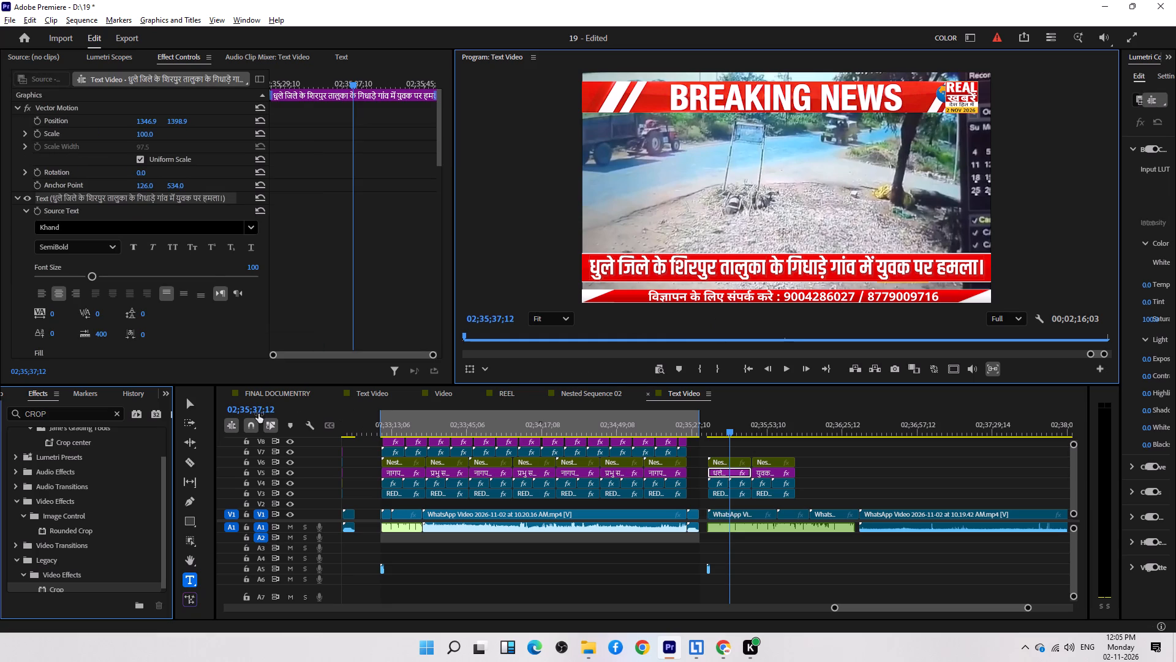
{"action": "left_click", "coordinate": [187, 405]}
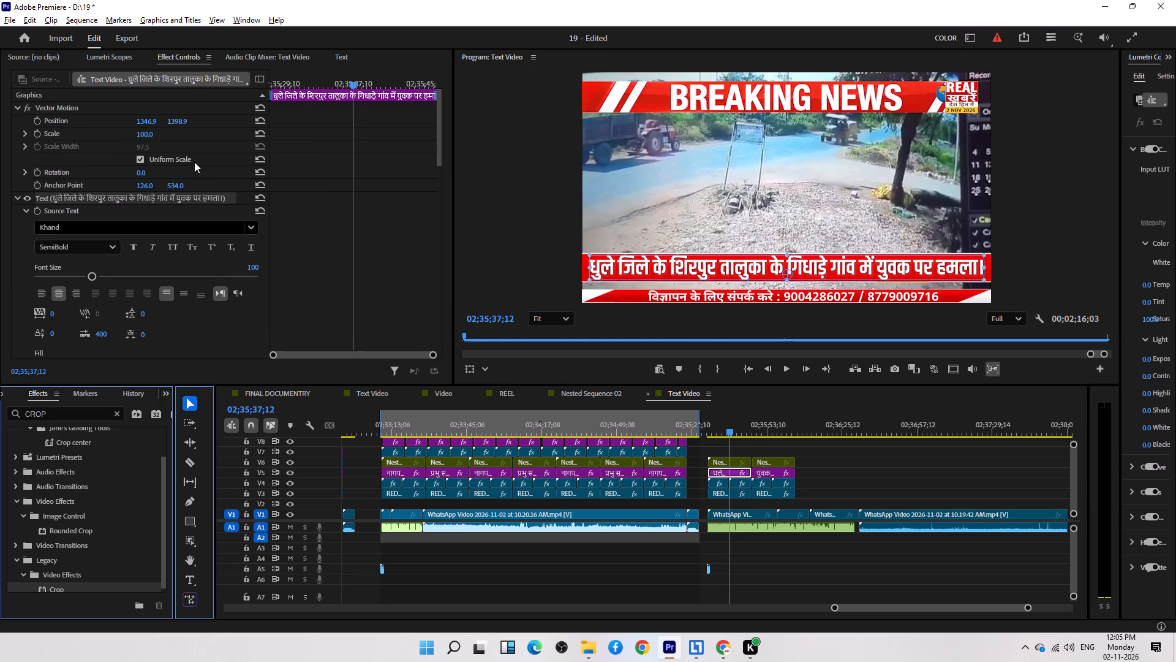
{"action": "left_click", "coordinate": [179, 124]}
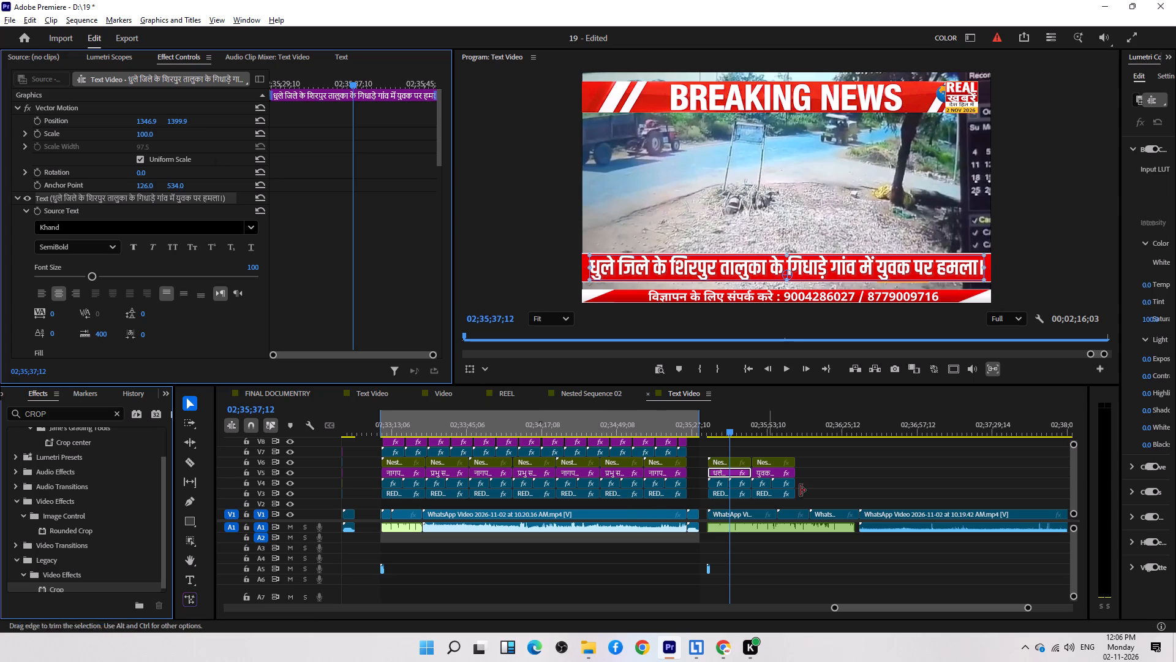
{"action": "left_click", "coordinate": [824, 459]}
{"action": "key", "text": "Up"}
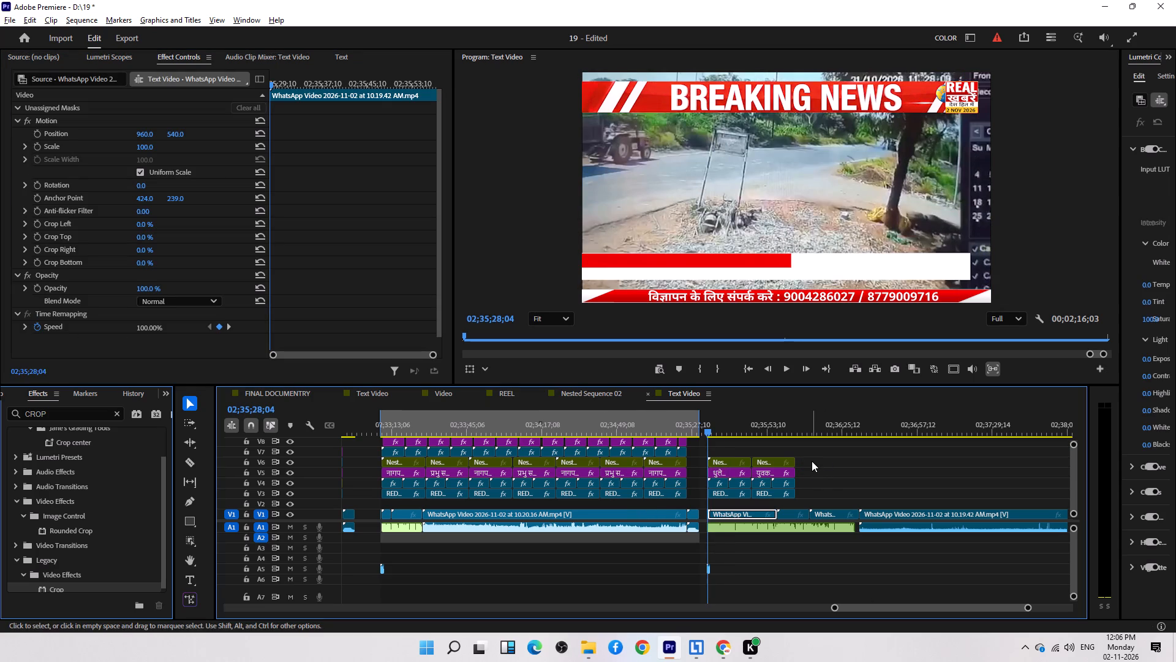
Nudge the second headline slightly upward in its red bar, to a Vector Motion position of about 1349.8, 1384.5.
{"action": "left_click", "coordinate": [778, 425]}
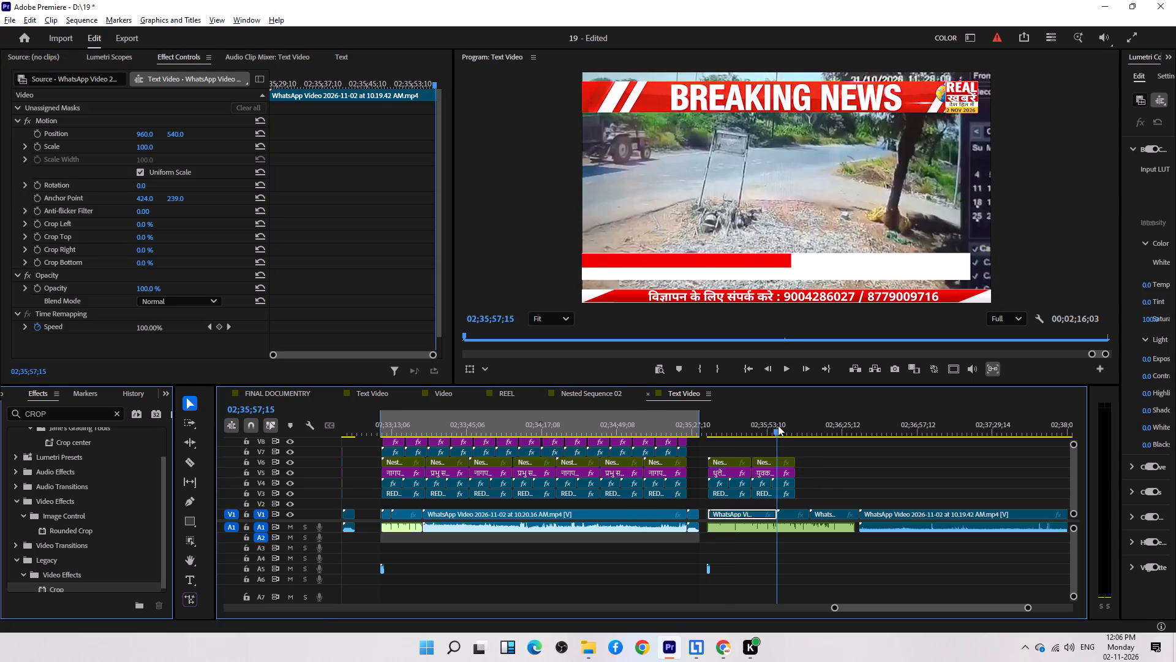
{"action": "left_click", "coordinate": [747, 267]}
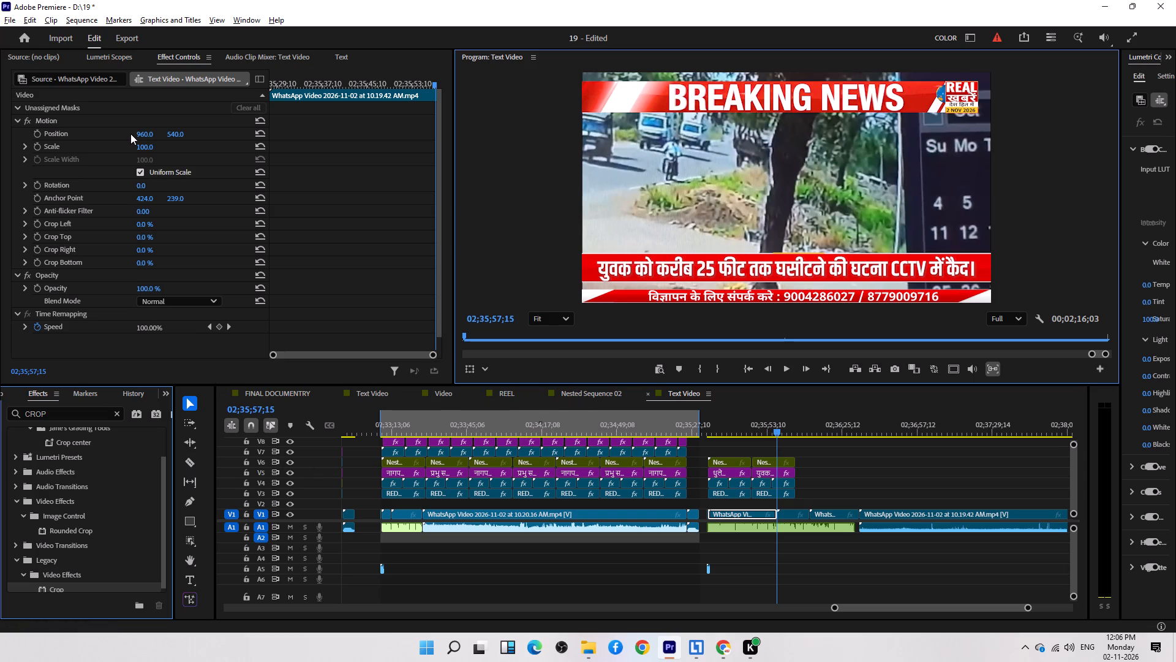
{"action": "left_click", "coordinate": [187, 582]}
{"action": "left_click", "coordinate": [743, 269]}
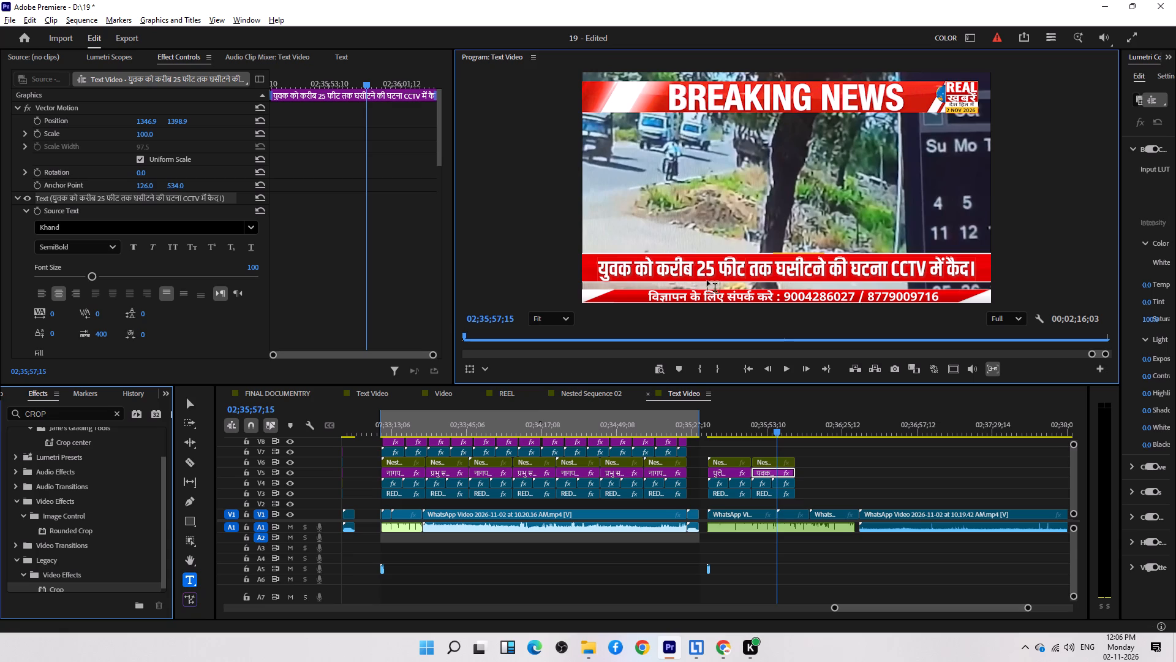
{"action": "left_click", "coordinate": [97, 126]}
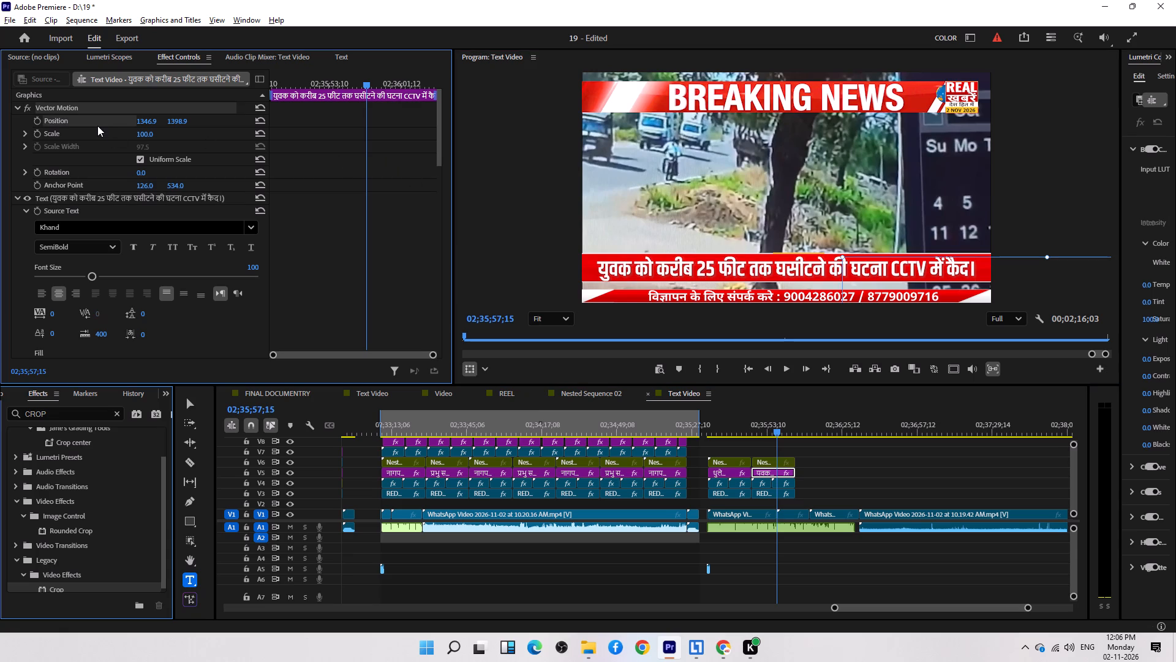
{"action": "left_click", "coordinate": [846, 265]}
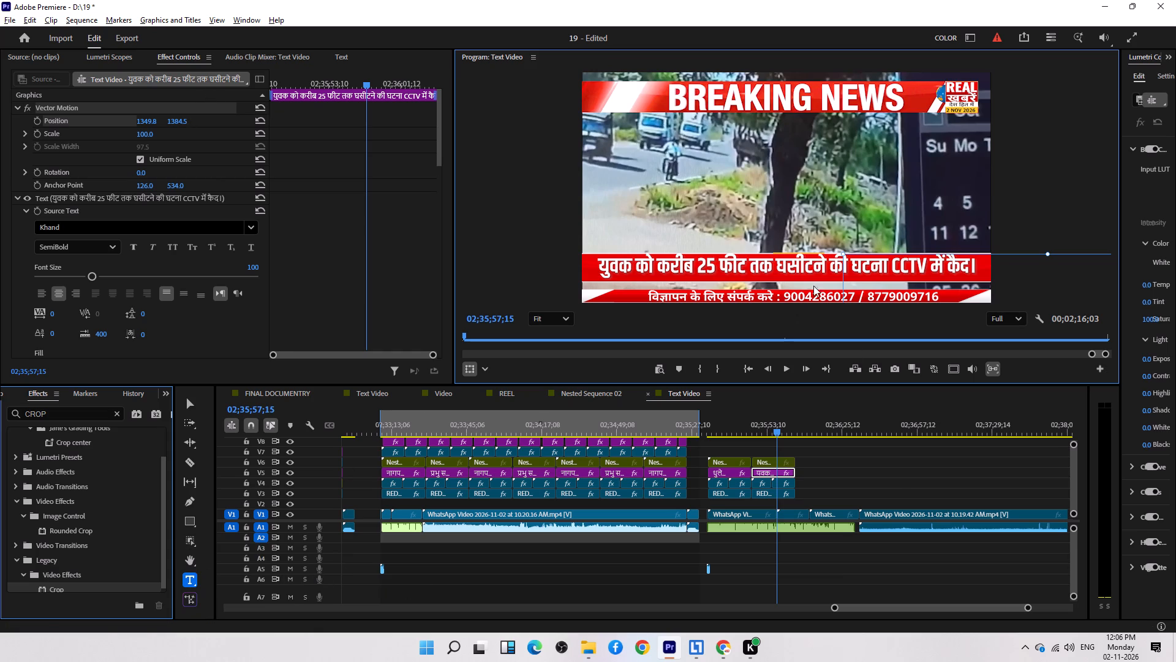
Nudge the second headline slightly downward in its red bar, working in an enlarged program preview.
{"action": "left_click", "coordinate": [858, 555]}
{"action": "left_click", "coordinate": [748, 270]}
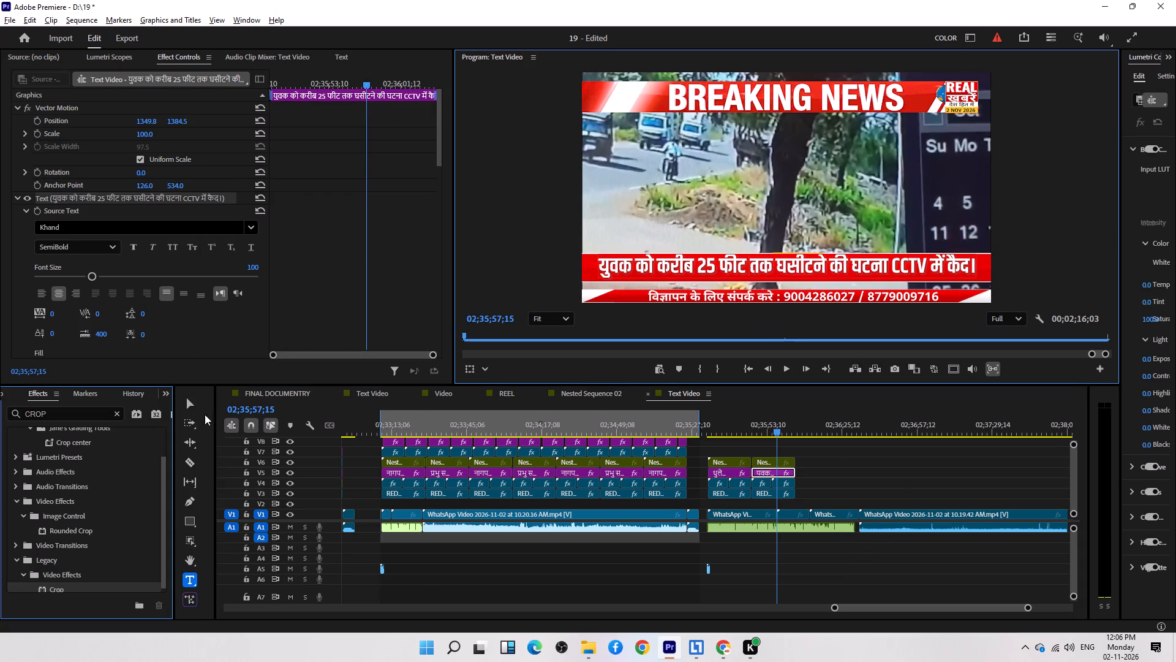
{"action": "left_click", "coordinate": [195, 400]}
{"action": "double_click", "coordinate": [509, 56]}
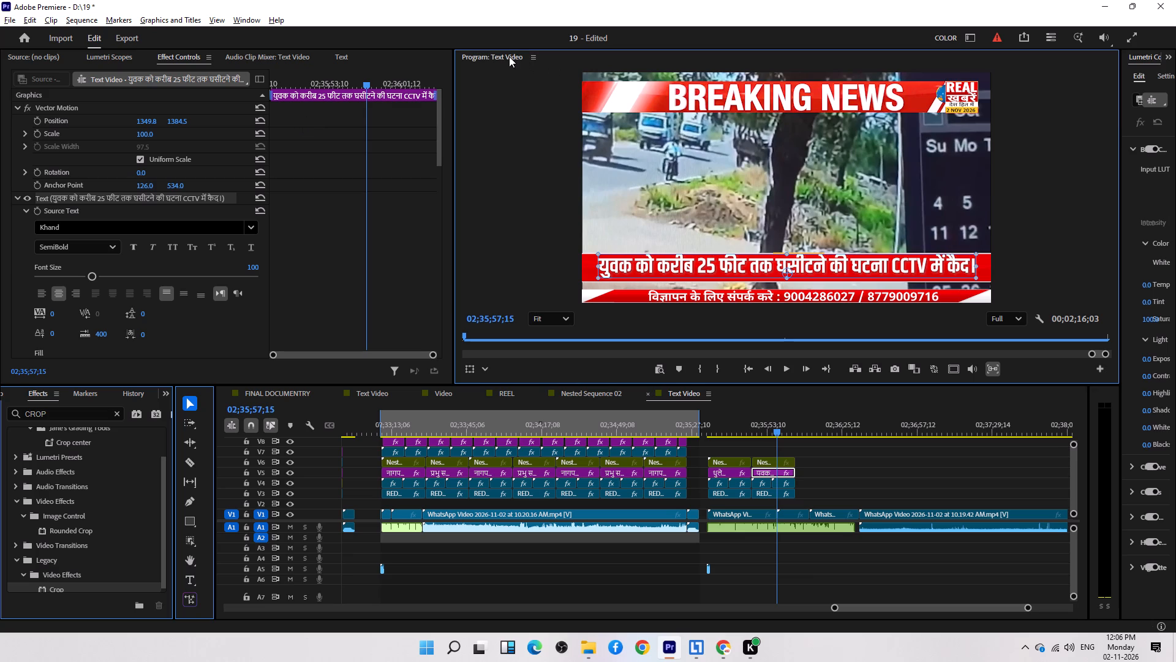
{"action": "double_click", "coordinate": [502, 52]}
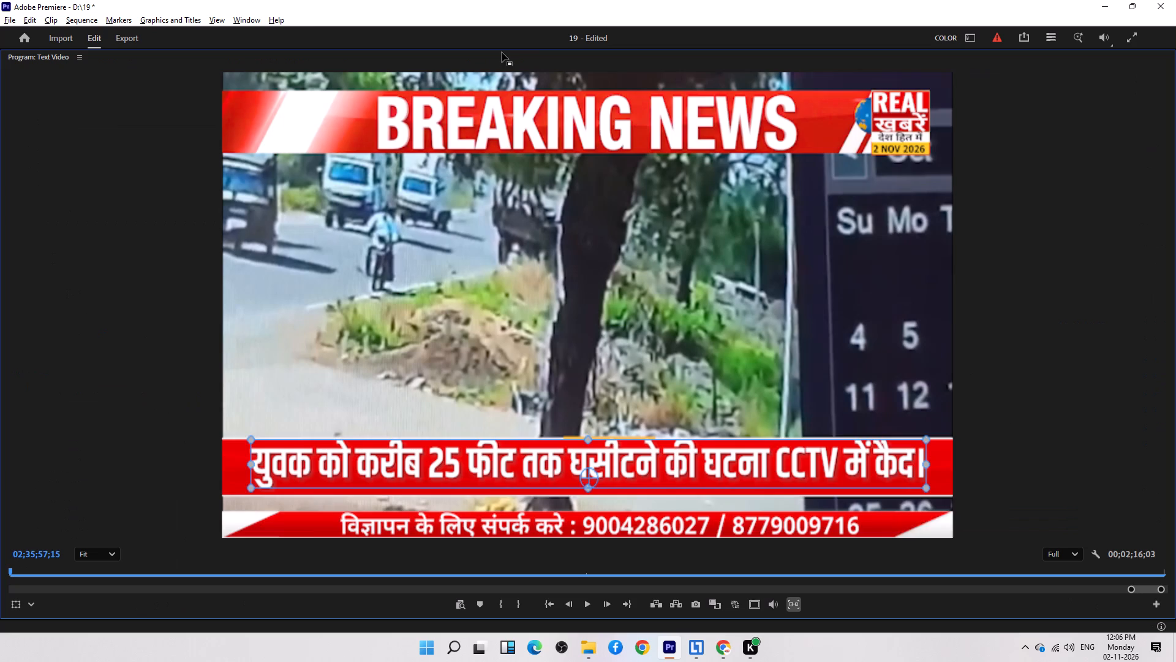
{"action": "left_click", "coordinate": [653, 465]}
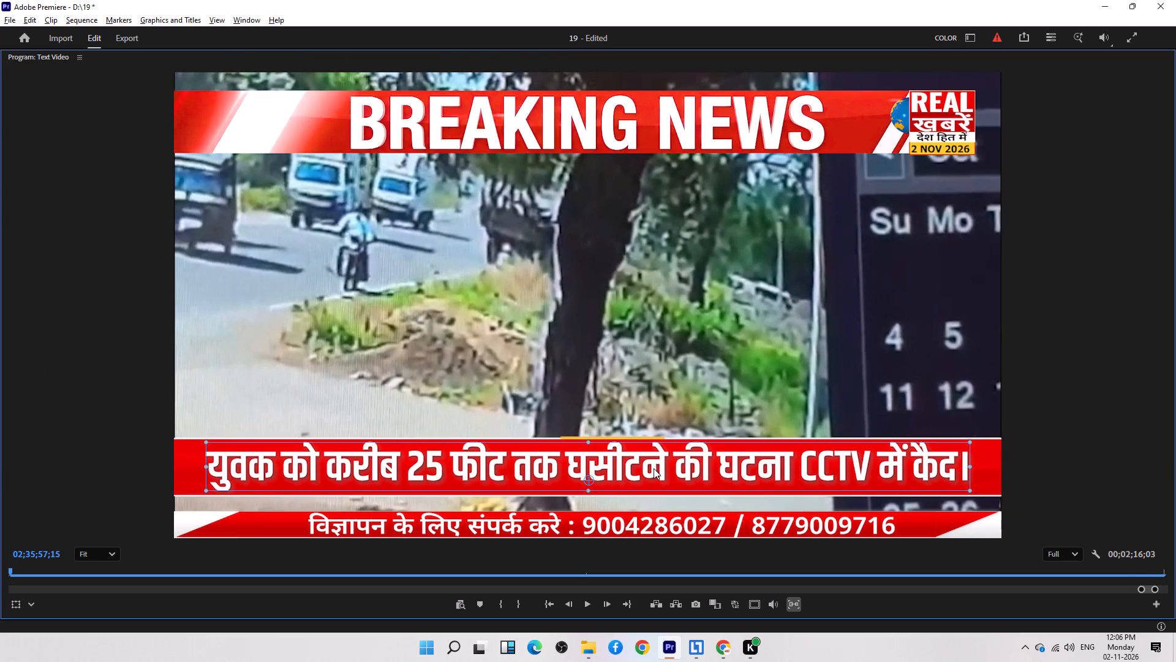
{"action": "double_click", "coordinate": [40, 56]}
Copy the new story's full set of headline, banner and logo overlays and paste it five times in succession from the story's start.
{"action": "left_click", "coordinate": [935, 488]}
{"action": "key", "text": "Up"}
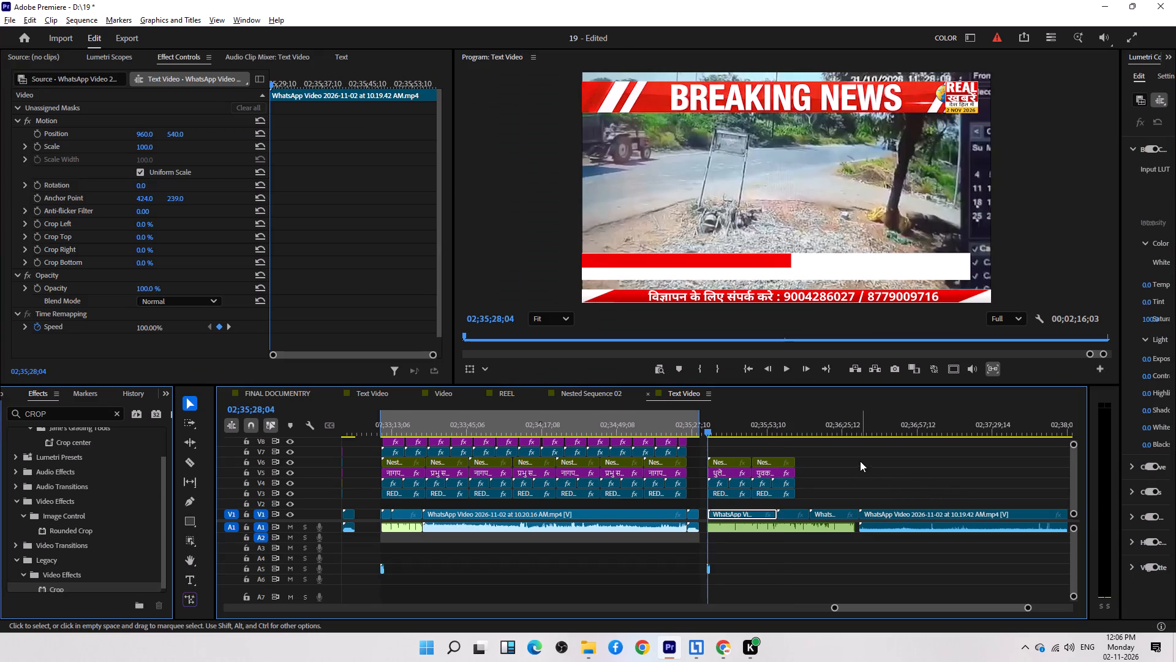
{"action": "left_click_drag", "start_coordinate": [859, 450], "coordinate": [708, 497]}
{"action": "key", "text": "ctrl+c"}
{"action": "key", "text": "ctrl+v"}
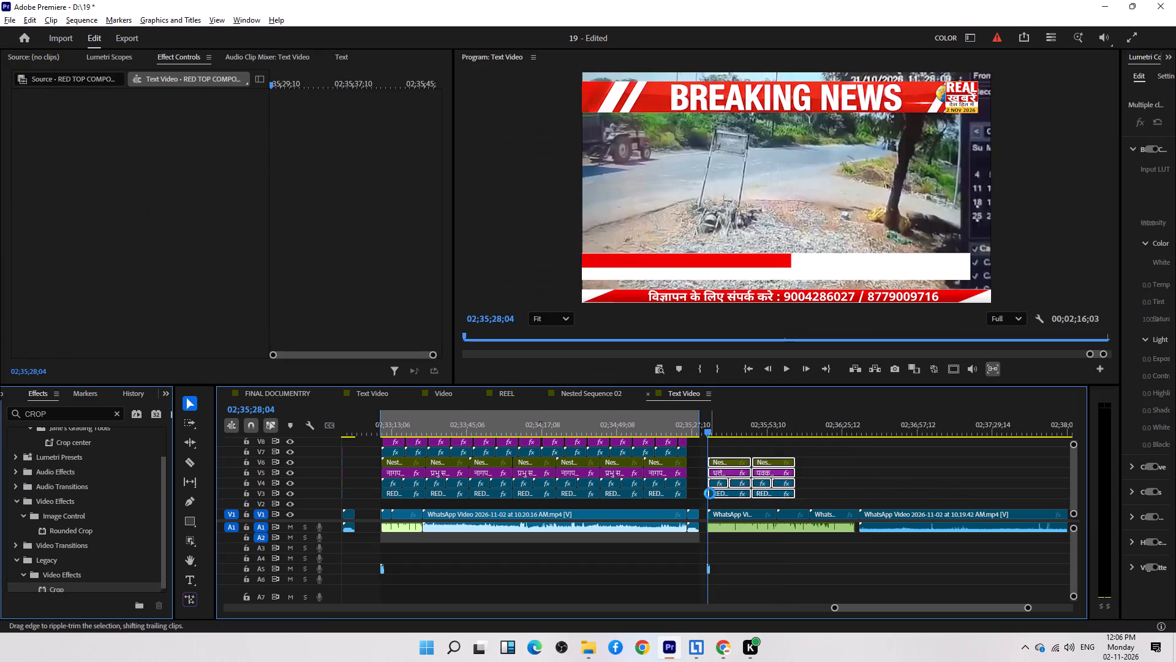
{"action": "key", "text": "ctrl+v"}
{"action": "key", "text": "ctrl+v"}
{"action": "key", "text": "ctrl+v"}
{"action": "key", "text": "ctrl+v"}
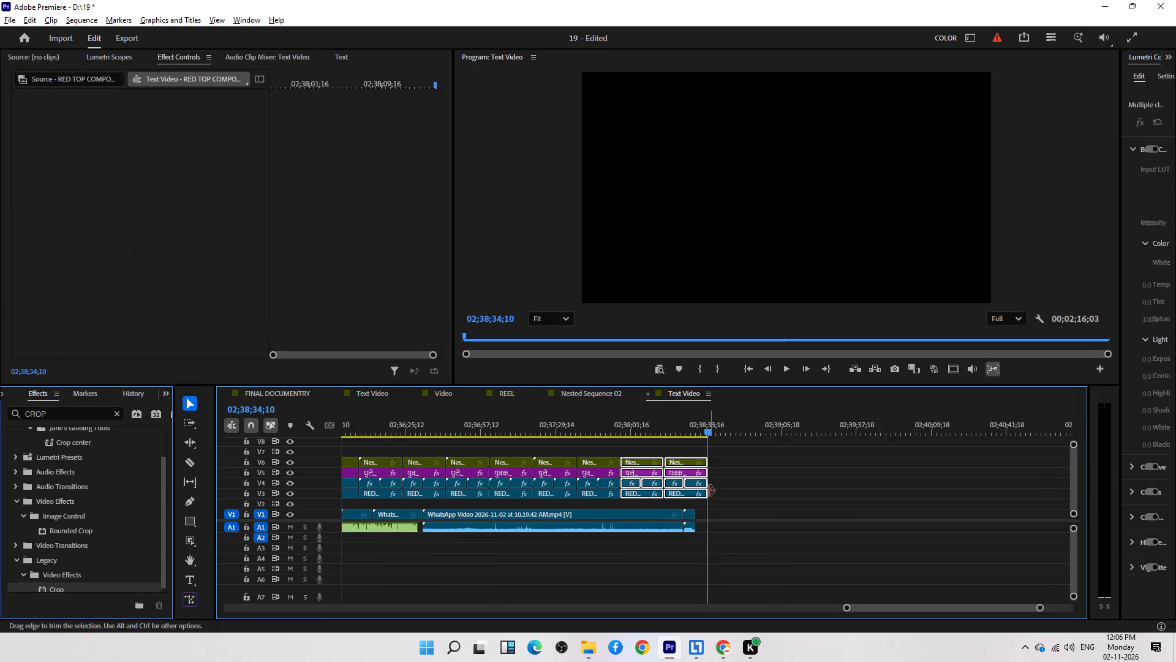
Cut the pasted overlays at the End Bumbar clip's start, 02;38;24;01, and delete the excess after it.
{"action": "key", "text": "Up"}
{"action": "key", "text": "Up"}
{"action": "left_click_drag", "start_coordinate": [807, 449], "coordinate": [695, 495]}
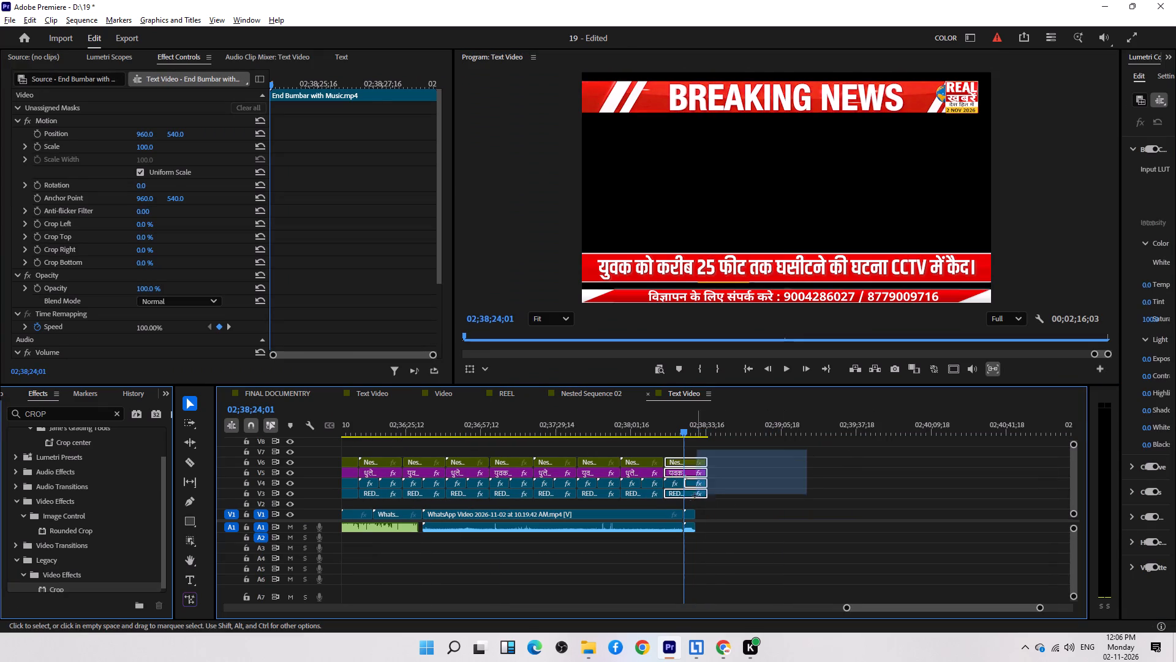
{"action": "left_click_drag", "start_coordinate": [695, 495], "coordinate": [690, 497]}
{"action": "key", "text": "z"}
{"action": "left_click_drag", "start_coordinate": [746, 457], "coordinate": [688, 500]}
{"action": "key", "text": "Delete"}
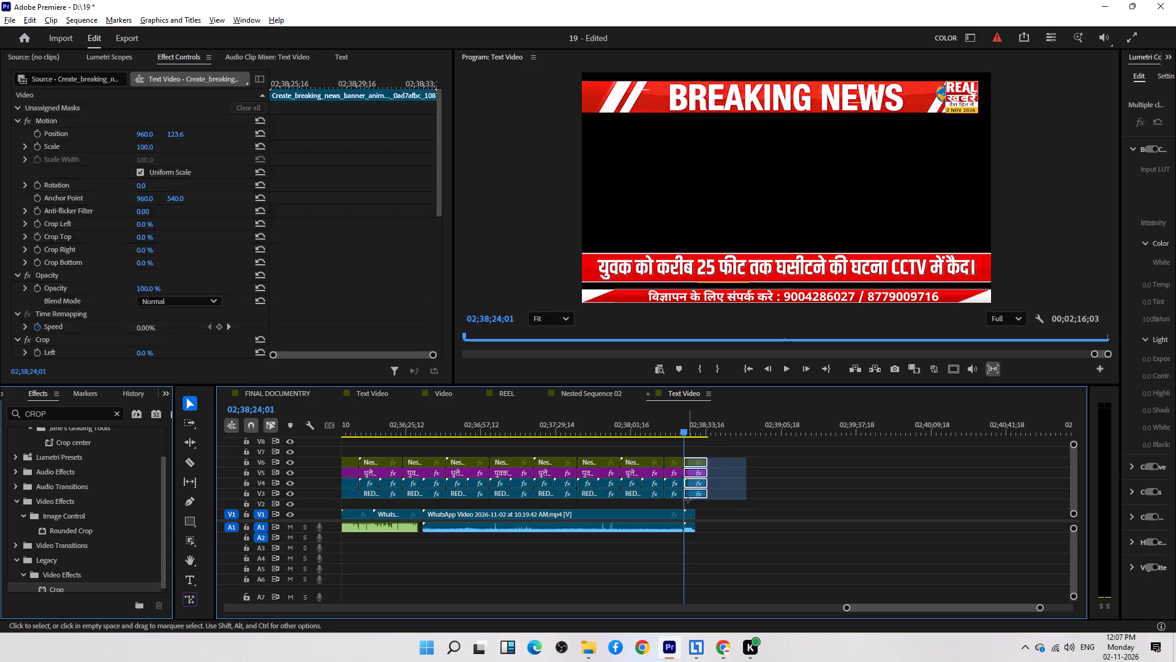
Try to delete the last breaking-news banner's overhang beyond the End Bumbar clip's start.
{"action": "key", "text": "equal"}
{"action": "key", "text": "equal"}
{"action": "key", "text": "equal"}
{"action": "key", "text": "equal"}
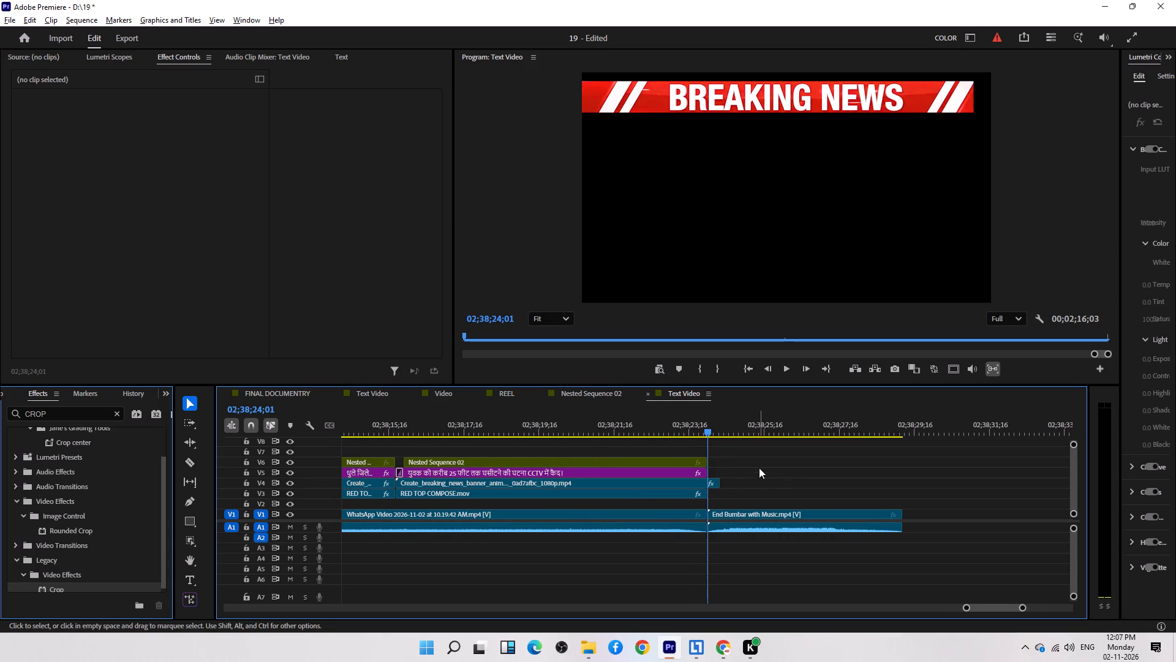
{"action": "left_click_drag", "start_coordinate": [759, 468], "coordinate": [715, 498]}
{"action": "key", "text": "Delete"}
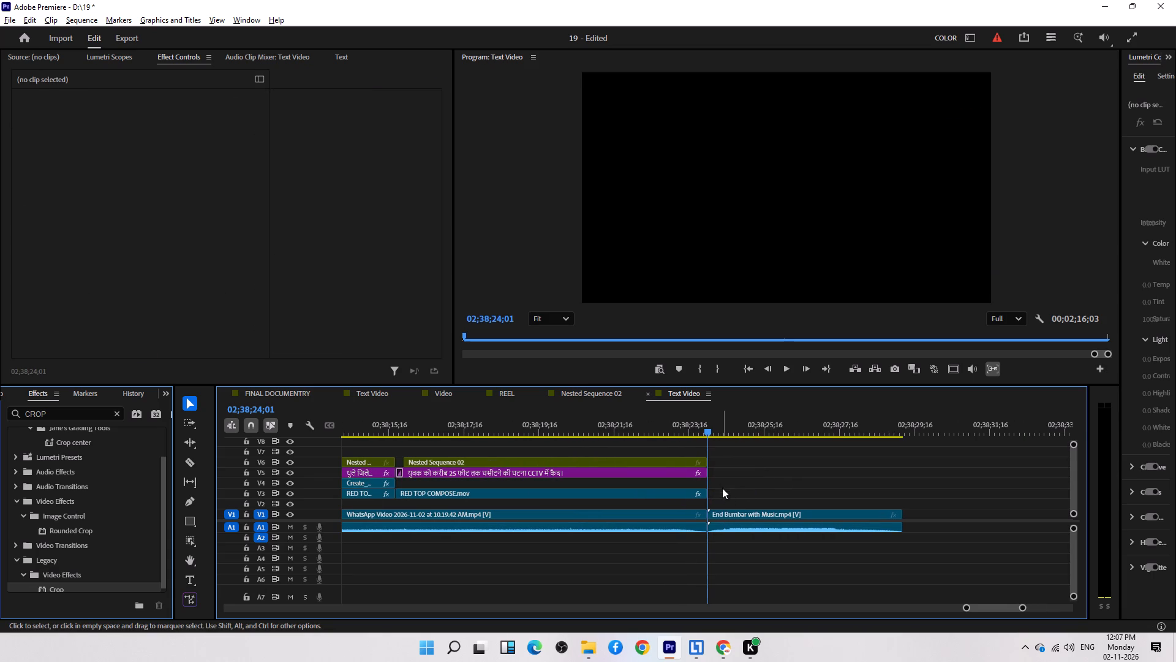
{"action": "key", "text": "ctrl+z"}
Cut the last breaking-news banner on V4 at 02;38;24;01 and delete only its overhang past the cut.
{"action": "left_click_drag", "start_coordinate": [759, 466], "coordinate": [715, 493]}
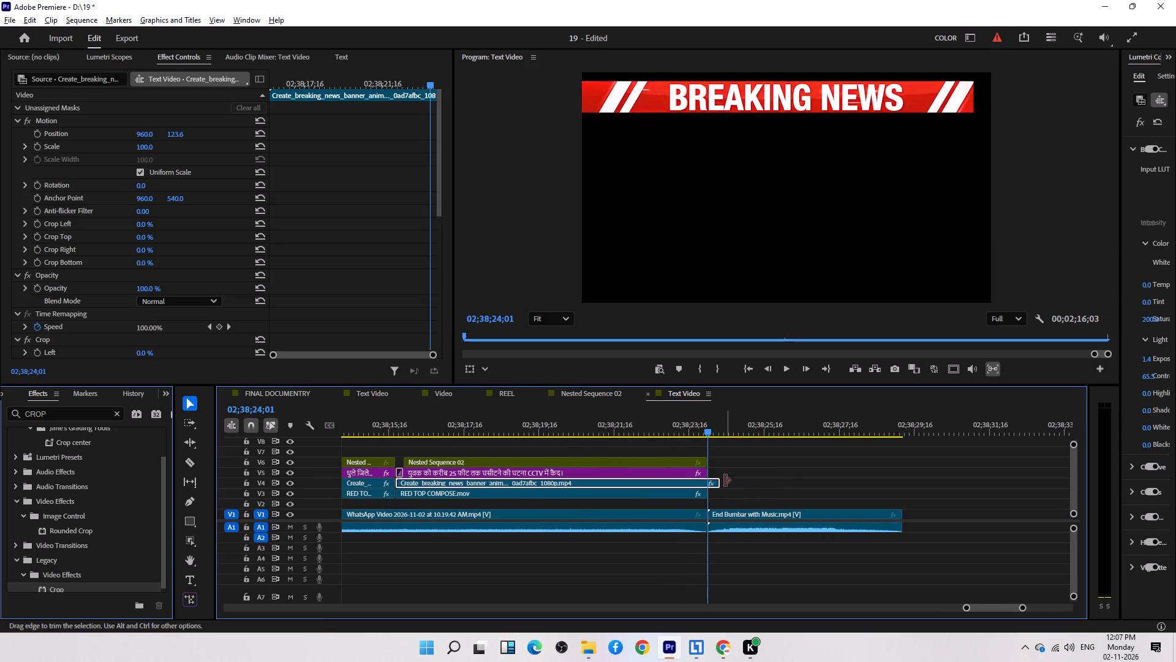
{"action": "key", "text": "z"}
{"action": "left_click_drag", "start_coordinate": [761, 466], "coordinate": [717, 490]}
{"action": "key", "text": "Delete"}
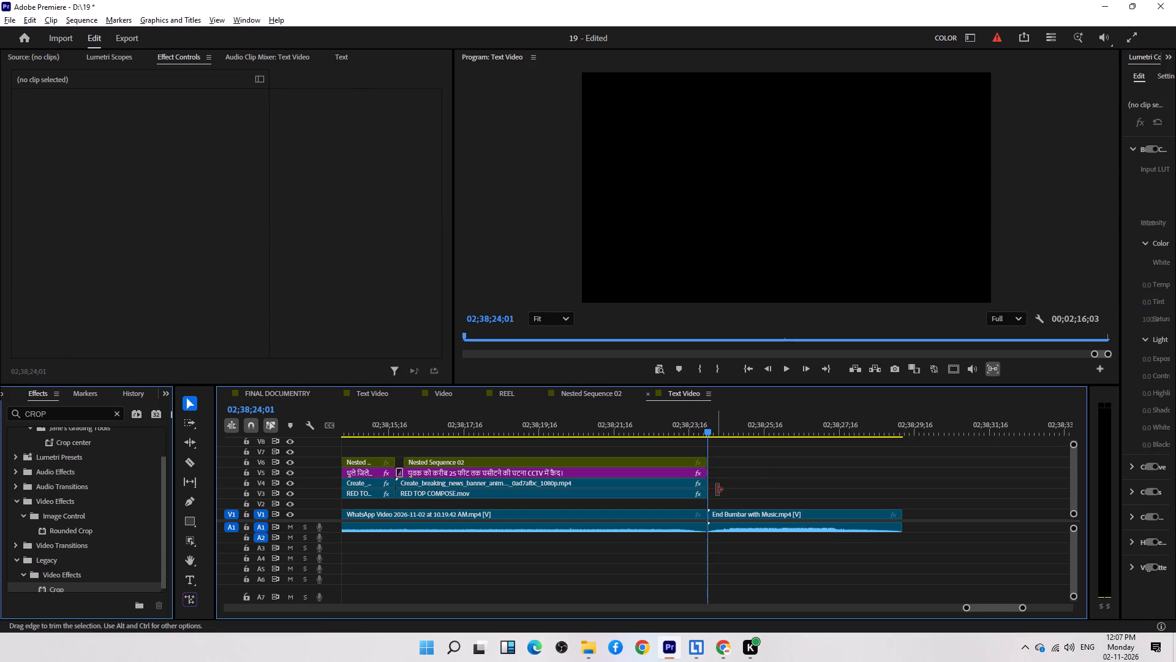
Mark the in and out range around all of the new story's clips, from its opening bug through the end bumper.
{"action": "key", "text": "minus"}
{"action": "key", "text": "minus"}
{"action": "key", "text": "minus"}
{"action": "key", "text": "minus"}
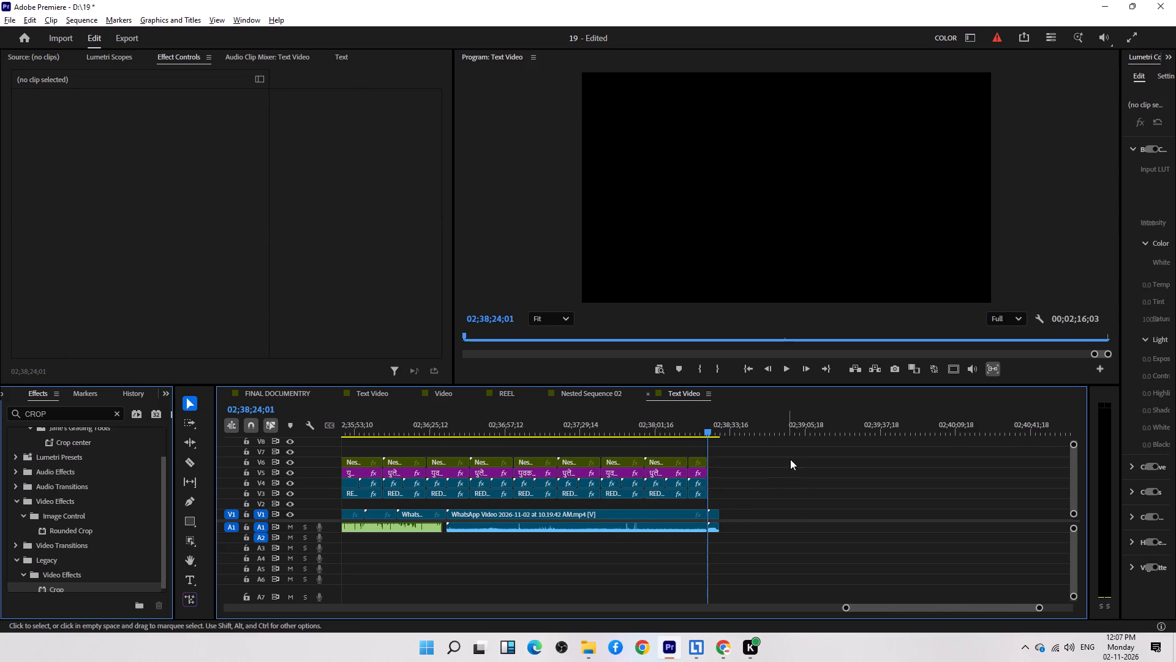
{"action": "key", "text": "minus"}
{"action": "left_click_drag", "start_coordinate": [798, 455], "coordinate": [499, 582]}
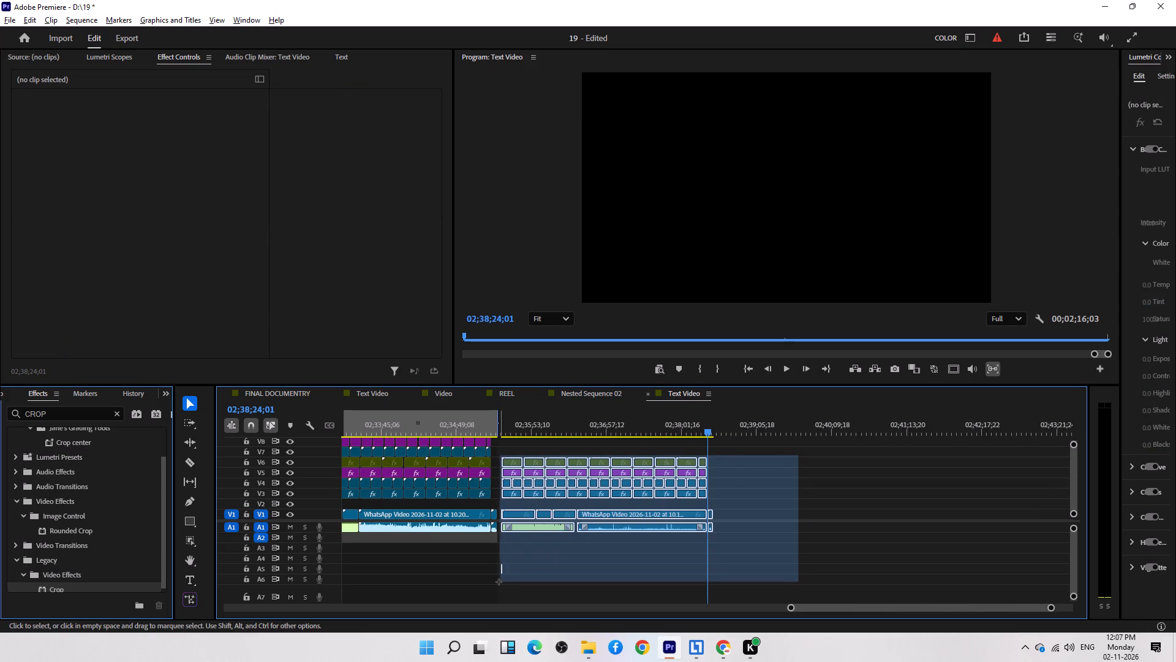
{"action": "left_click_drag", "start_coordinate": [499, 582], "coordinate": [498, 582]}
{"action": "key", "text": "slash"}
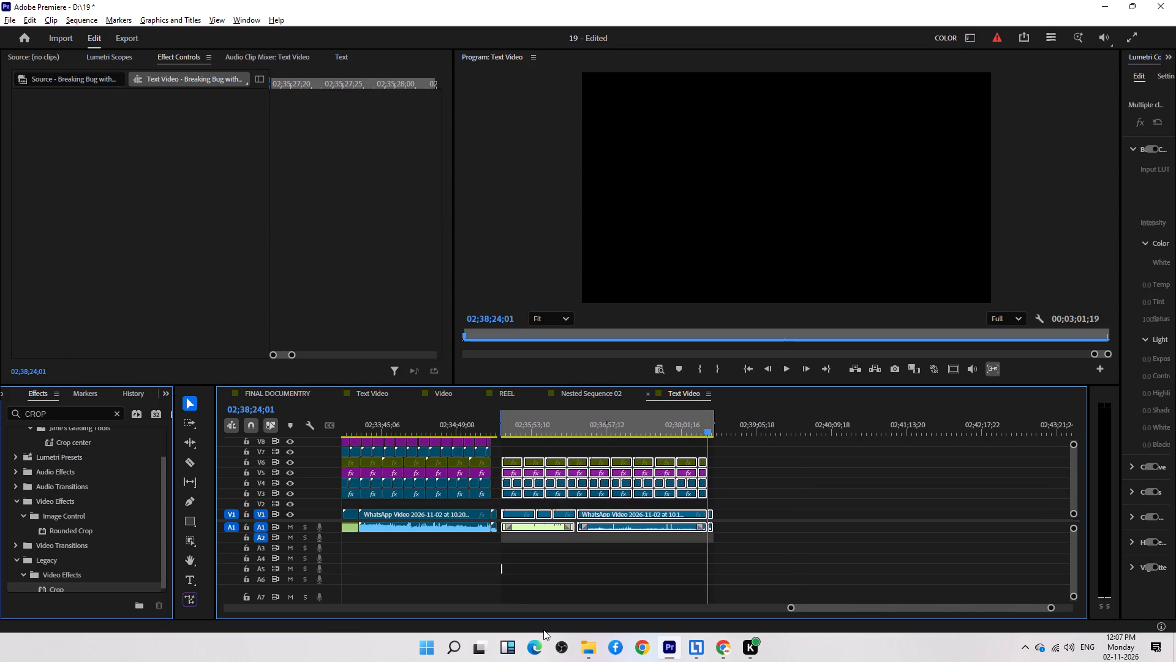
Export the marked story as an H.264 media file named 10 in D:\NOV\.
{"action": "key", "text": "ctrl+m"}
{"action": "left_click", "coordinate": [746, 335]}
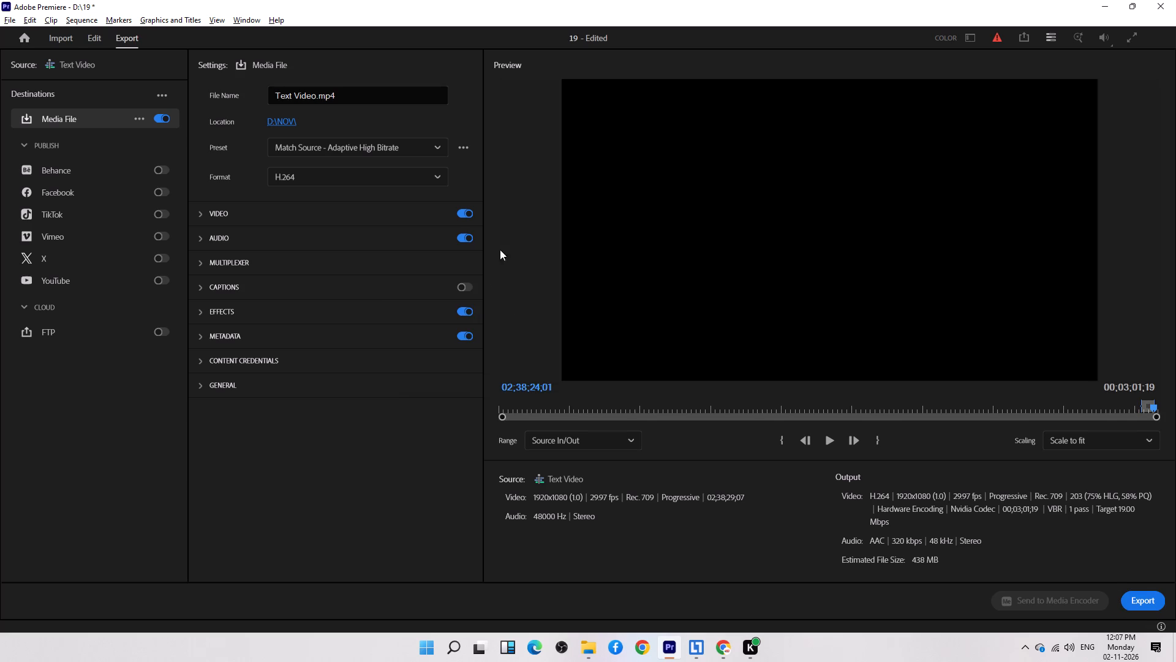
{"action": "left_click", "coordinate": [286, 121]}
{"action": "left_click", "coordinate": [1175, 0]}
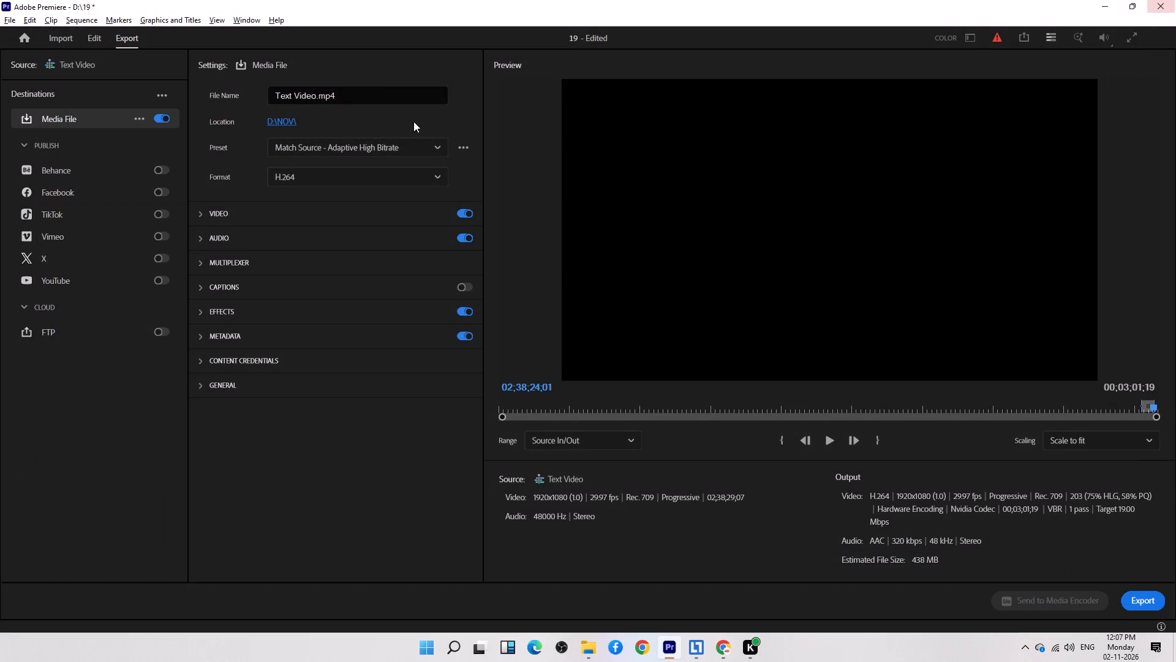
{"action": "triple_click", "coordinate": [352, 96]}
{"action": "key", "text": "1"}
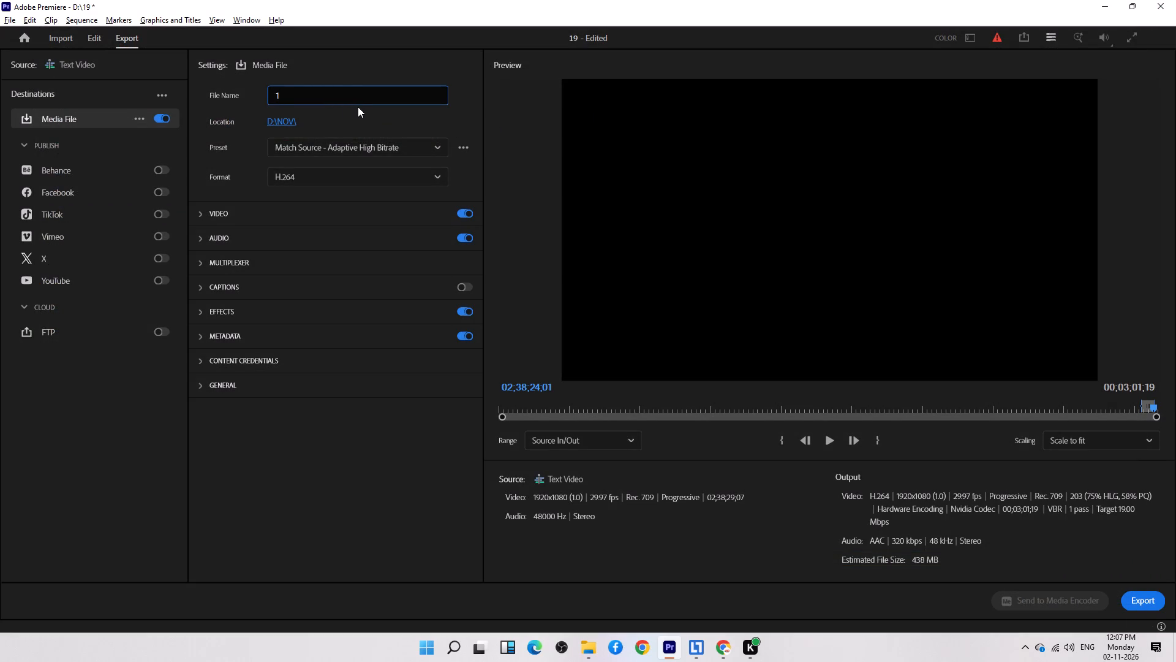
{"action": "key", "text": "0"}
{"action": "key", "text": "Return"}
{"action": "left_click", "coordinate": [1134, 598]}
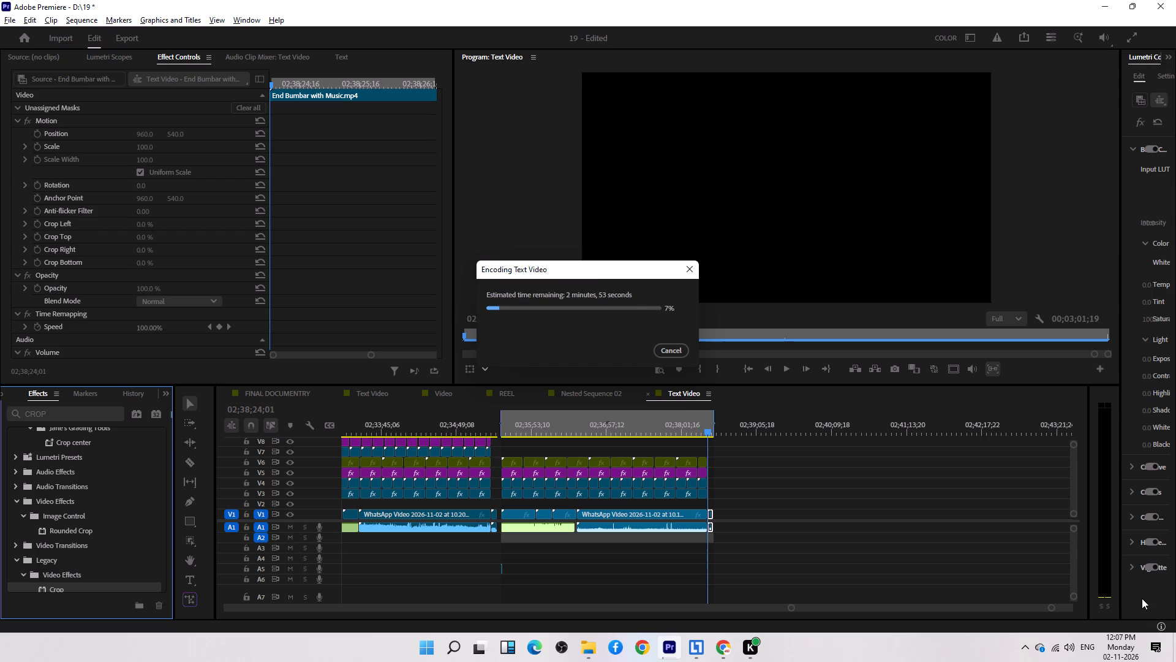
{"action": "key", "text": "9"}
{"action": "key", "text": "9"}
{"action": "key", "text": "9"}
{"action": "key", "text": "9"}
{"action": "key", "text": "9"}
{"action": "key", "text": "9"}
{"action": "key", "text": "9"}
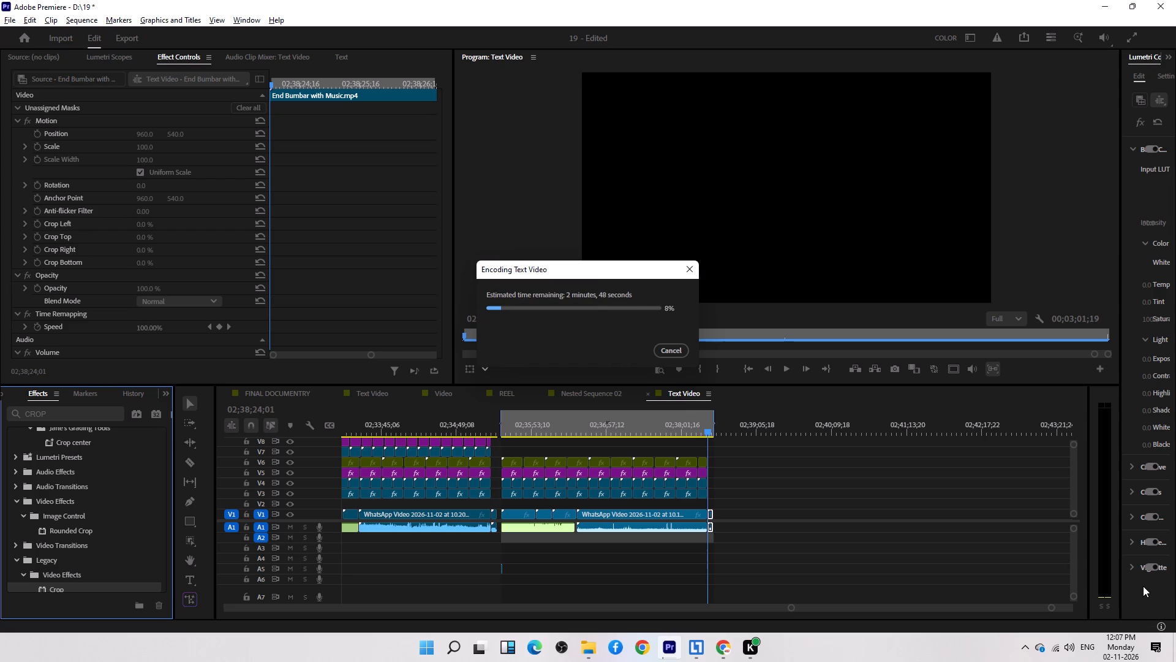
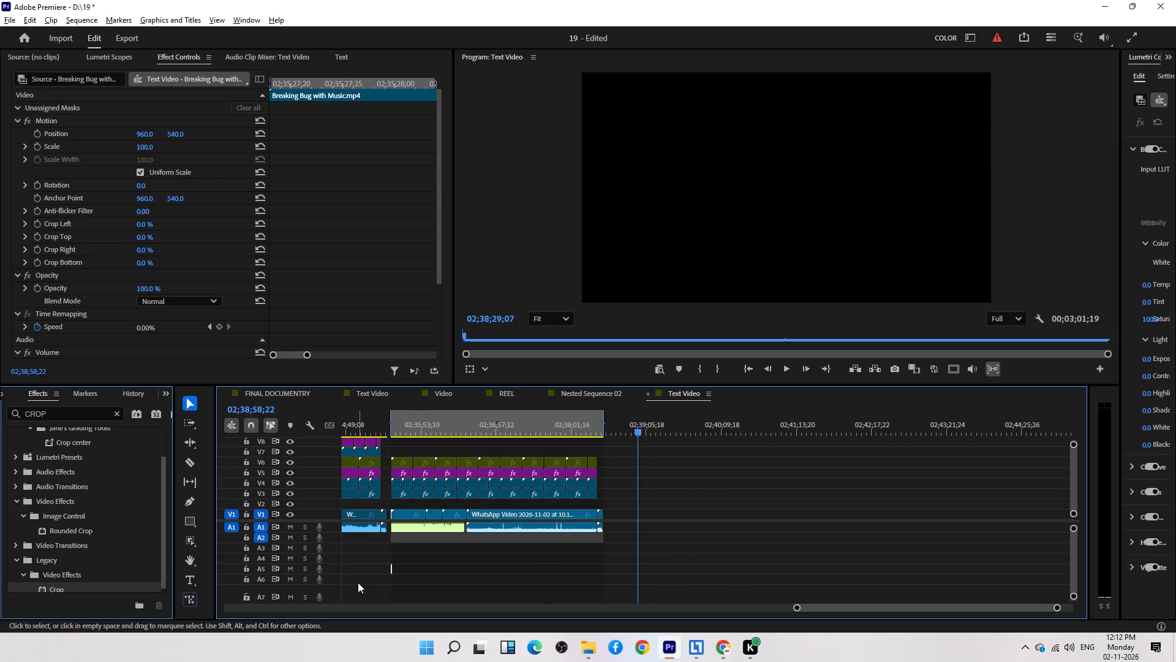
Duplicate the Breaking Bug with Music clip at 02;38;58;22, after the finished story in the Text Video sequence.
{"action": "key", "text": "ctrl+c"}
{"action": "key", "text": "ctrl+v"}
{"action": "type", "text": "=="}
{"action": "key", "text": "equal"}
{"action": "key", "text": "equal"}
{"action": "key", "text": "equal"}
{"action": "scroll", "coordinate": [673, 582], "scroll_direction": "down", "scroll_amount": 4}
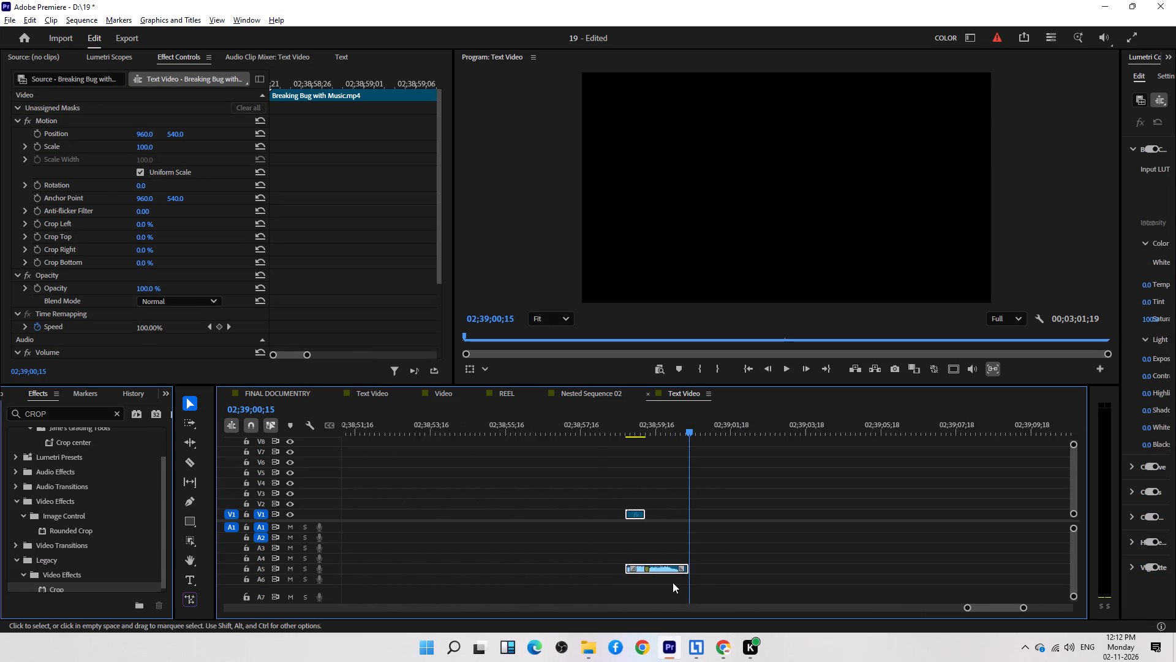
{"action": "scroll", "coordinate": [673, 582], "scroll_direction": "down", "scroll_amount": 2}
Add WhatsApp Audio 11.14.21 AM from Downloads to track A2, trim its beginning and align its start with the new breaking bug.
{"action": "left_click", "coordinate": [581, 659]}
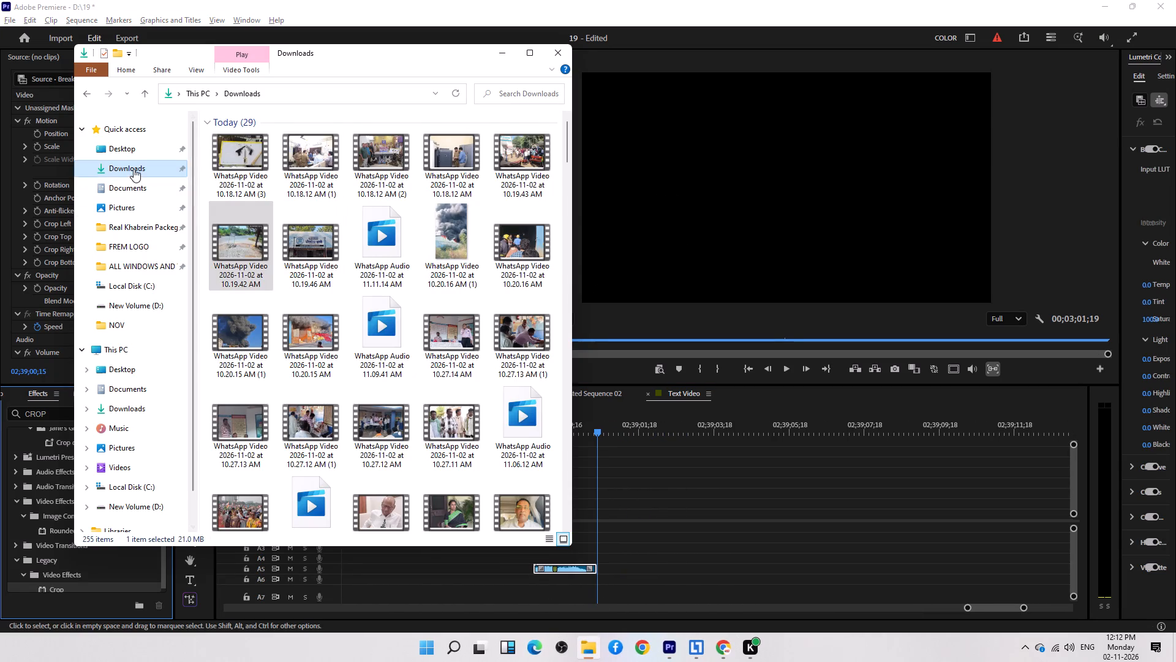
{"action": "left_click", "coordinate": [134, 169]}
{"action": "left_click_drag", "start_coordinate": [249, 167], "coordinate": [626, 503]}
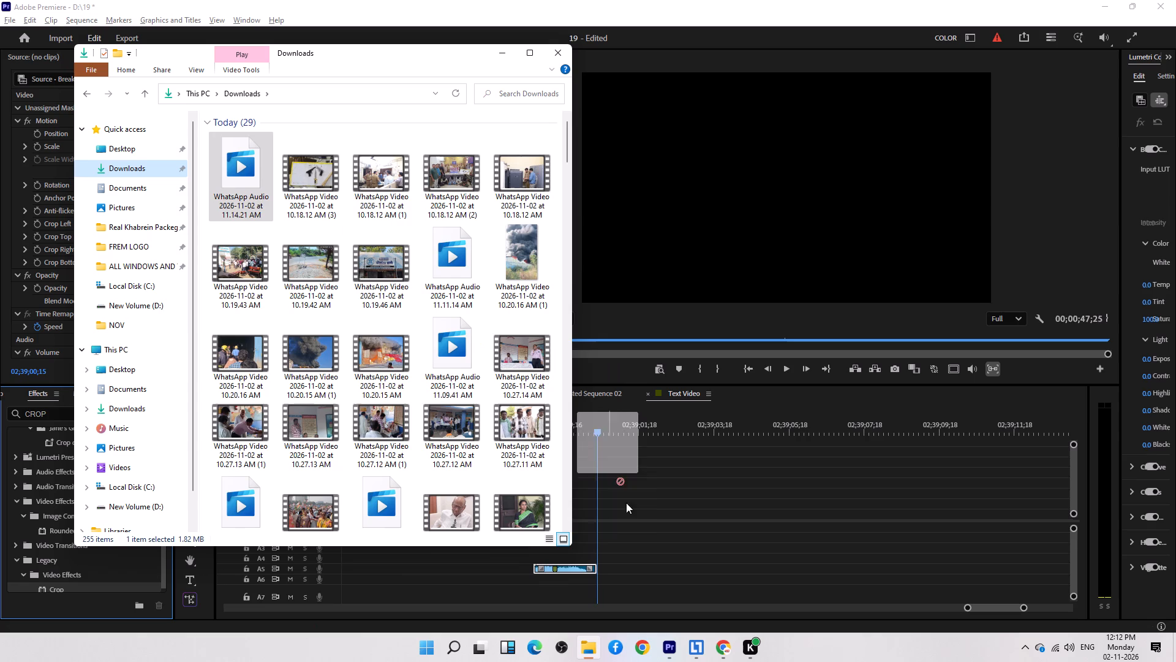
{"action": "left_click_drag", "start_coordinate": [626, 503], "coordinate": [590, 540]}
{"action": "left_click", "coordinate": [681, 501]}
{"action": "left_click_drag", "start_coordinate": [657, 535], "coordinate": [596, 538]}
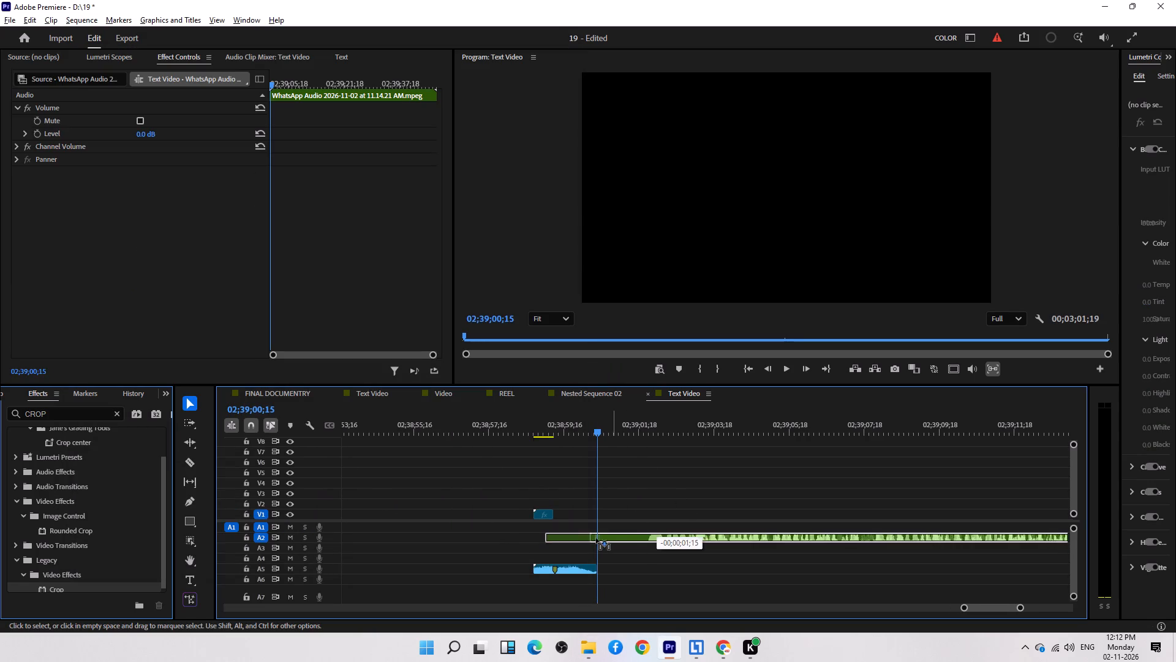
{"action": "left_click_drag", "start_coordinate": [596, 538], "coordinate": [571, 538]}
{"action": "left_click_drag", "start_coordinate": [506, 536], "coordinate": [568, 550]}
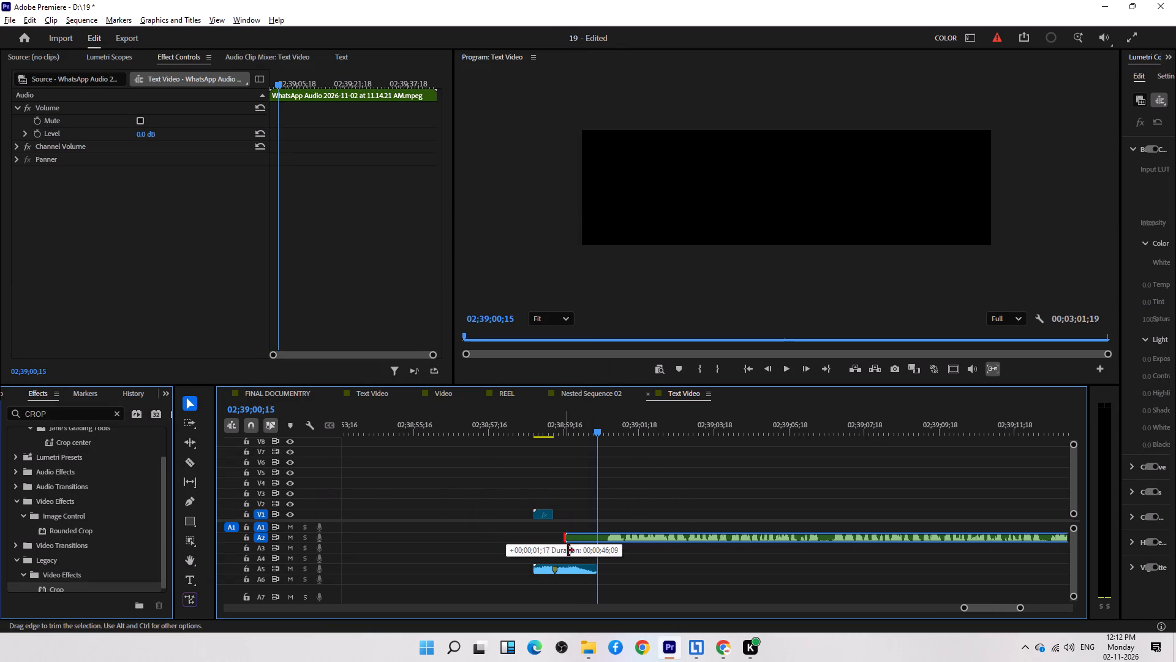
{"action": "left_click_drag", "start_coordinate": [568, 550], "coordinate": [551, 549]}
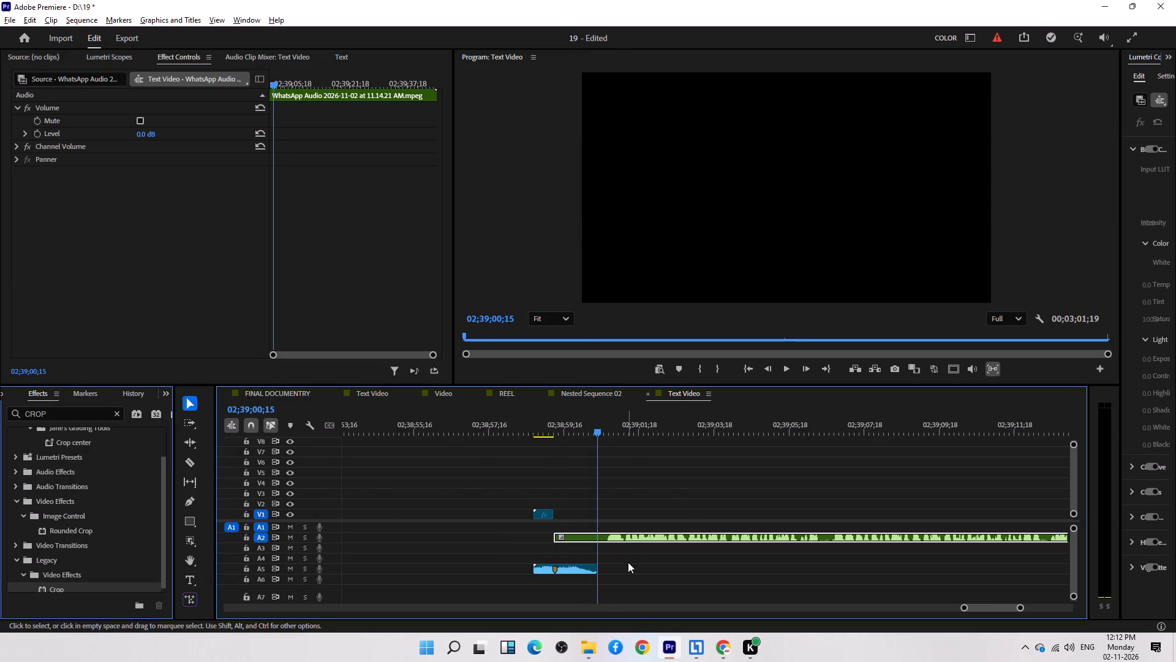
{"action": "left_click_drag", "start_coordinate": [620, 538], "coordinate": [601, 536]}
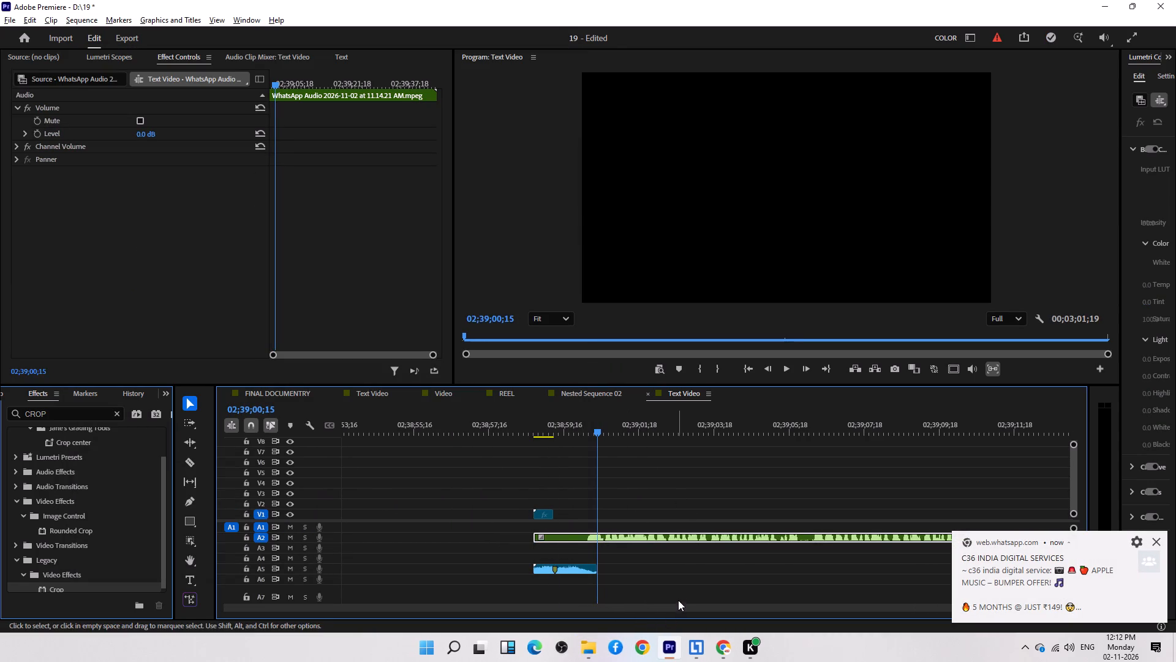
Place WhatsApp Video 10.18.12 AM (2) from Downloads on V1 directly after the new breaking bug's video.
{"action": "left_click", "coordinate": [679, 598]}
{"action": "left_click", "coordinate": [589, 644]}
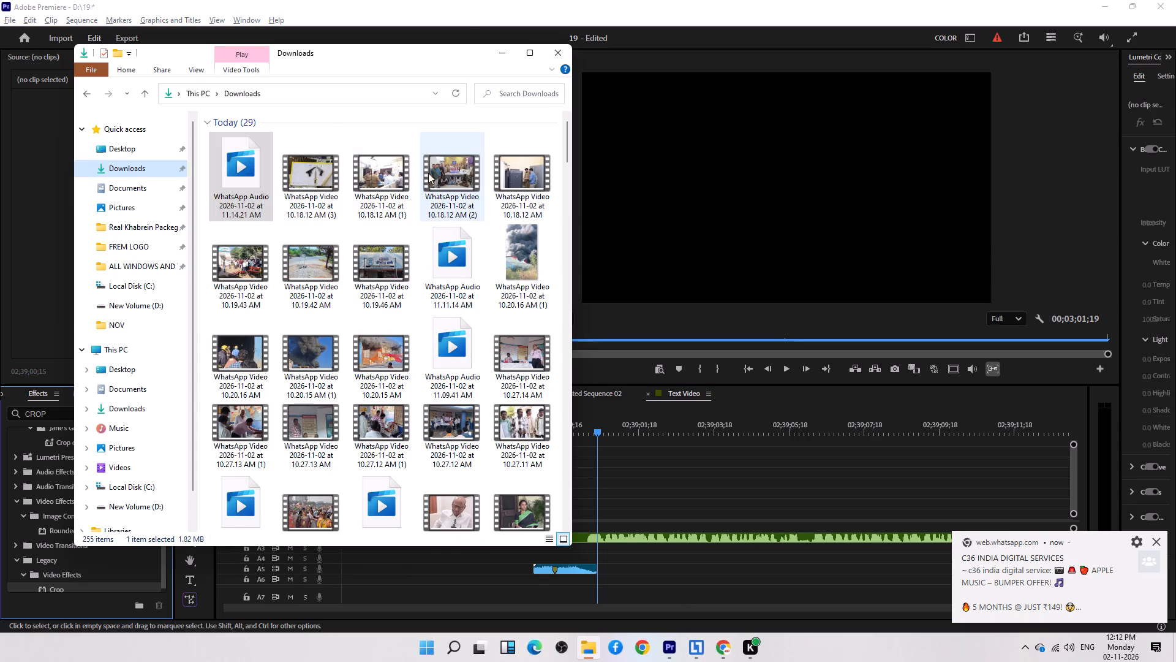
{"action": "left_click_drag", "start_coordinate": [445, 172], "coordinate": [592, 519]}
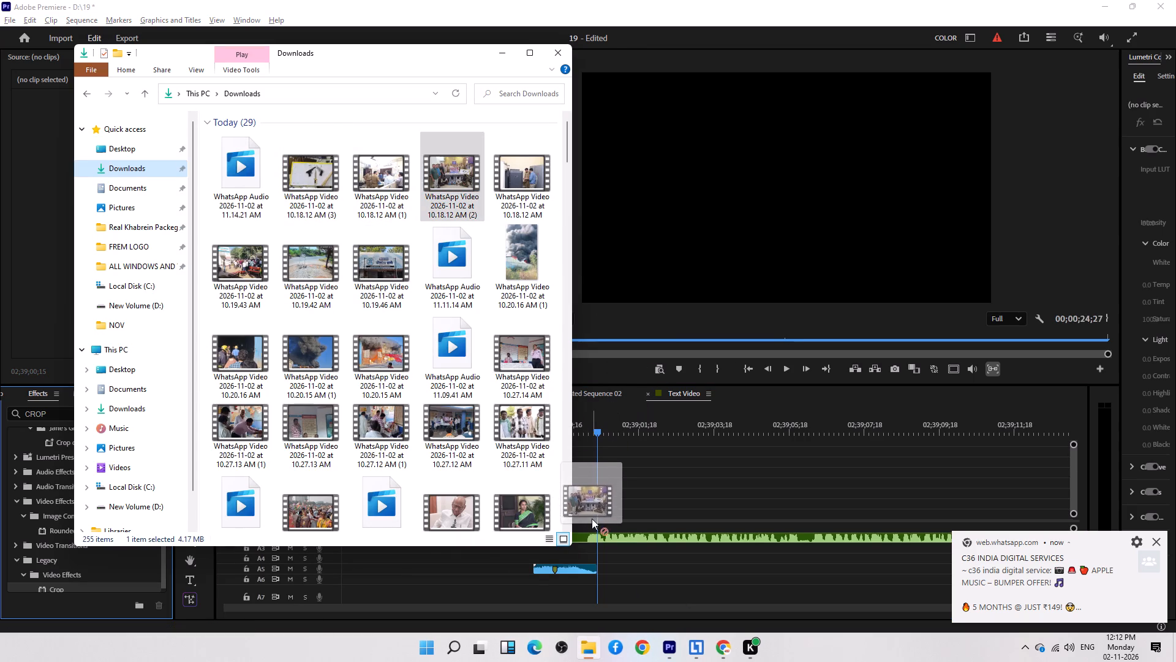
{"action": "left_click_drag", "start_coordinate": [592, 519], "coordinate": [602, 530]}
{"action": "left_click_drag", "start_coordinate": [455, 191], "coordinate": [623, 480]}
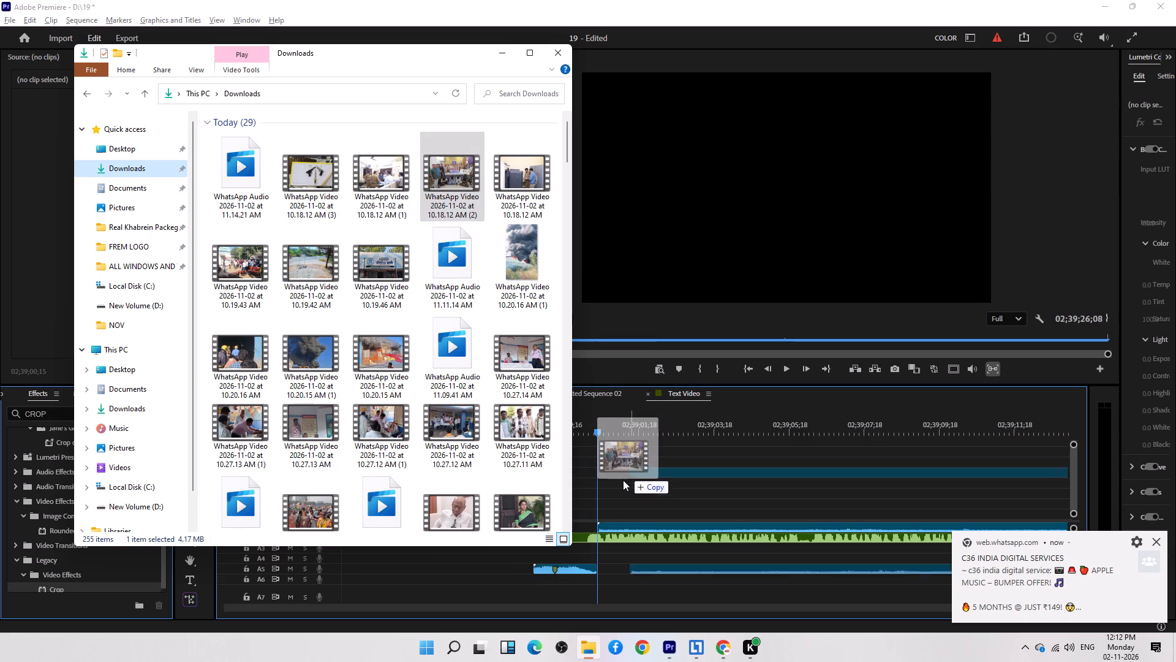
{"action": "left_click_drag", "start_coordinate": [623, 480], "coordinate": [596, 514]}
{"action": "left_click", "coordinate": [621, 503]}
{"action": "left_click_drag", "start_coordinate": [634, 513], "coordinate": [632, 513]}
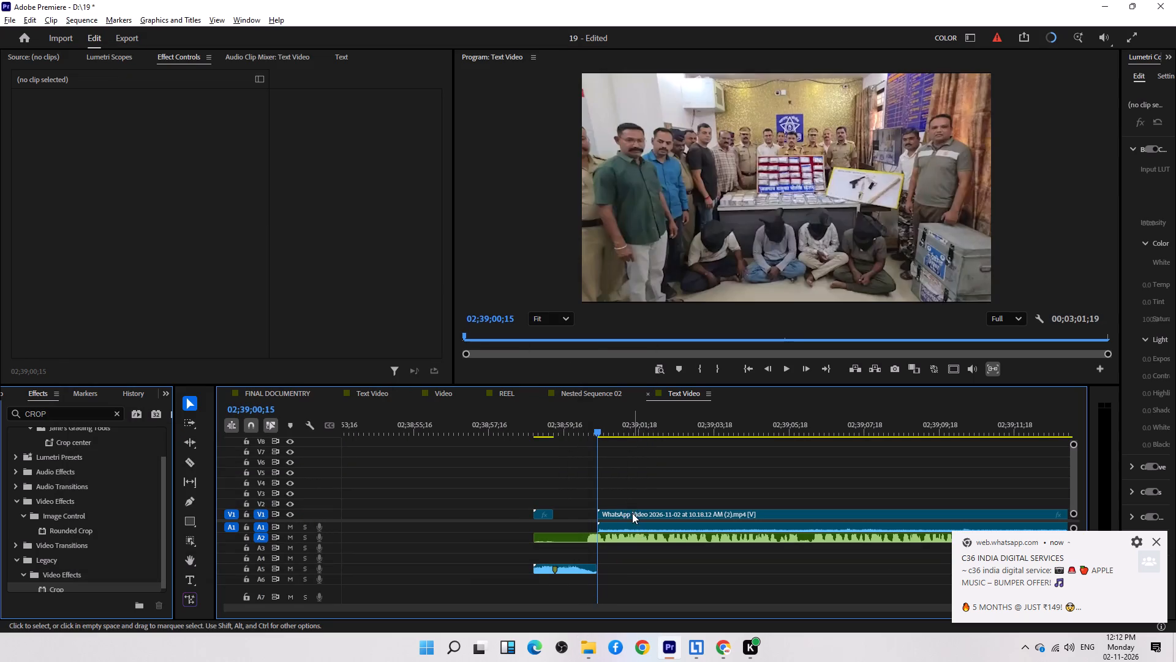
{"action": "left_click_drag", "start_coordinate": [632, 513], "coordinate": [595, 514]}
{"action": "left_click", "coordinate": [633, 490]}
{"action": "scroll", "coordinate": [631, 485], "scroll_direction": "down", "scroll_amount": 11}
Trim the end of the 10.18.12 AM (2) clip on V1 to about half its length.
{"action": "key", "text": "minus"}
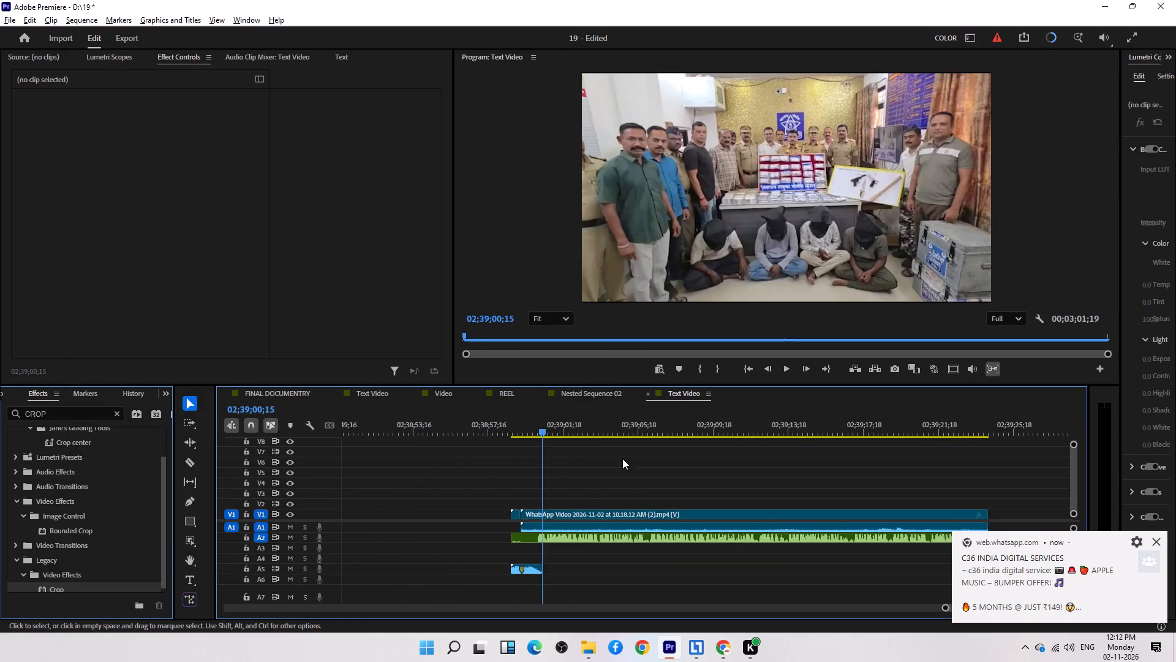
{"action": "scroll", "coordinate": [622, 458], "scroll_direction": "down", "scroll_amount": 8}
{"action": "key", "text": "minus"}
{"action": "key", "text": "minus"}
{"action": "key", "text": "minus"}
{"action": "left_click_drag", "start_coordinate": [703, 519], "coordinate": [676, 523]}
Append WhatsApp Videos 10.18.12 AM and 10.18.12 AM (3) on V1, trimming the last one to the voice-over's end.
{"action": "left_click", "coordinate": [590, 642]}
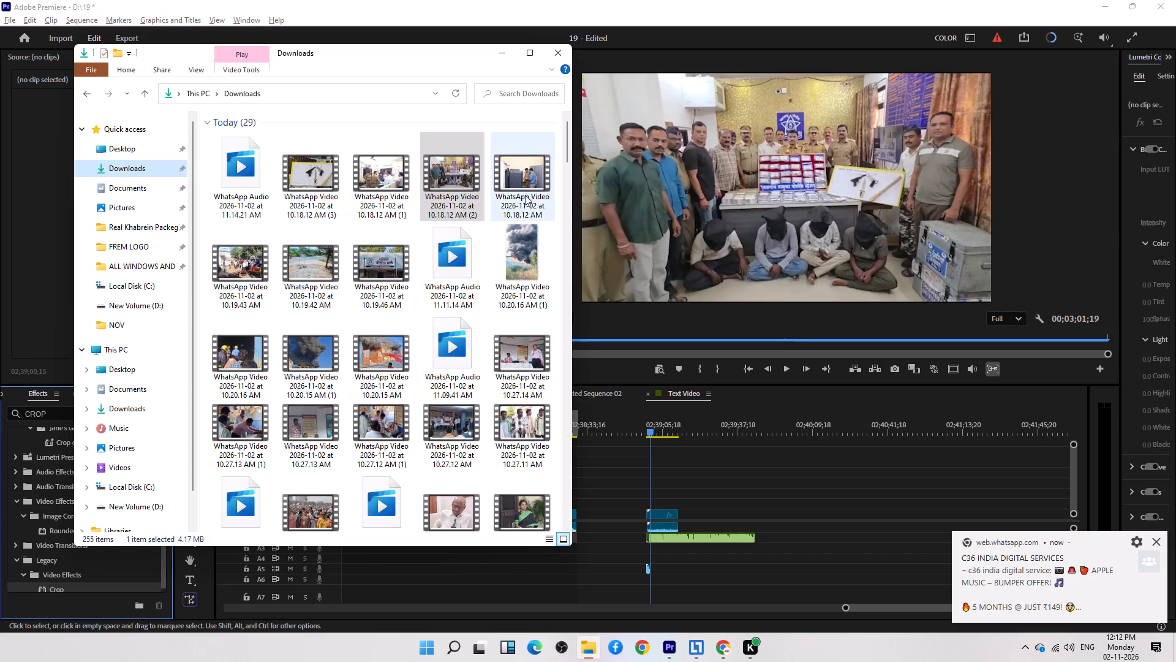
{"action": "left_click_drag", "start_coordinate": [522, 191], "coordinate": [681, 517]}
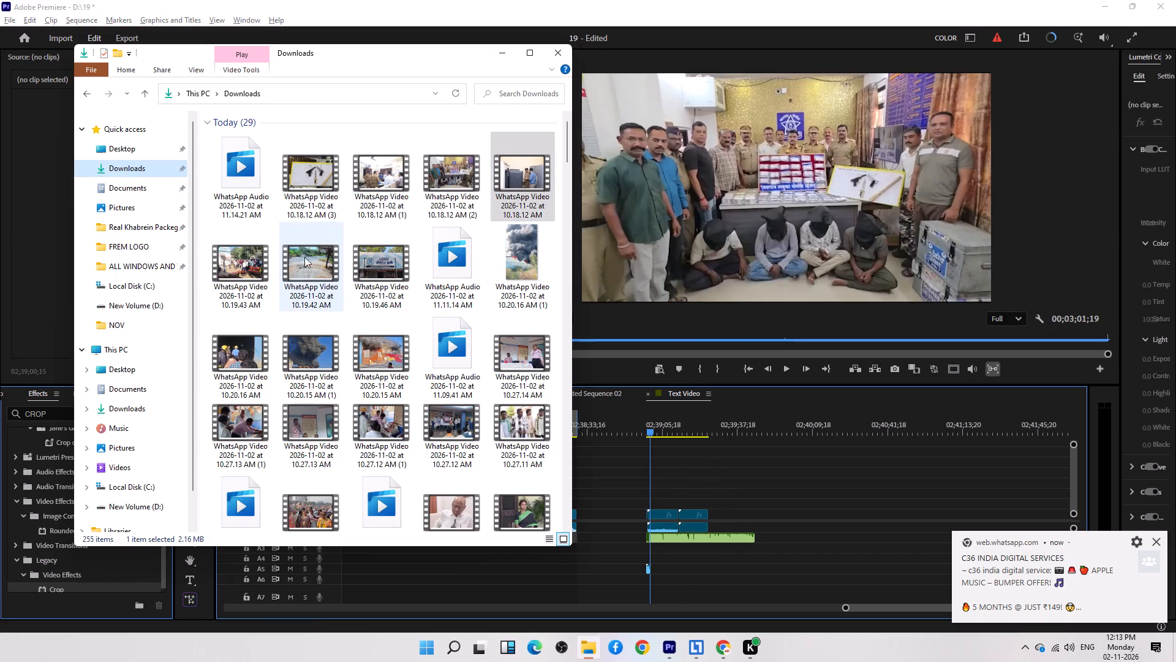
{"action": "left_click_drag", "start_coordinate": [317, 176], "coordinate": [698, 514]}
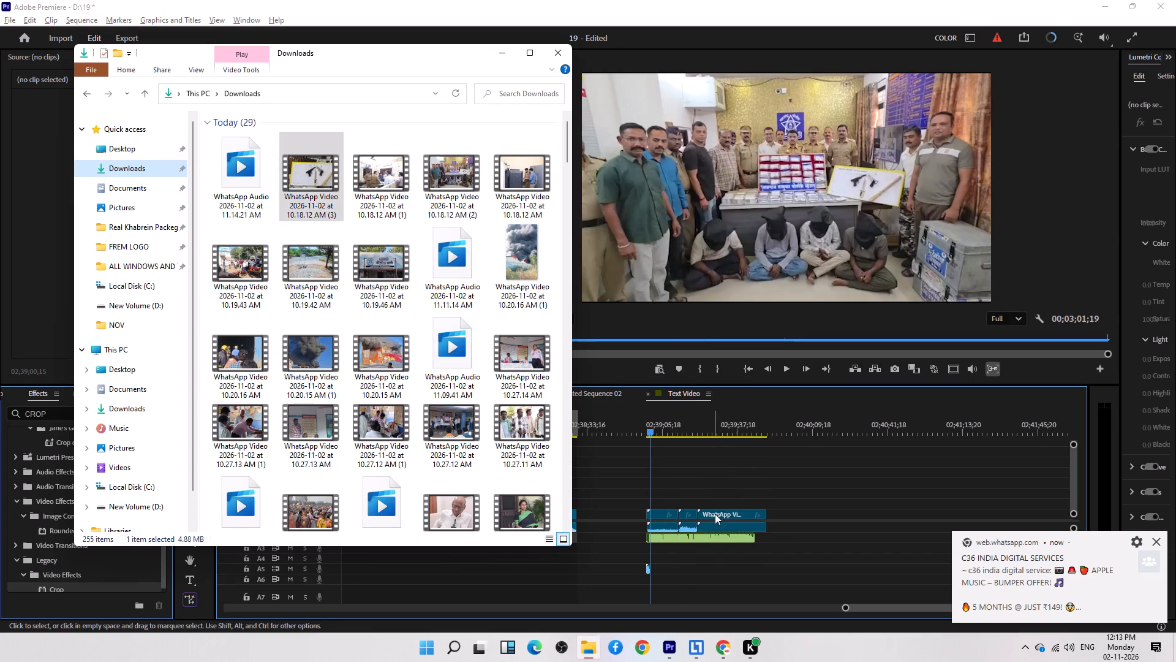
{"action": "left_click_drag", "start_coordinate": [763, 519], "coordinate": [751, 524]}
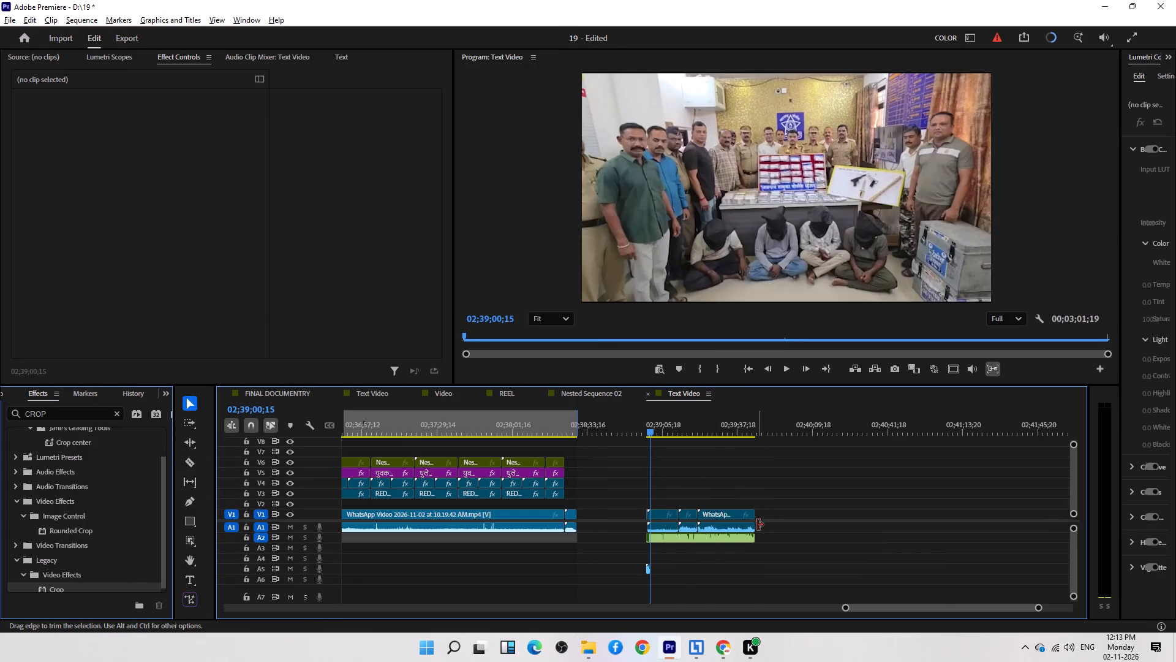
Check the third clip's footage and append WhatsApp Video 10.18.12 AM (2) again on V1 after the voice-over's end.
{"action": "left_click_drag", "start_coordinate": [713, 432], "coordinate": [729, 436]}
{"action": "left_click", "coordinate": [598, 648]}
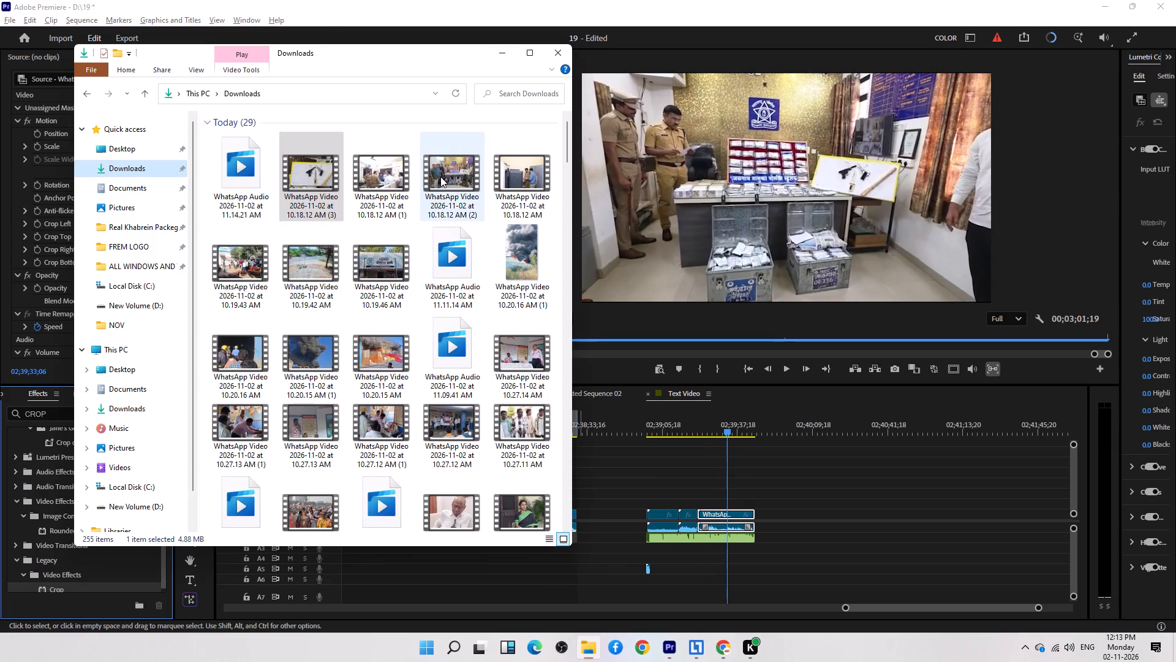
{"action": "left_click_drag", "start_coordinate": [442, 177], "coordinate": [756, 527]}
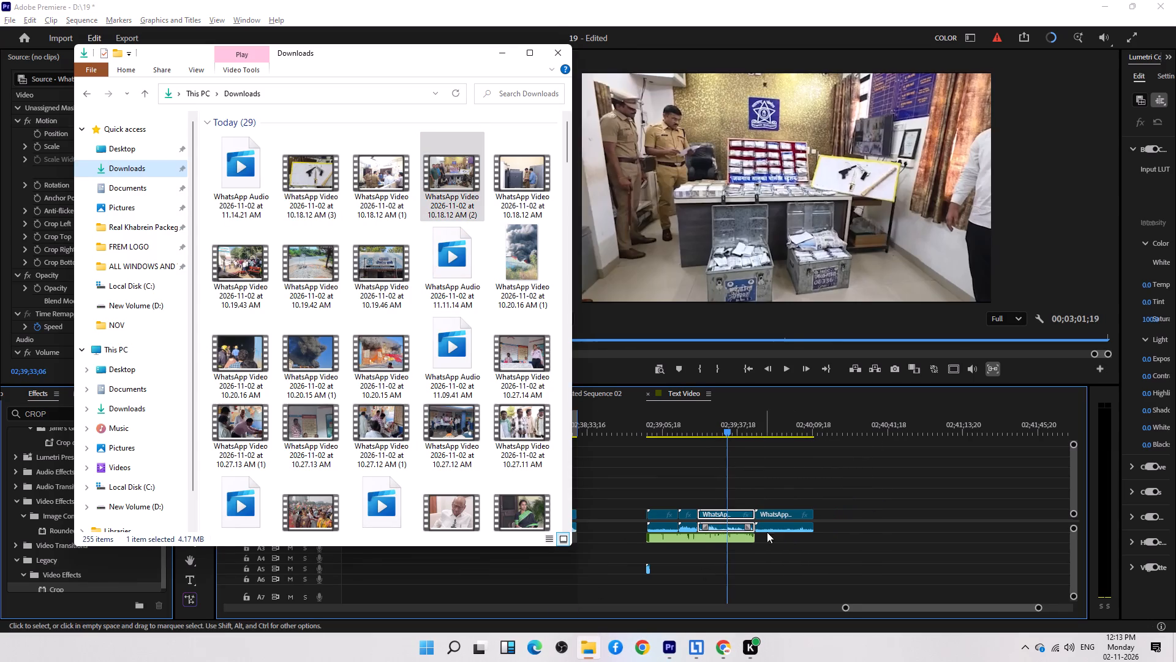
{"action": "left_click", "coordinate": [823, 473]}
Move the voice-over from A2 to A1 so it replaces the audio of the clips above it.
{"action": "left_click_drag", "start_coordinate": [722, 542], "coordinate": [721, 530]}
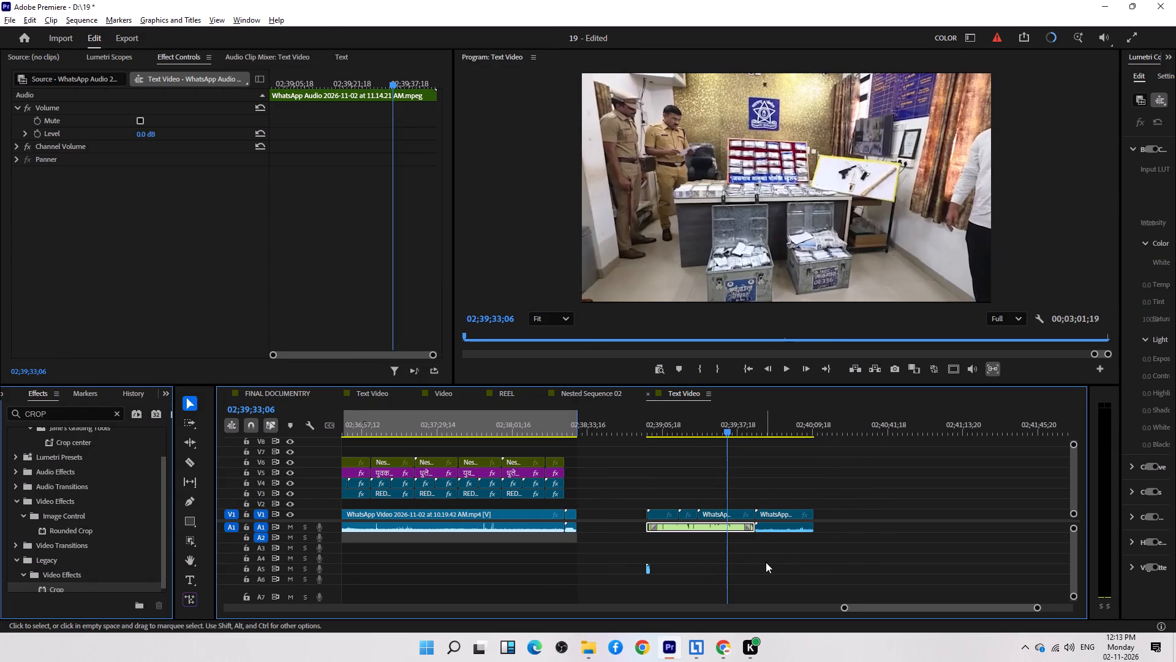
Return the playhead to 02;38;59;08 and select the first lower-third graphics groups on V3–V6 of the previous story.
{"action": "key", "text": "Up"}
{"action": "key", "text": "Up"}
{"action": "key", "text": "Up"}
{"action": "scroll", "coordinate": [757, 558], "scroll_direction": "up", "scroll_amount": 14}
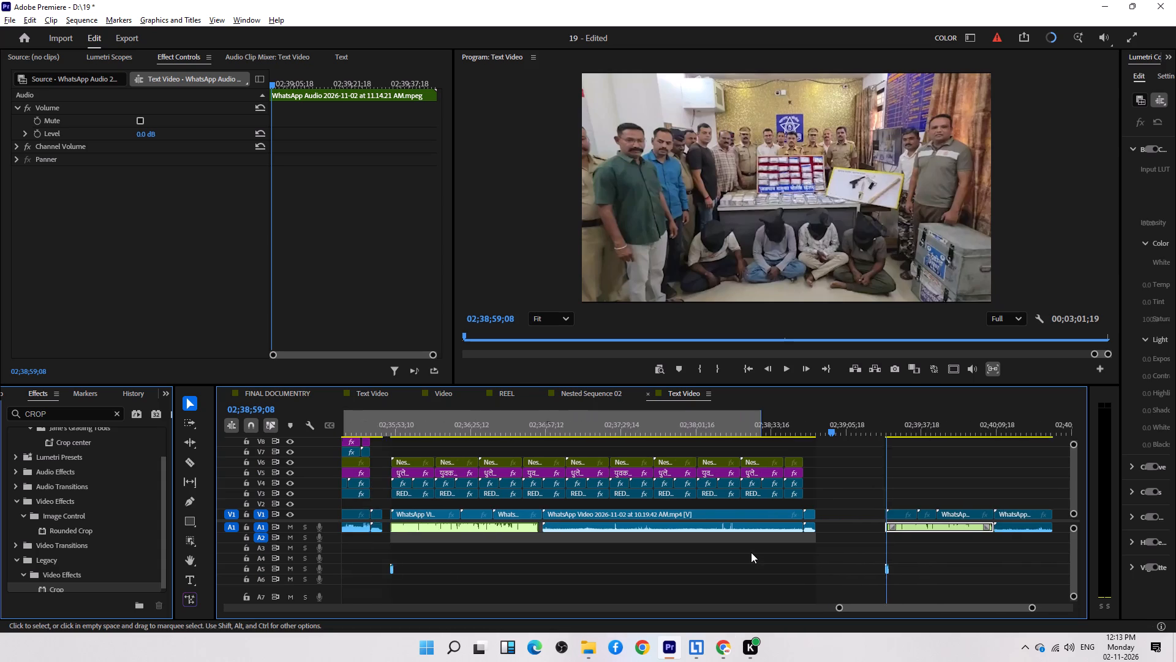
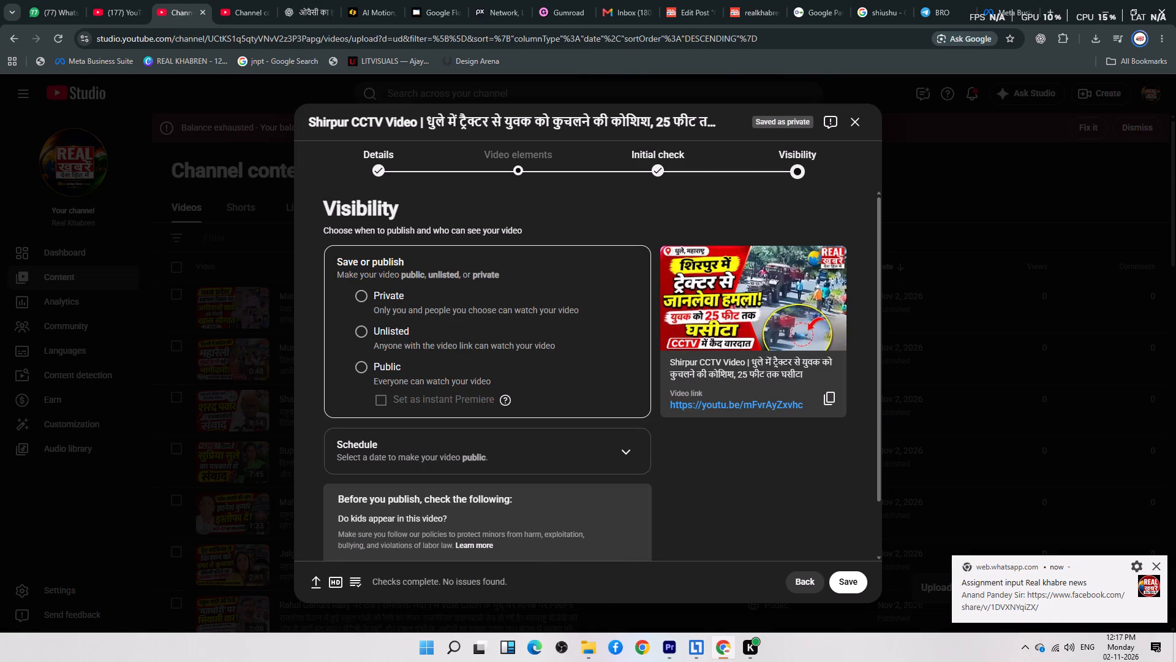
{"action": "left_click", "coordinate": [376, 367]}
{"action": "left_click", "coordinate": [840, 582]}
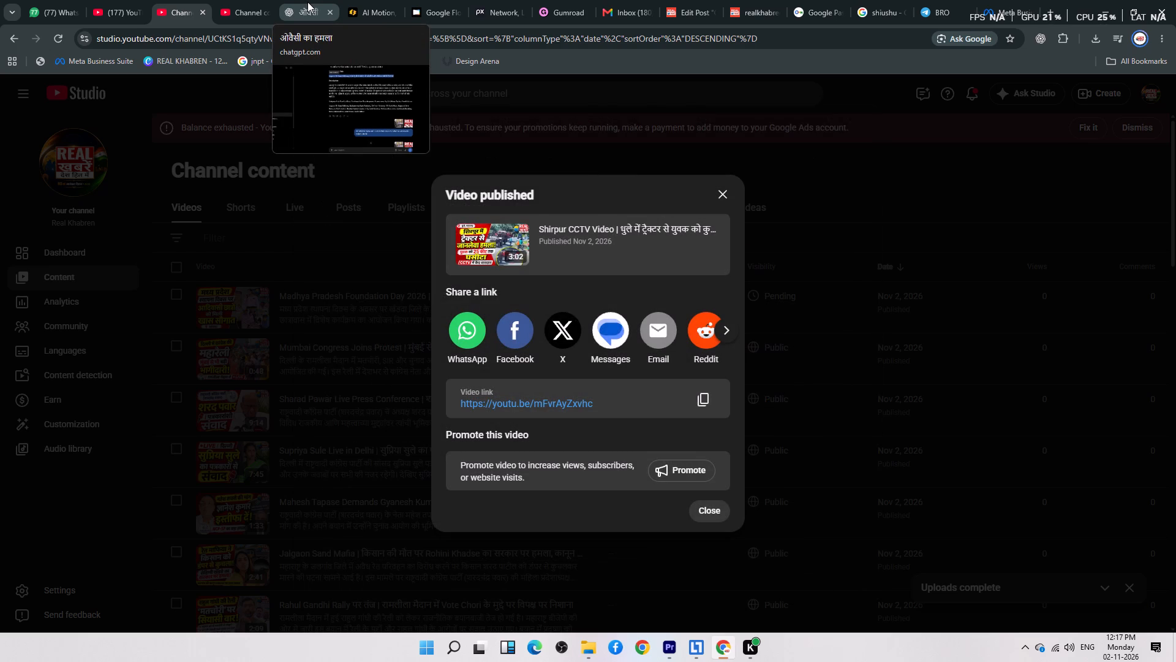
{"action": "left_click", "coordinate": [726, 515]}
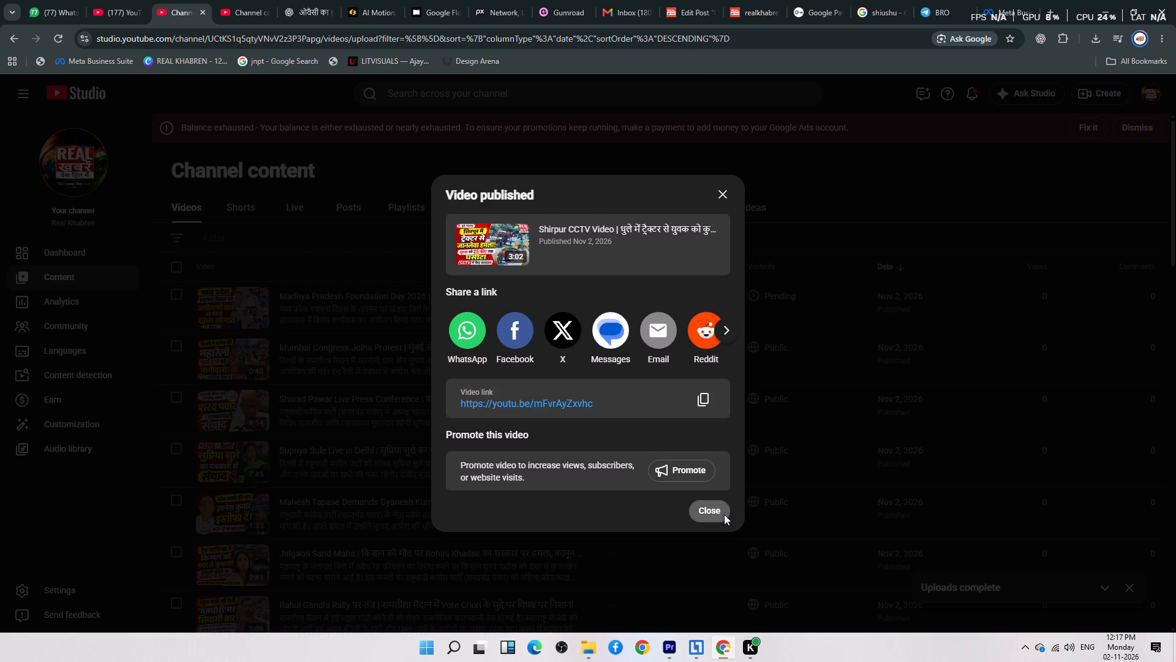
Start a new YouTube upload with video file 11 from the NOV folder on drive D.
{"action": "left_click", "coordinate": [1094, 99]}
{"action": "left_click", "coordinate": [1072, 122]}
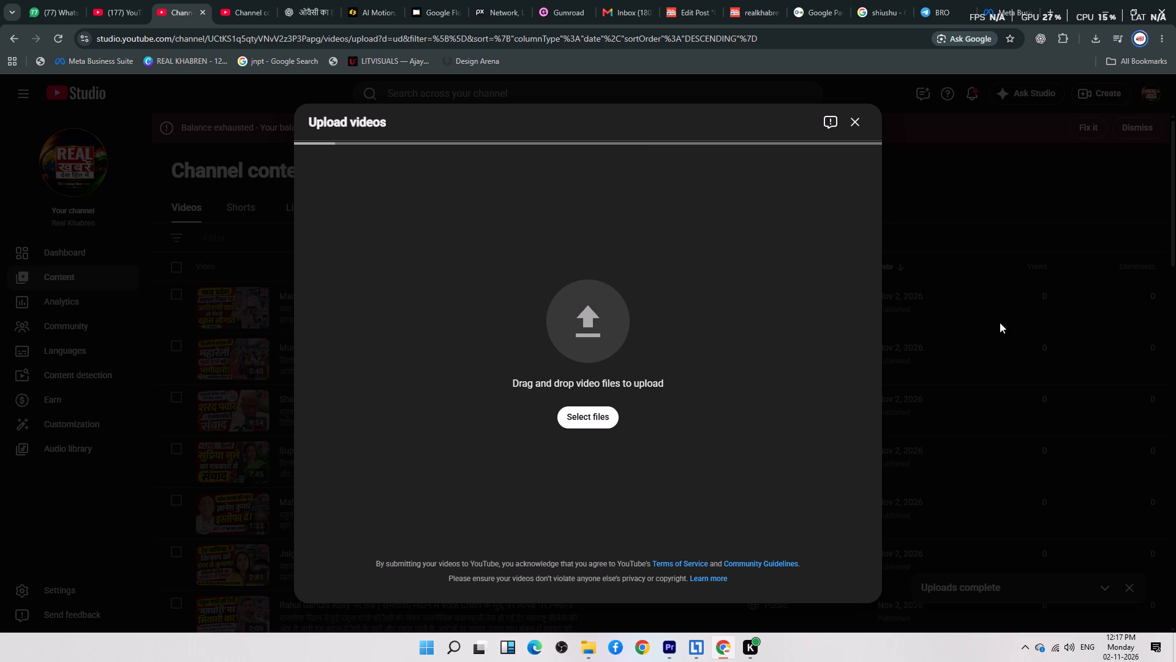
{"action": "left_click", "coordinate": [584, 425]}
{"action": "left_click", "coordinate": [870, 130]}
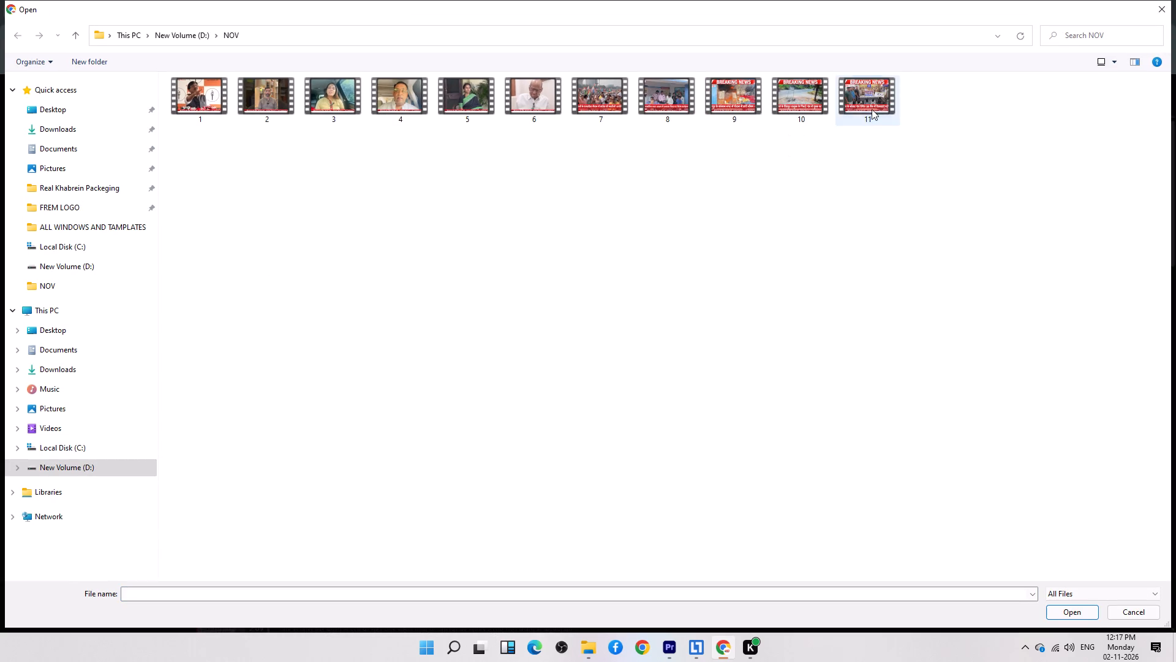
{"action": "double_click", "coordinate": [872, 109]}
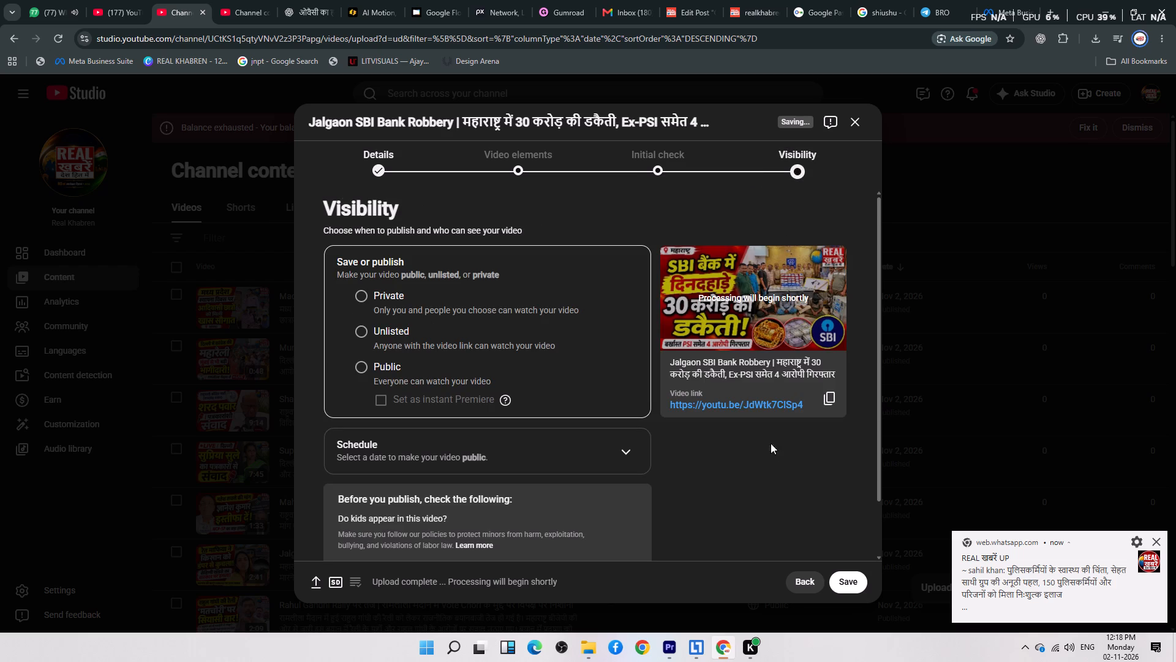
{"action": "left_click", "coordinate": [373, 367]}
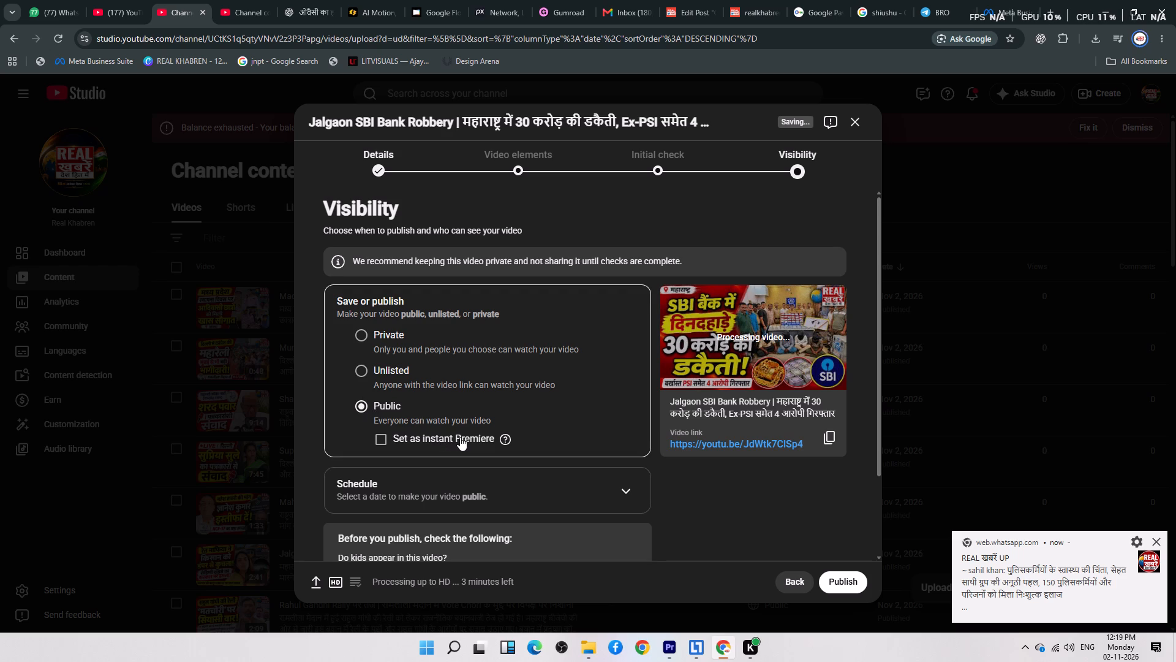
Publish the Jalgaon SBI Bank Robbery video without waiting for the content checks to finish.
{"action": "left_click", "coordinate": [843, 583]}
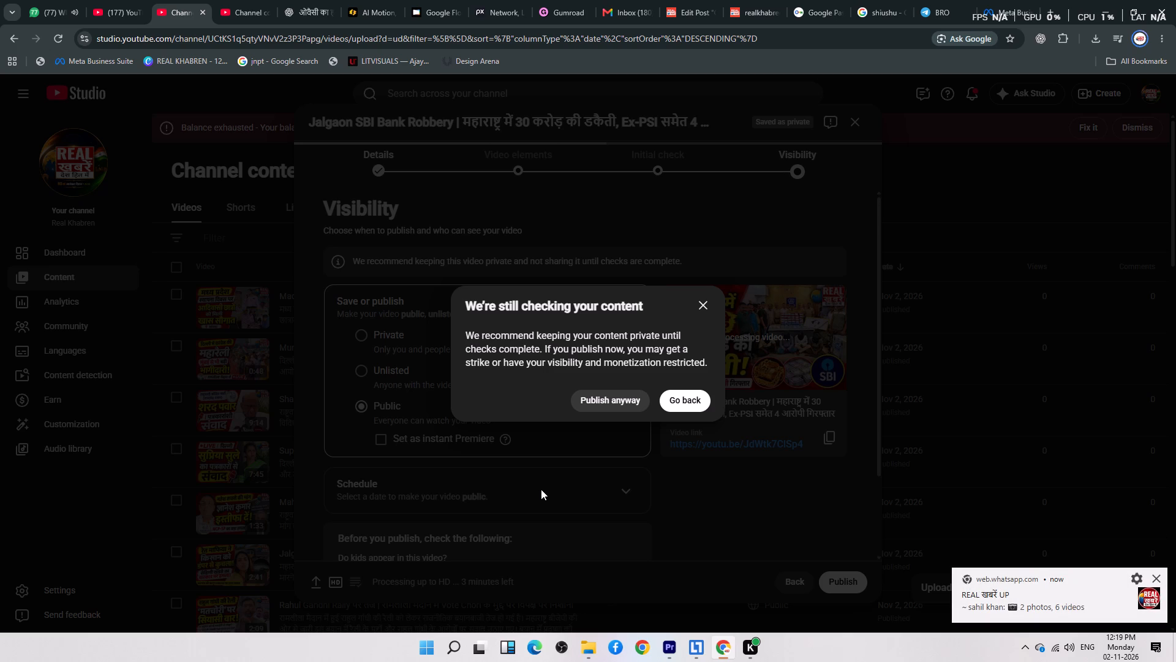
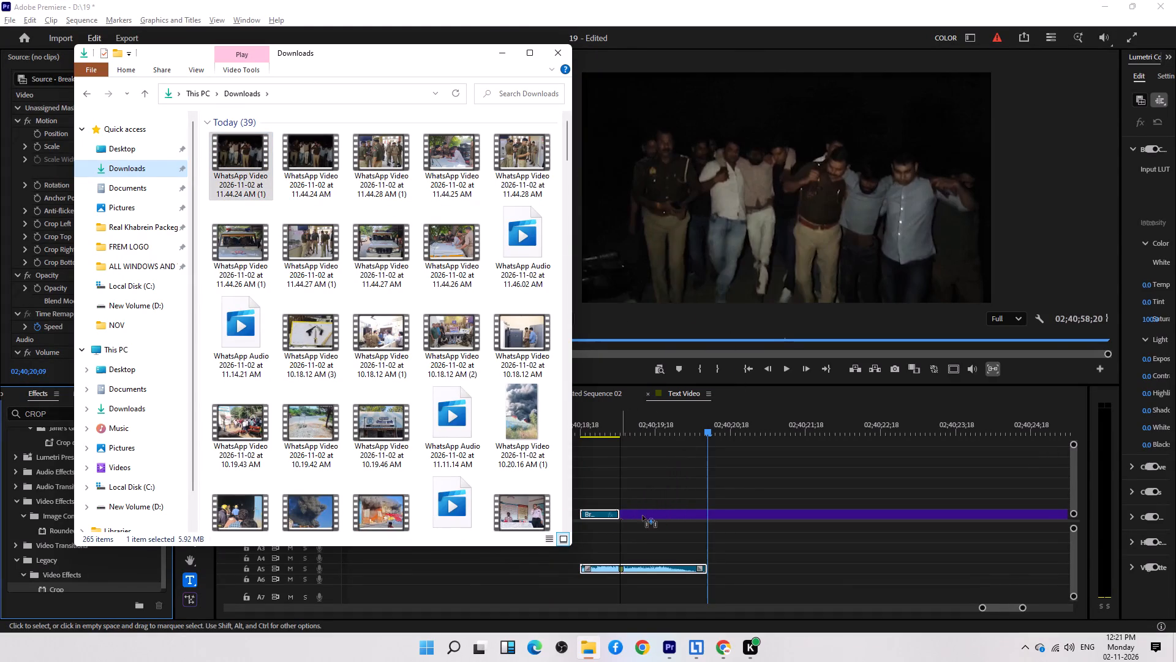
Shorten the WhatsApp Video 11.44.24 AM (1) clip on V1 by trimming its end back to about 02;40;37;28.
{"action": "left_click", "coordinate": [772, 481]}
{"action": "scroll", "coordinate": [771, 479], "scroll_direction": "down", "scroll_amount": 6}
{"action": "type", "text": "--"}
{"action": "scroll", "coordinate": [752, 484], "scroll_direction": "down", "scroll_amount": 6}
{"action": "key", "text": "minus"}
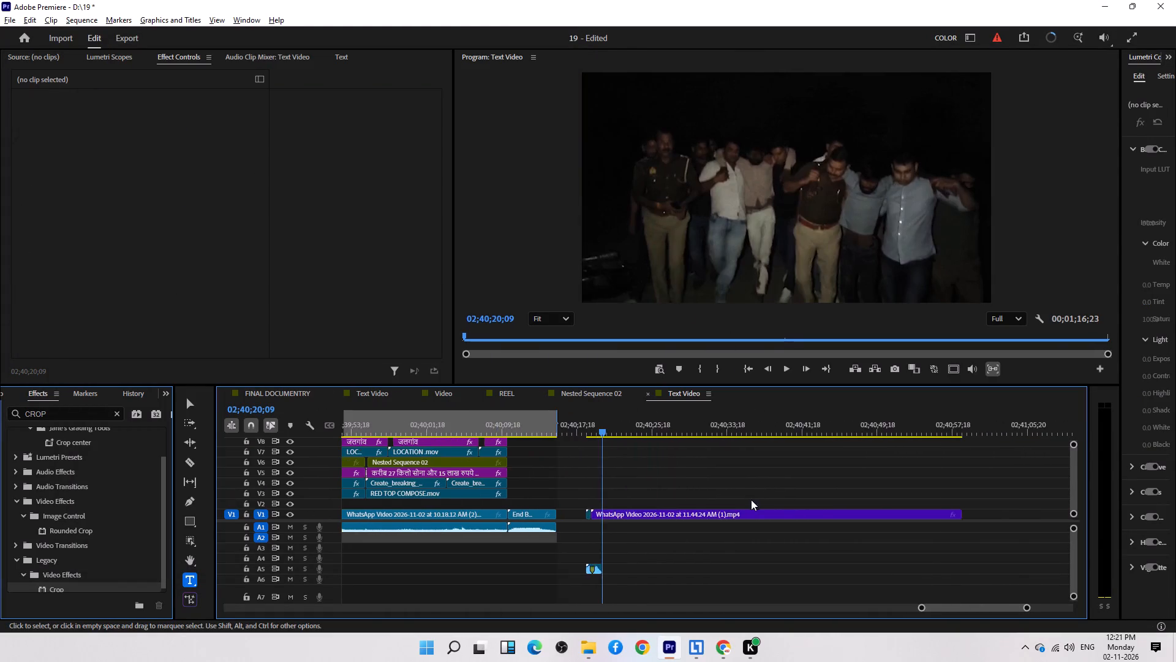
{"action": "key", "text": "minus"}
{"action": "left_click_drag", "start_coordinate": [834, 513], "coordinate": [718, 511]}
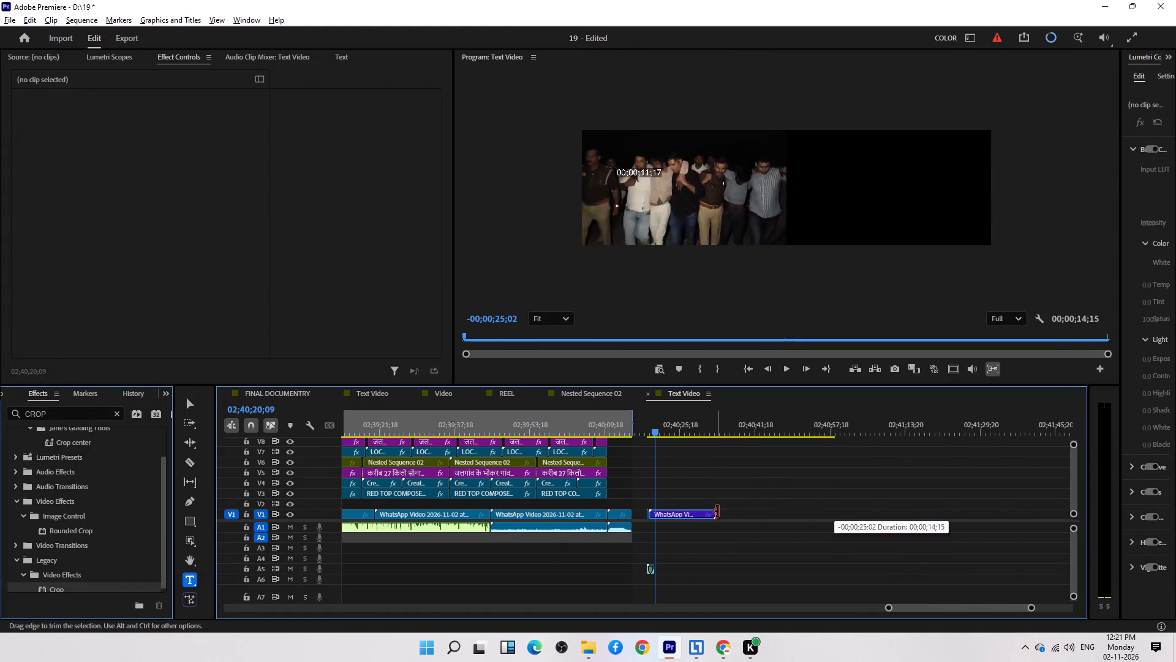
{"action": "left_click_drag", "start_coordinate": [718, 511], "coordinate": [737, 514]}
Add the 11.46.02 AM WhatsApp audio from Downloads to A1, aligned with the start of the trimmed video clip.
{"action": "left_click", "coordinate": [586, 641]}
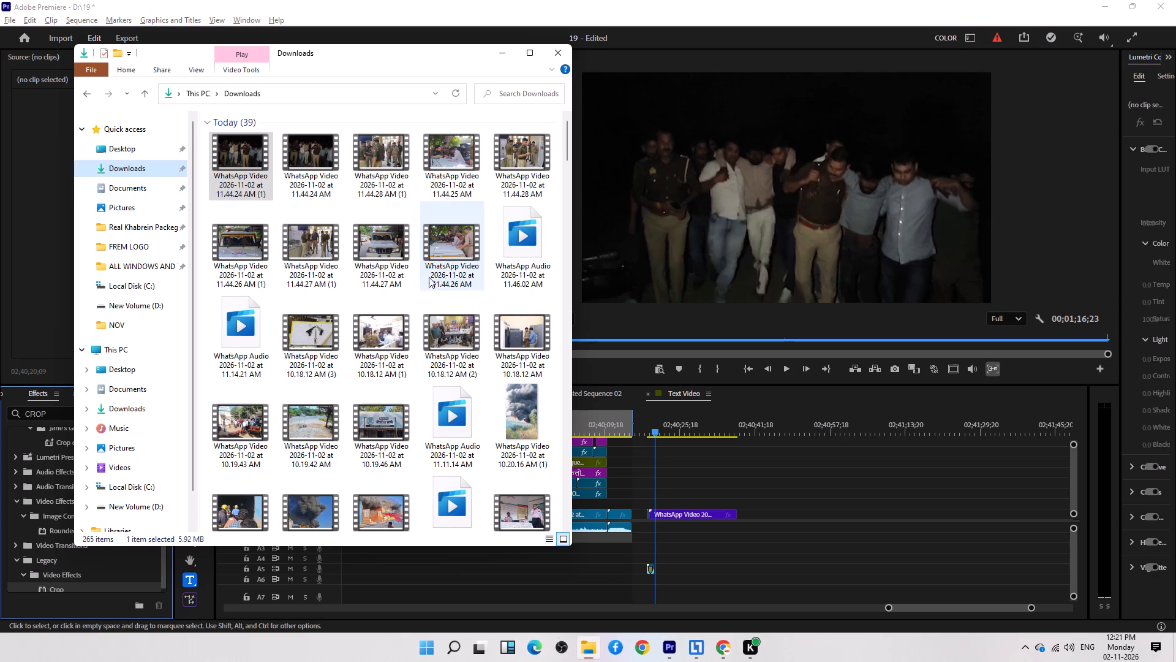
{"action": "left_click_drag", "start_coordinate": [509, 245], "coordinate": [650, 528]}
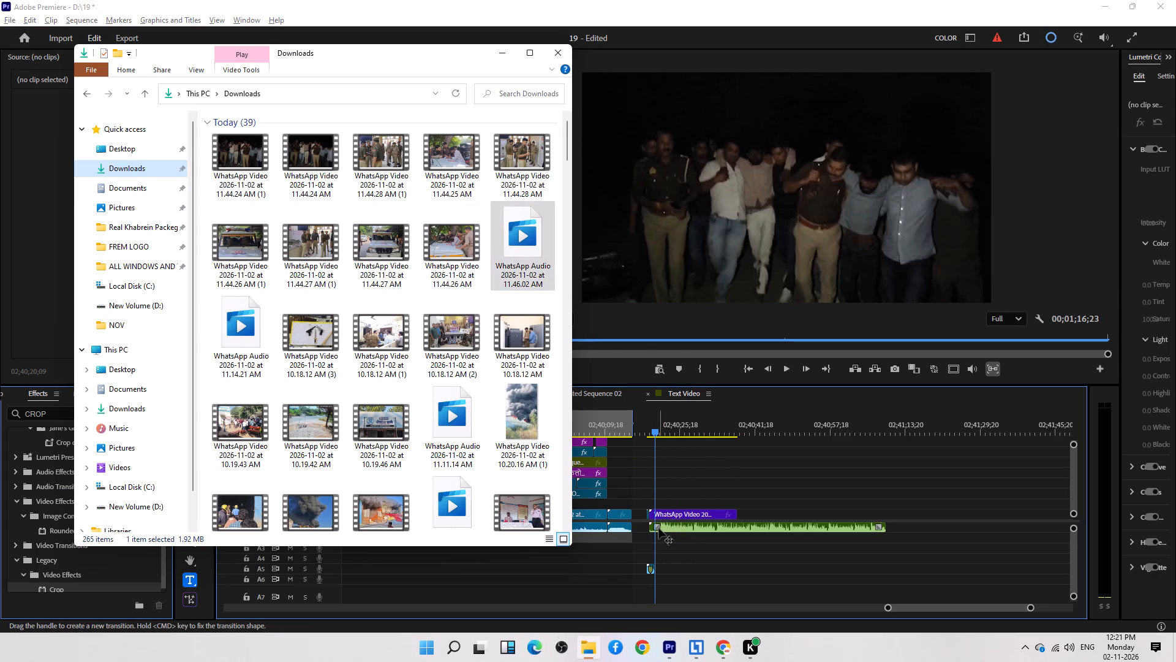
{"action": "left_click", "coordinate": [688, 528]}
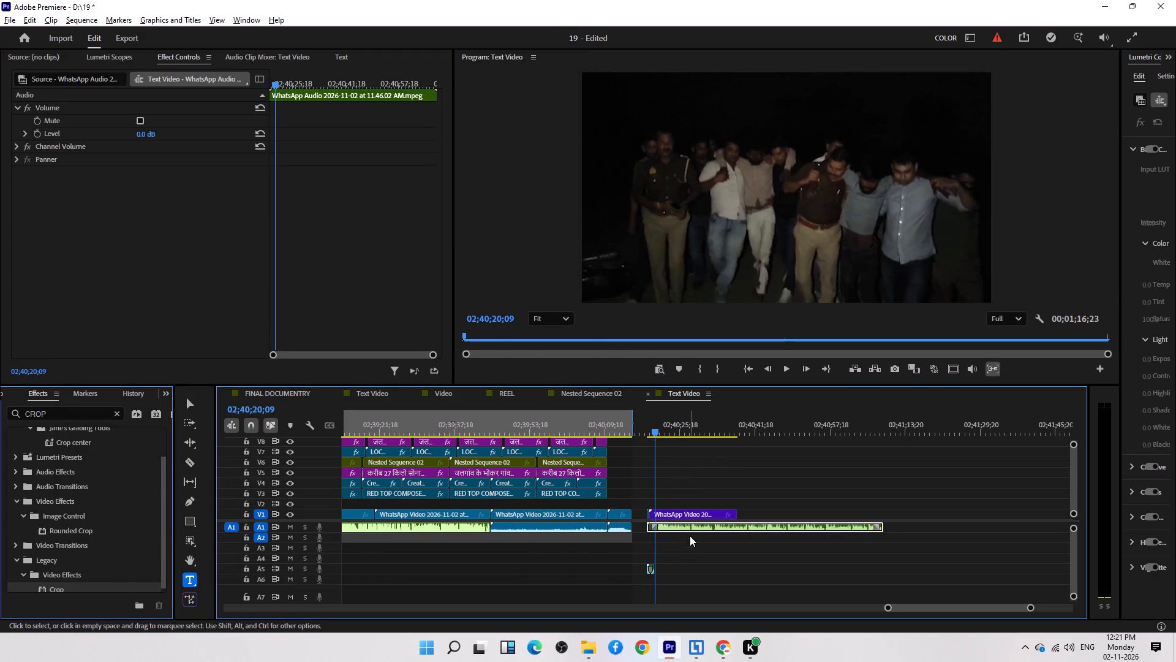
Place the 11.44.28 AM (1), 11.44.25 AM and 11.44.27 AM (1) WhatsApp videos back to back on V3, starting where the first clip ends.
{"action": "left_click", "coordinate": [596, 645]}
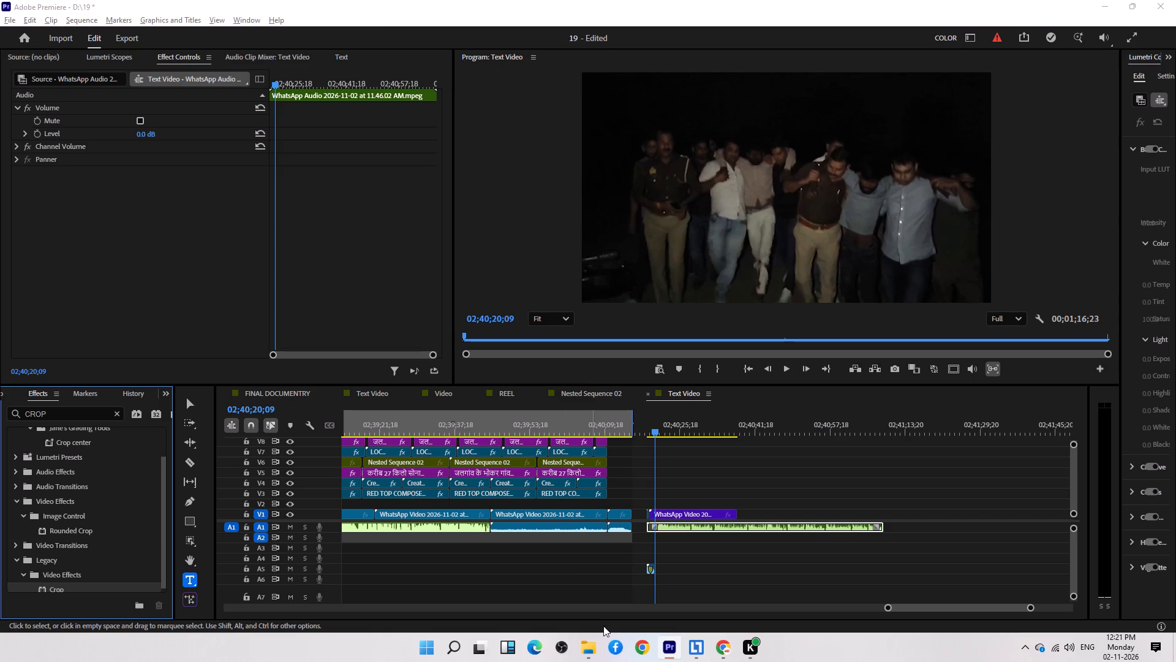
{"action": "left_click", "coordinate": [587, 645]}
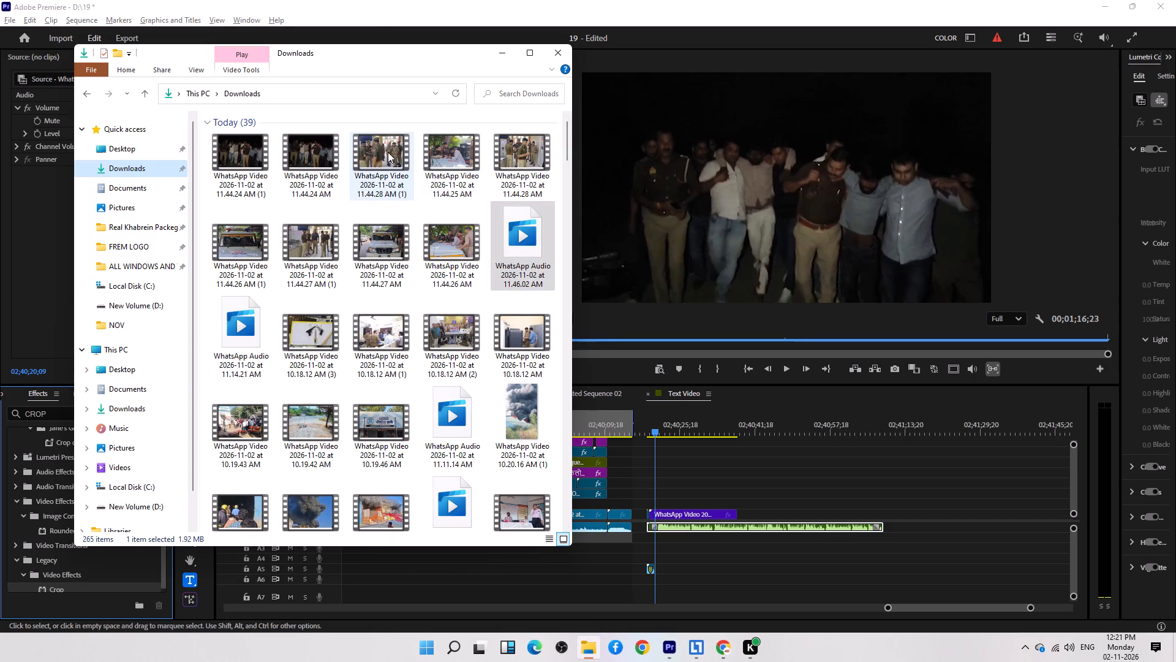
{"action": "left_click_drag", "start_coordinate": [388, 152], "coordinate": [742, 546]}
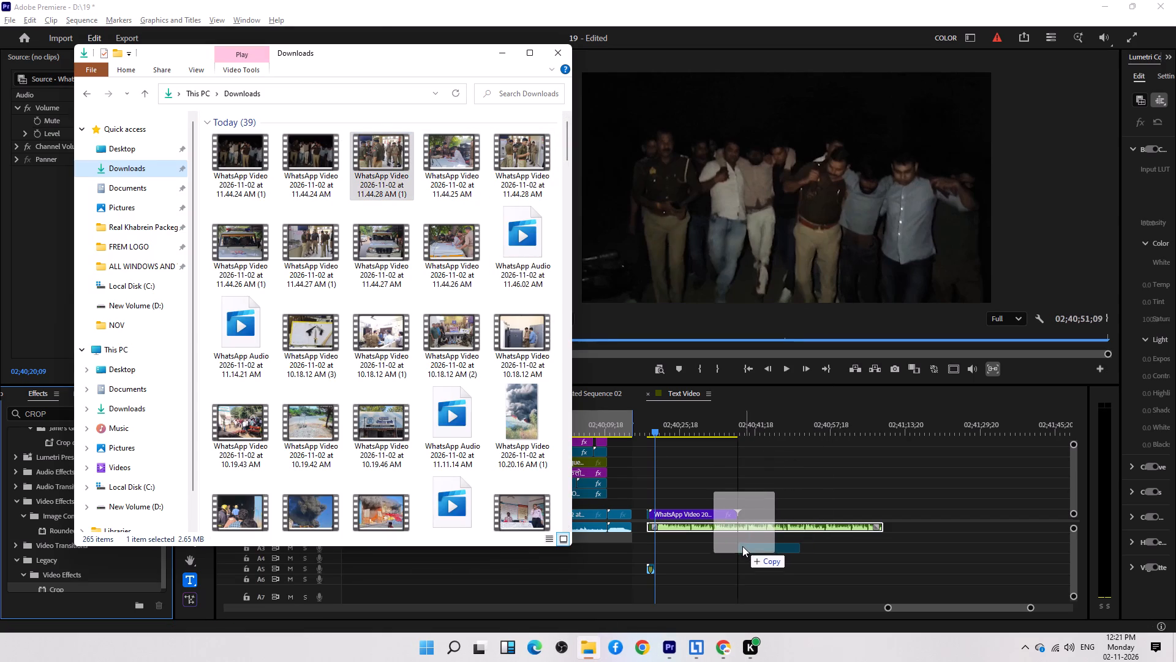
{"action": "left_click_drag", "start_coordinate": [742, 546], "coordinate": [738, 540]}
{"action": "left_click_drag", "start_coordinate": [391, 178], "coordinate": [714, 326]}
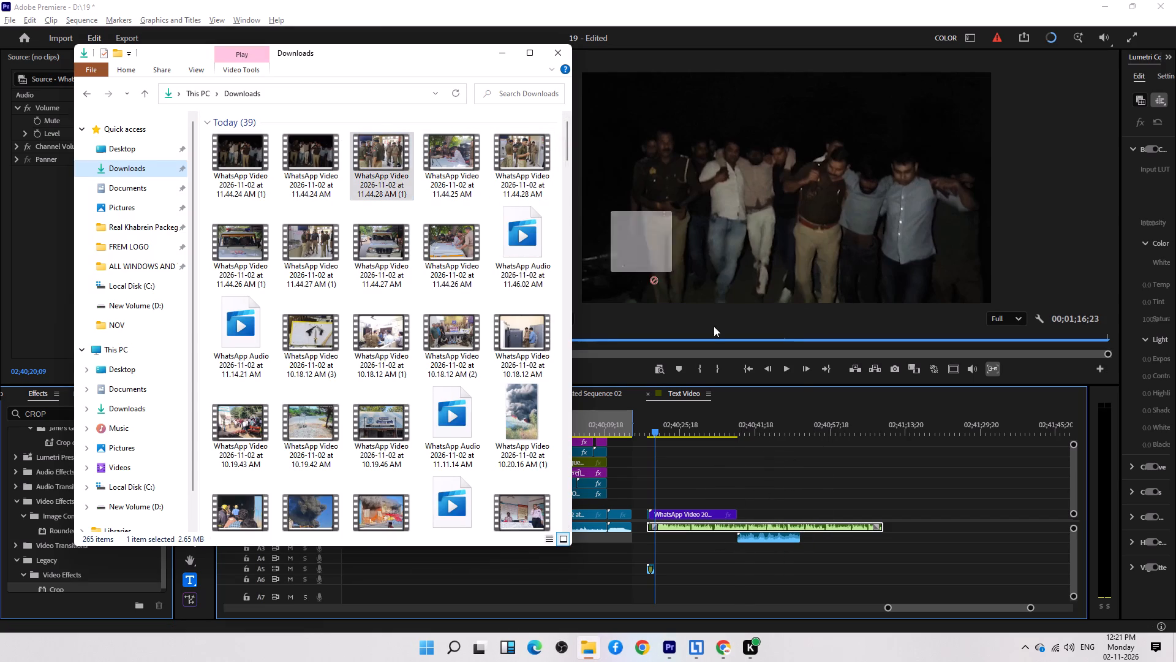
{"action": "left_click_drag", "start_coordinate": [714, 326], "coordinate": [739, 497]}
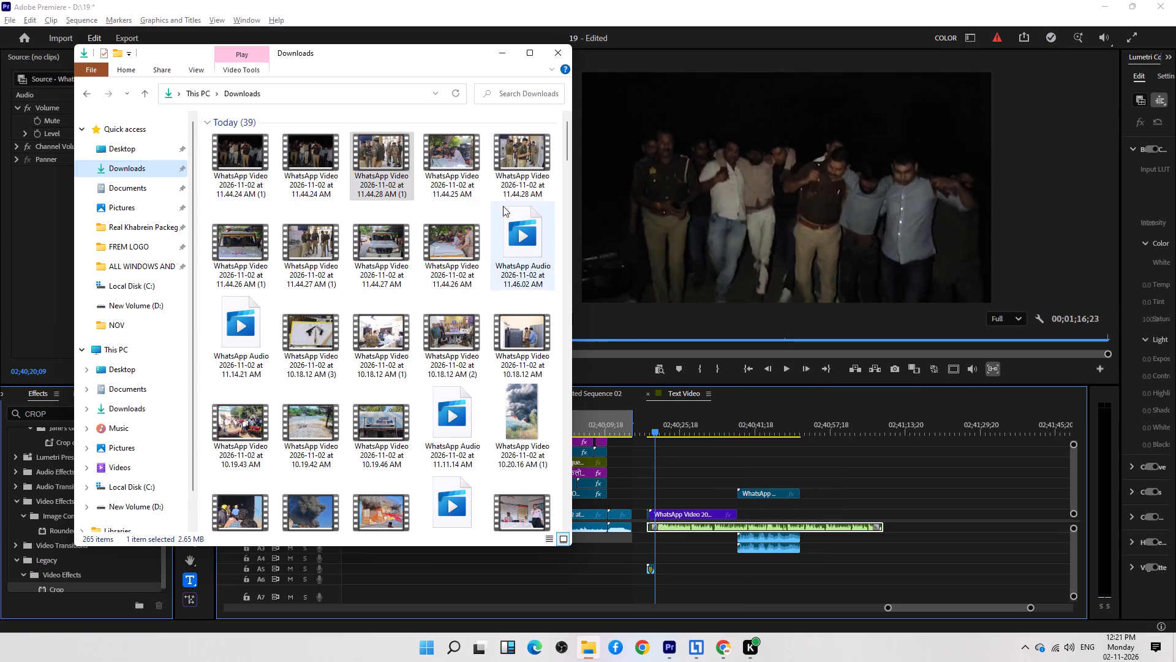
{"action": "left_click_drag", "start_coordinate": [454, 163], "coordinate": [814, 529]}
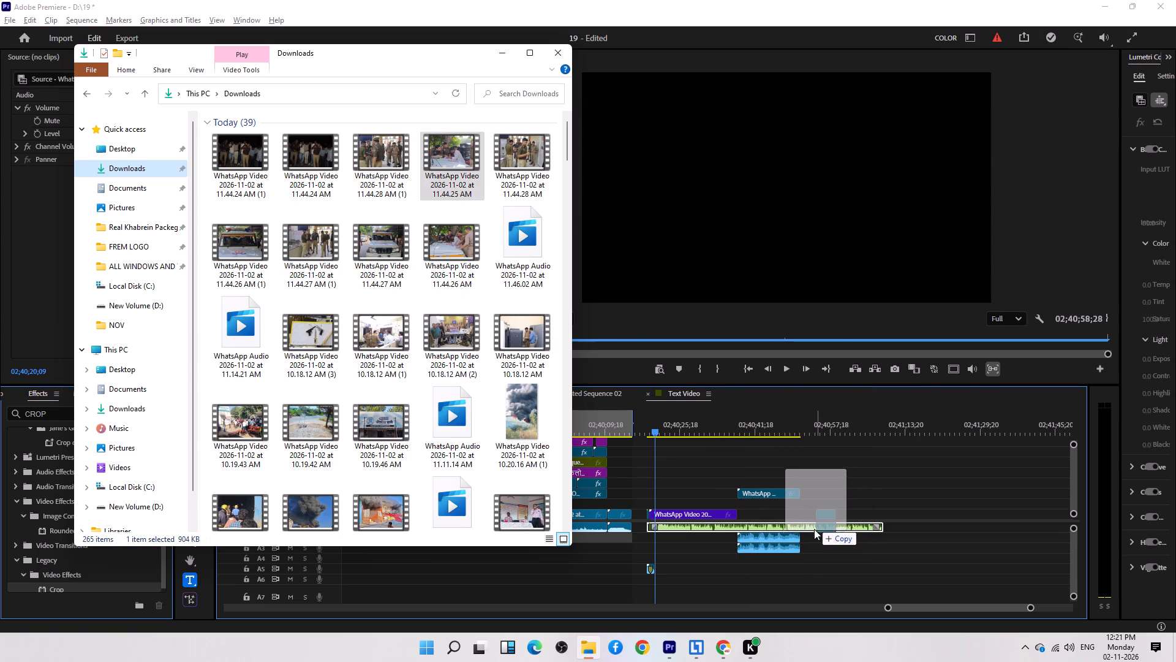
{"action": "left_click_drag", "start_coordinate": [814, 529], "coordinate": [799, 547]}
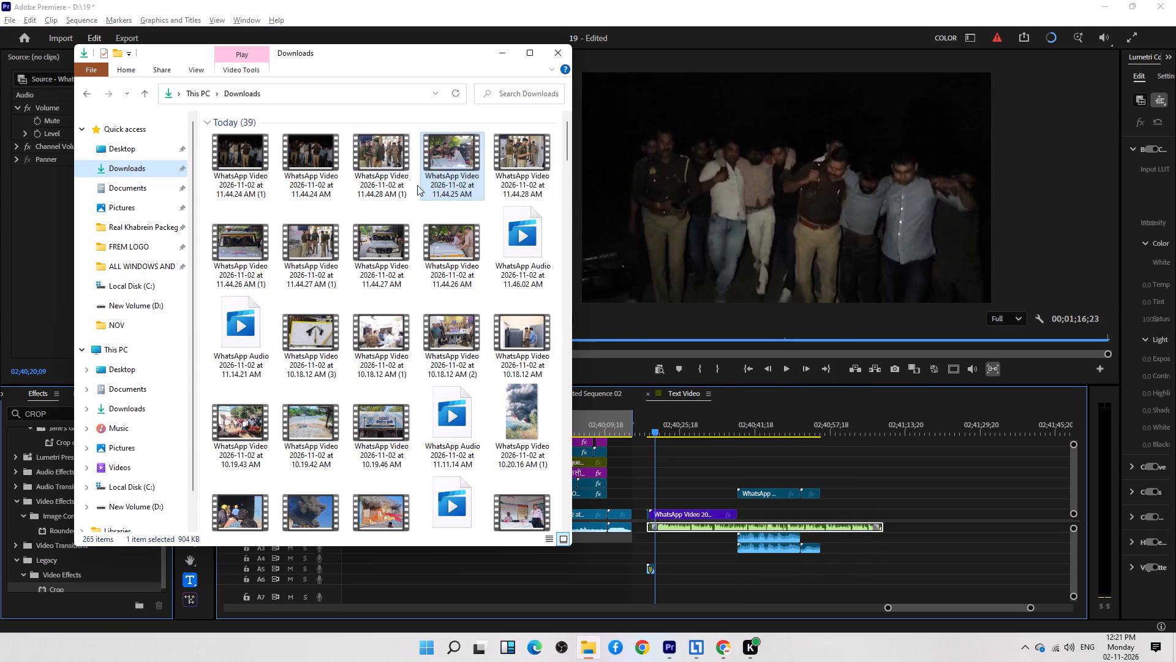
{"action": "left_click_drag", "start_coordinate": [303, 245], "coordinate": [833, 492]}
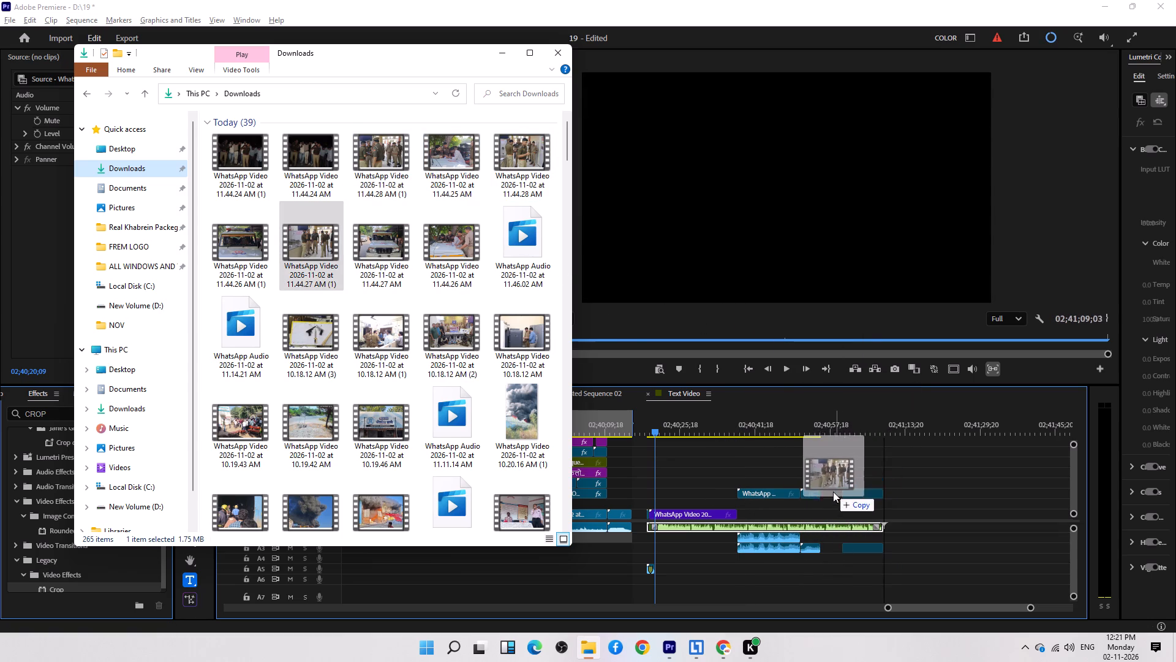
{"action": "left_click_drag", "start_coordinate": [833, 492], "coordinate": [821, 493]}
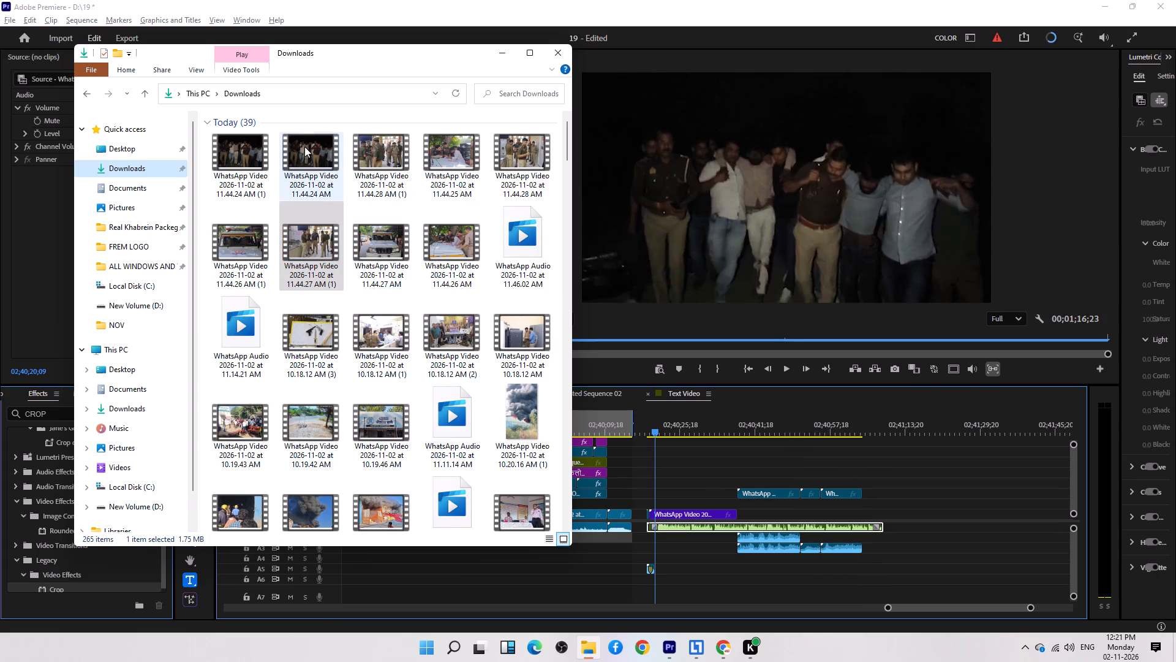
Add the 11.44.24 AM WhatsApp video to V1 after the three V3 clips and trim its end to the A1 audio's end.
{"action": "left_click_drag", "start_coordinate": [309, 143], "coordinate": [867, 509]}
{"action": "left_click_drag", "start_coordinate": [900, 508], "coordinate": [900, 514]}
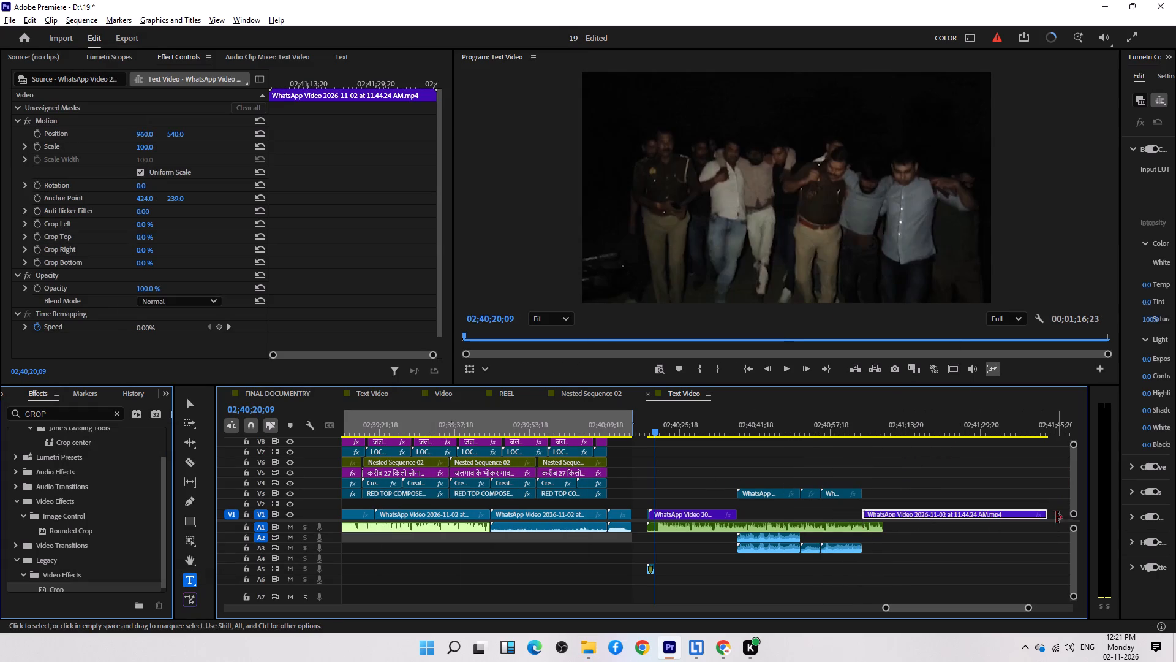
{"action": "left_click_drag", "start_coordinate": [1048, 514], "coordinate": [889, 527]}
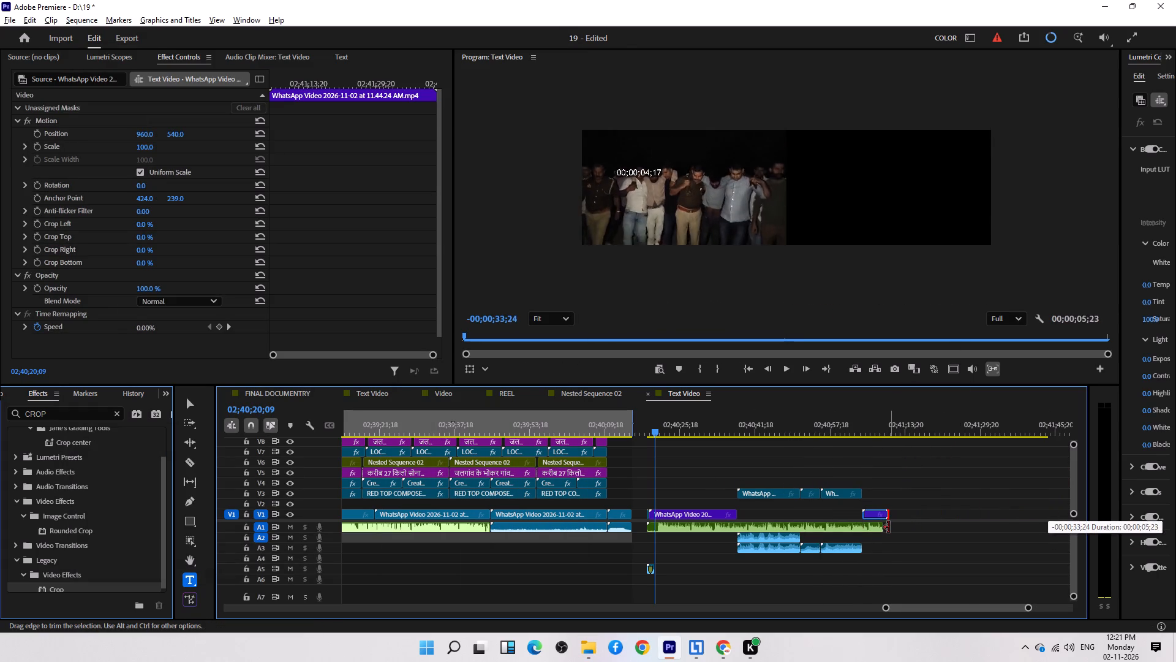
{"action": "left_click_drag", "start_coordinate": [889, 527], "coordinate": [886, 527]}
Unlink the three V3 clips from their sound and delete their original audio from A2 and A3.
{"action": "left_click_drag", "start_coordinate": [886, 571], "coordinate": [725, 541]}
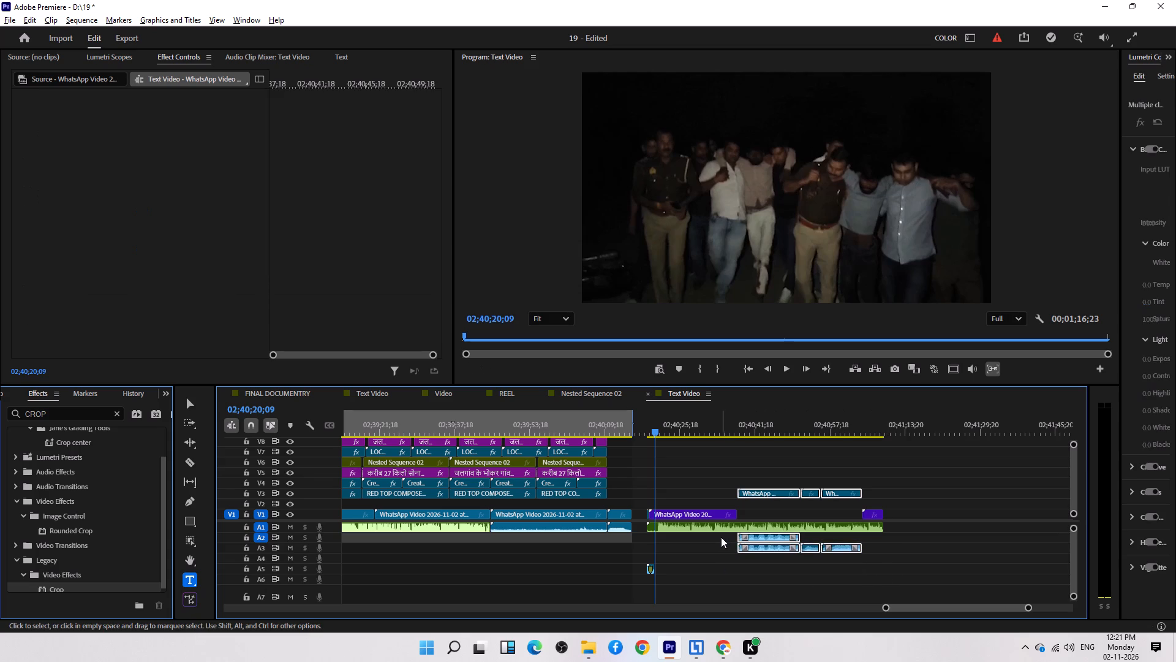
{"action": "key", "text": "ctrl+j"}
{"action": "key", "text": "ctrl+k"}
{"action": "key", "text": "ctrl+k"}
{"action": "left_click_drag", "start_coordinate": [911, 553], "coordinate": [893, 561]}
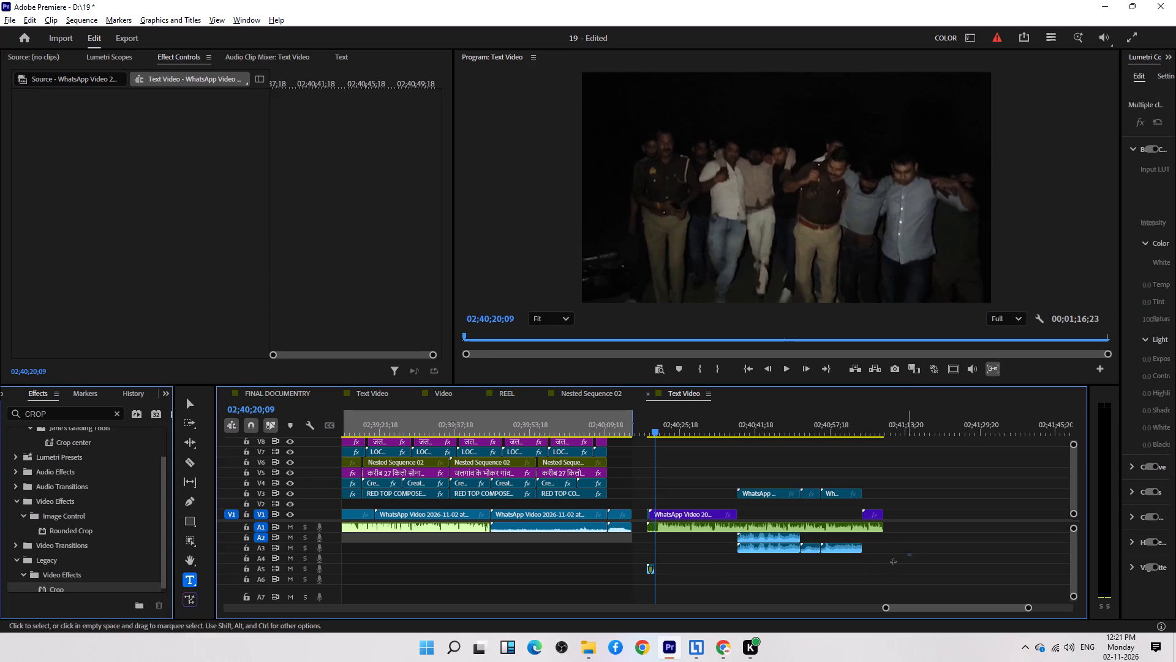
{"action": "left_click_drag", "start_coordinate": [893, 561], "coordinate": [753, 539]}
{"action": "right_click", "coordinate": [753, 539]}
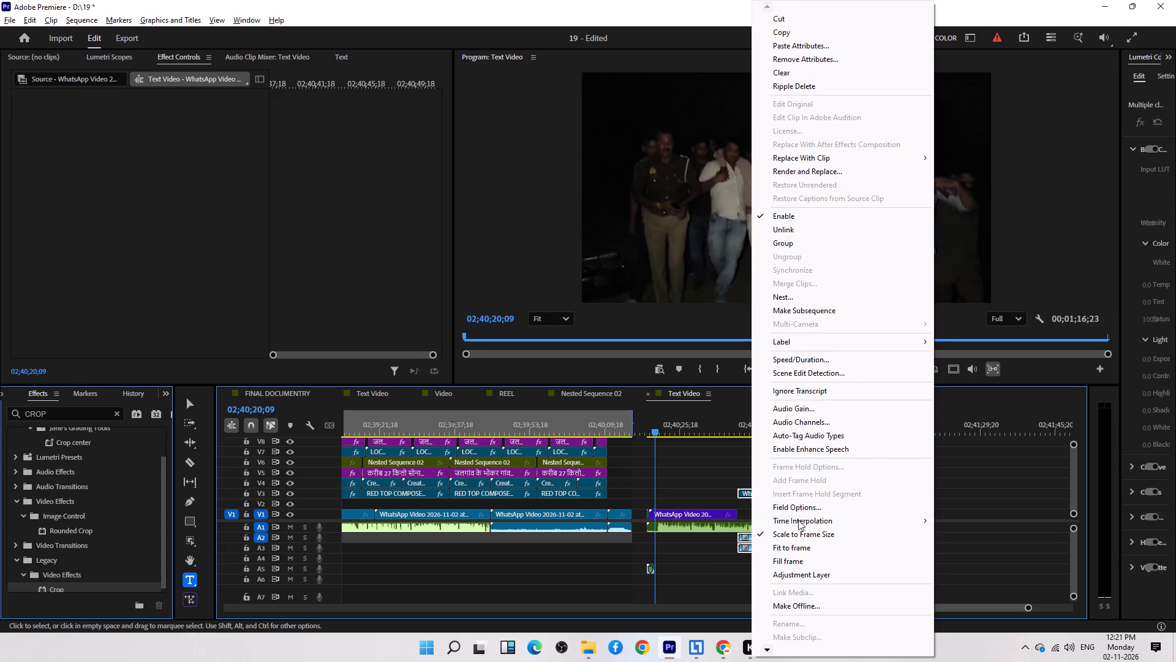
{"action": "left_click", "coordinate": [809, 232]}
{"action": "left_click_drag", "start_coordinate": [903, 592], "coordinate": [887, 584]}
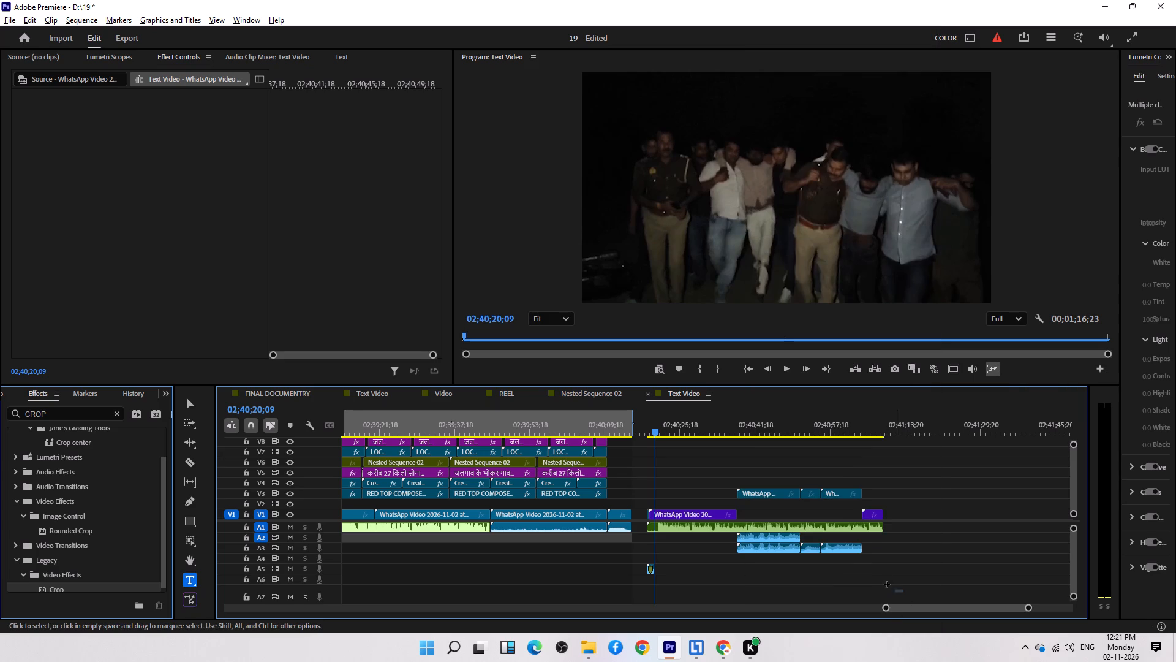
{"action": "left_click_drag", "start_coordinate": [887, 584], "coordinate": [753, 538]}
{"action": "key", "text": "Delete"}
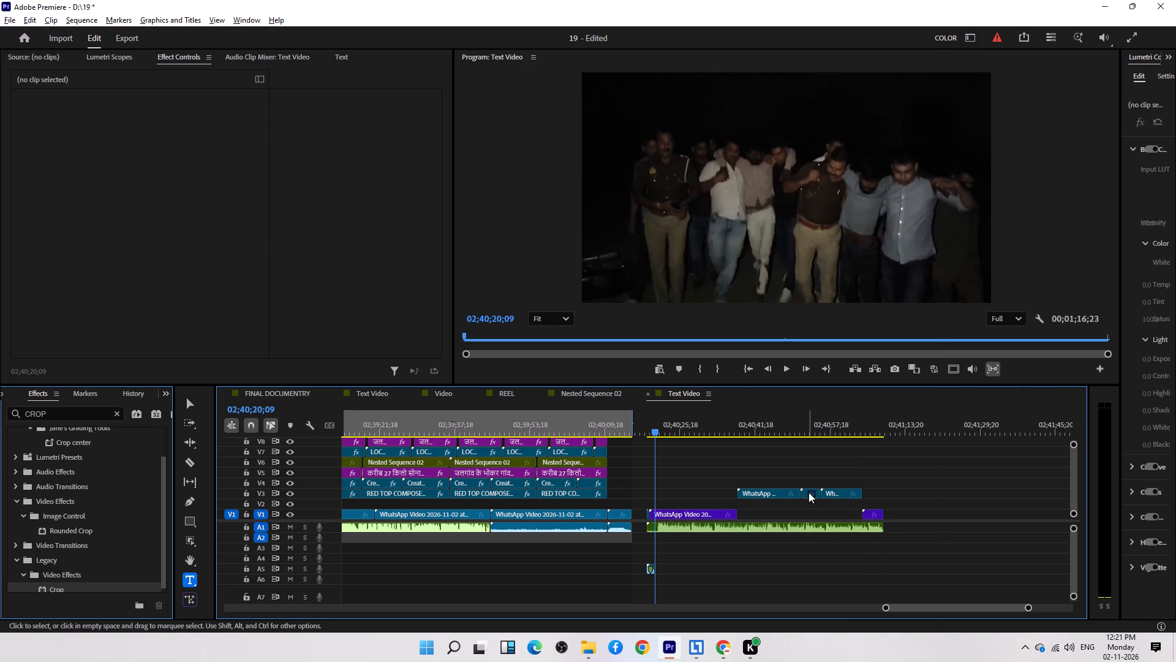
Move the three WhatsApp clips from V3 down to V1 to fill the gap between the two night clips.
{"action": "left_click_drag", "start_coordinate": [761, 468], "coordinate": [851, 501]}
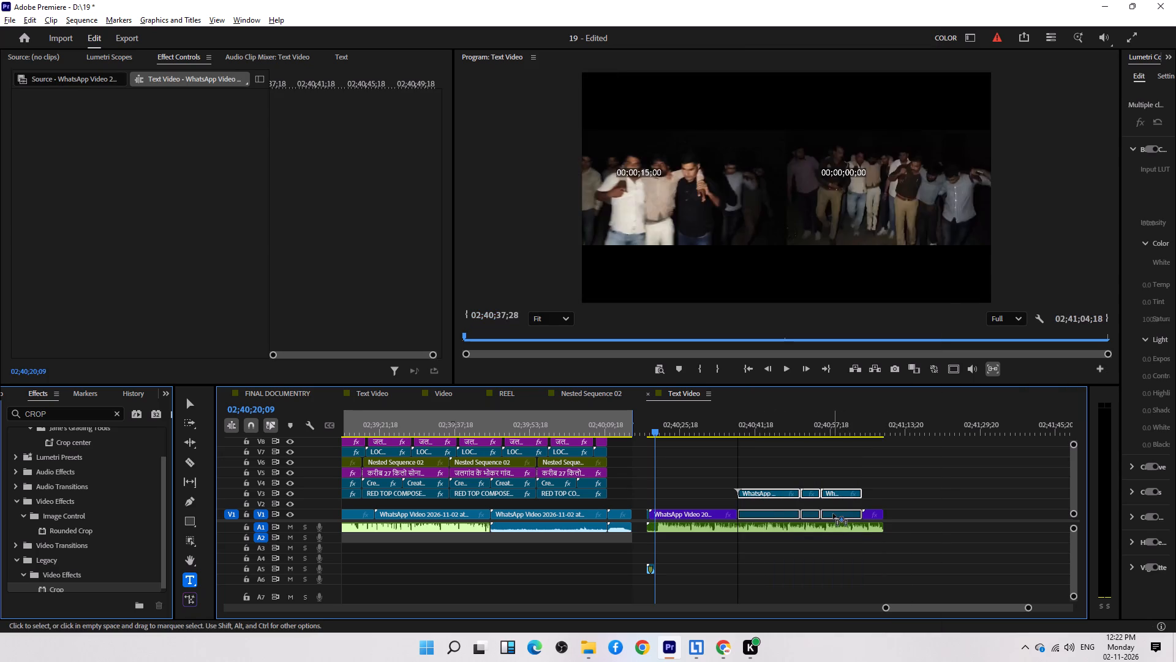
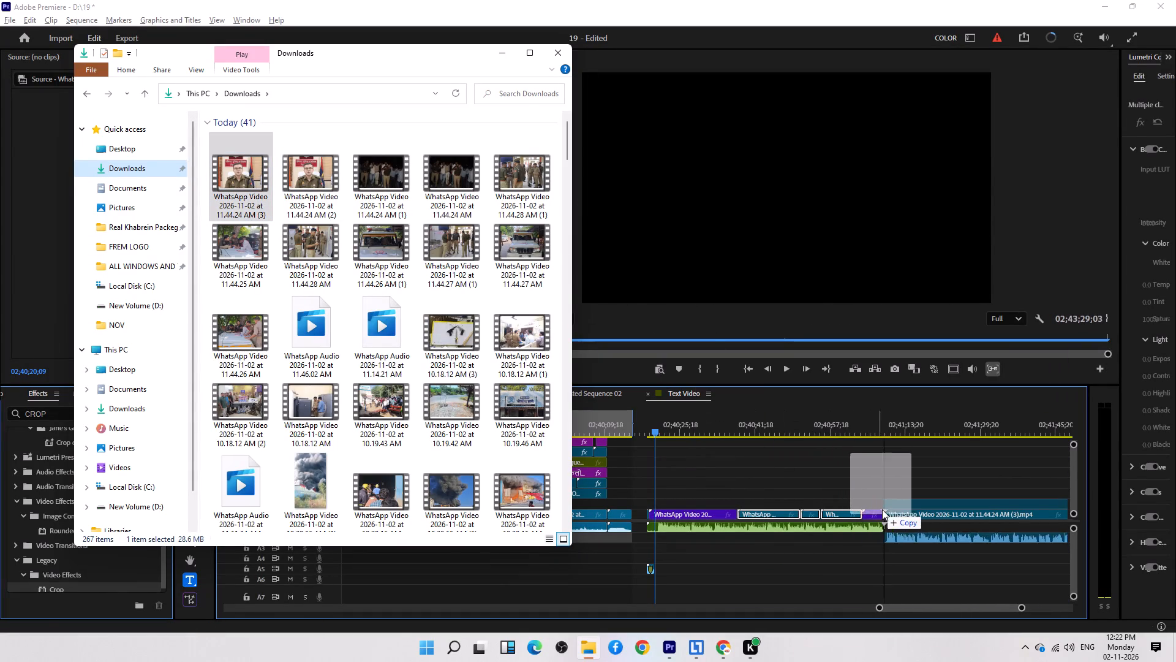
Add WhatsApp Video 2026-11-02 at 11.44.24 AM (3) from Downloads to V1, directly after the new story's last clip.
{"action": "left_click_drag", "start_coordinate": [882, 509], "coordinate": [887, 512]}
{"action": "left_click", "coordinate": [878, 463]}
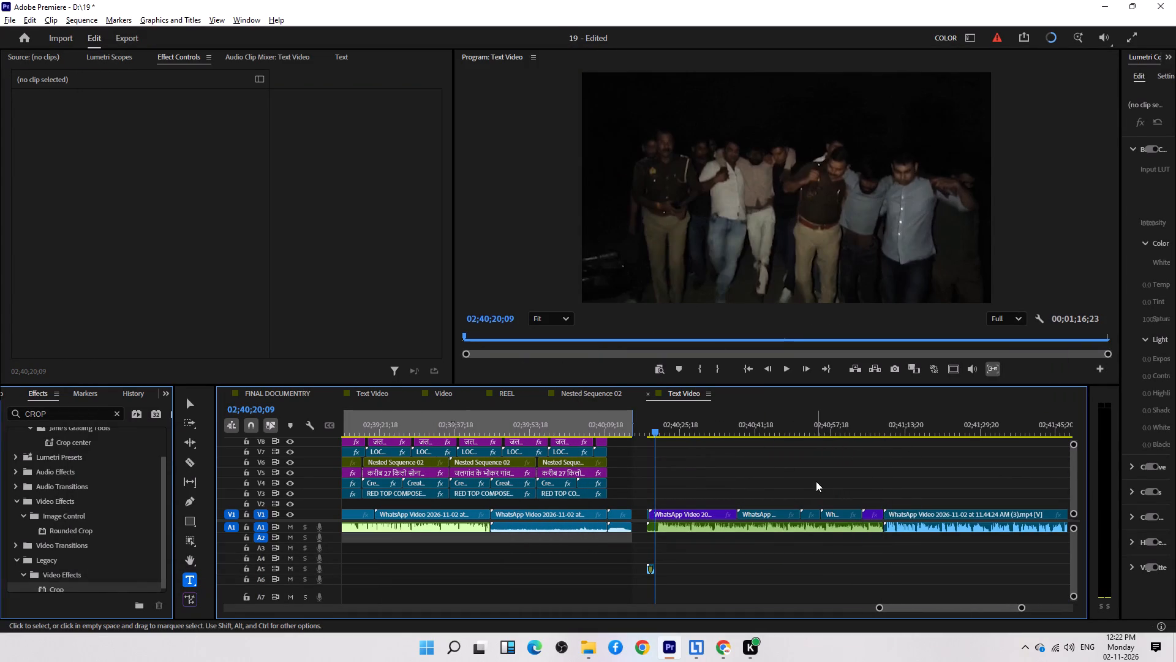
With the playhead at the new story's start, select the previous story's first two sets of headline and branding graphics on V3 to V6.
{"action": "key", "text": "Up"}
{"action": "scroll", "coordinate": [725, 487], "scroll_direction": "up", "scroll_amount": 12}
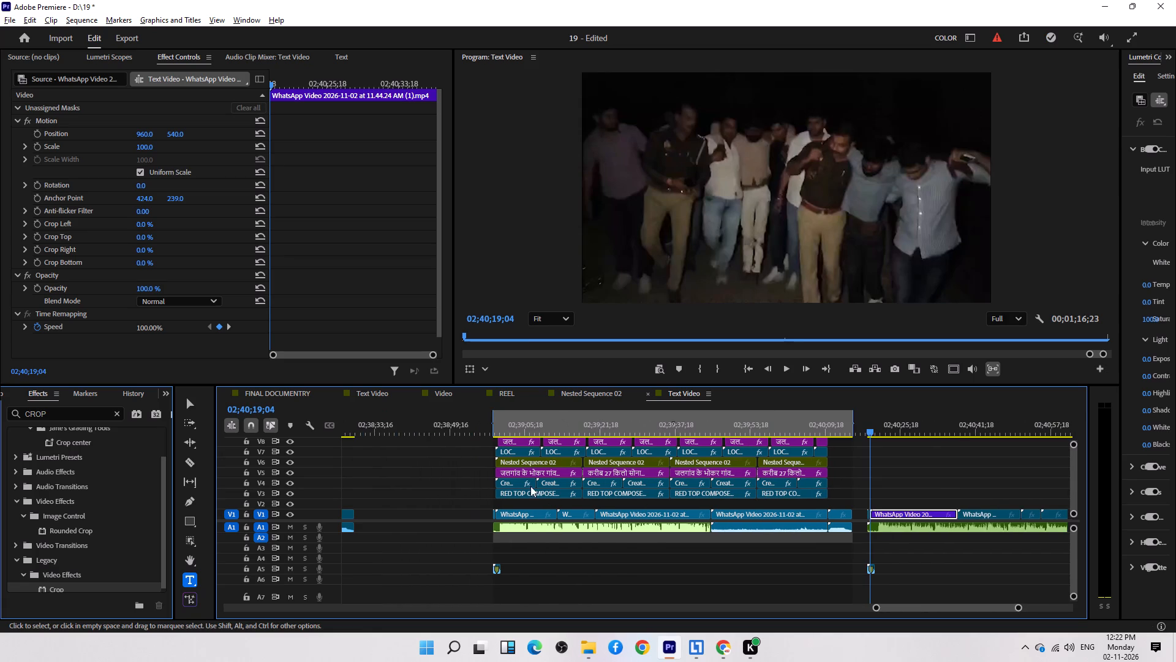
{"action": "left_click_drag", "start_coordinate": [461, 453], "coordinate": [464, 460]}
{"action": "left_click_drag", "start_coordinate": [464, 463], "coordinate": [623, 498]}
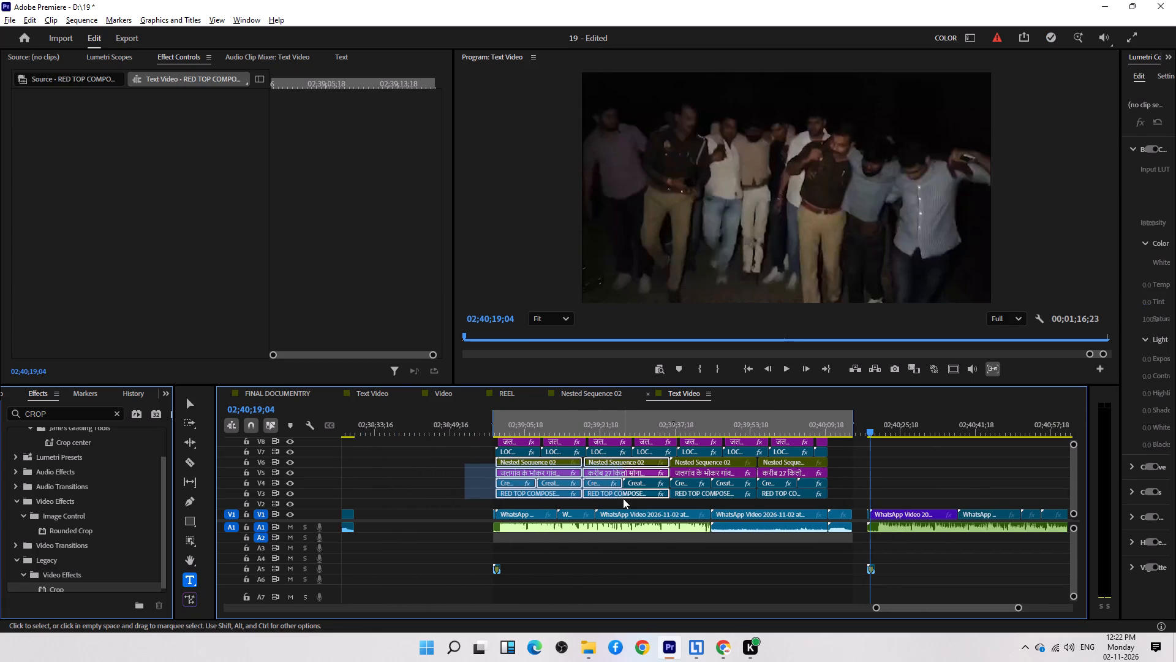
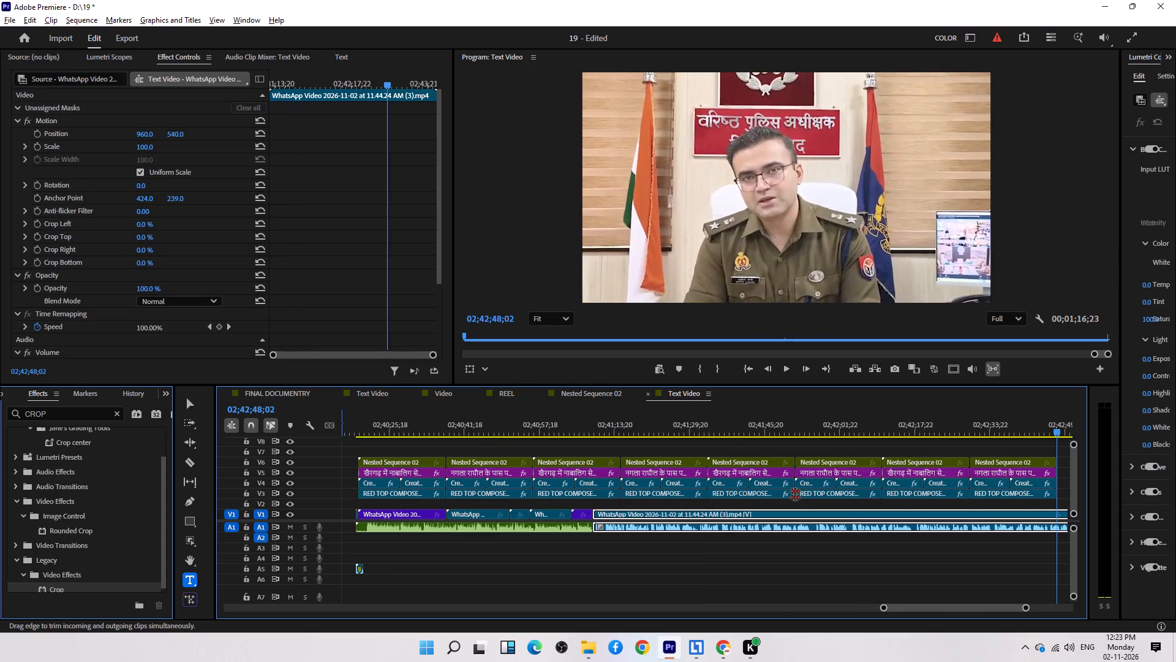
Paste the headline graphics over the last stretch of Firozabad footage and cut away the part extending past the footage's end.
{"action": "key", "text": "ctrl+v"}
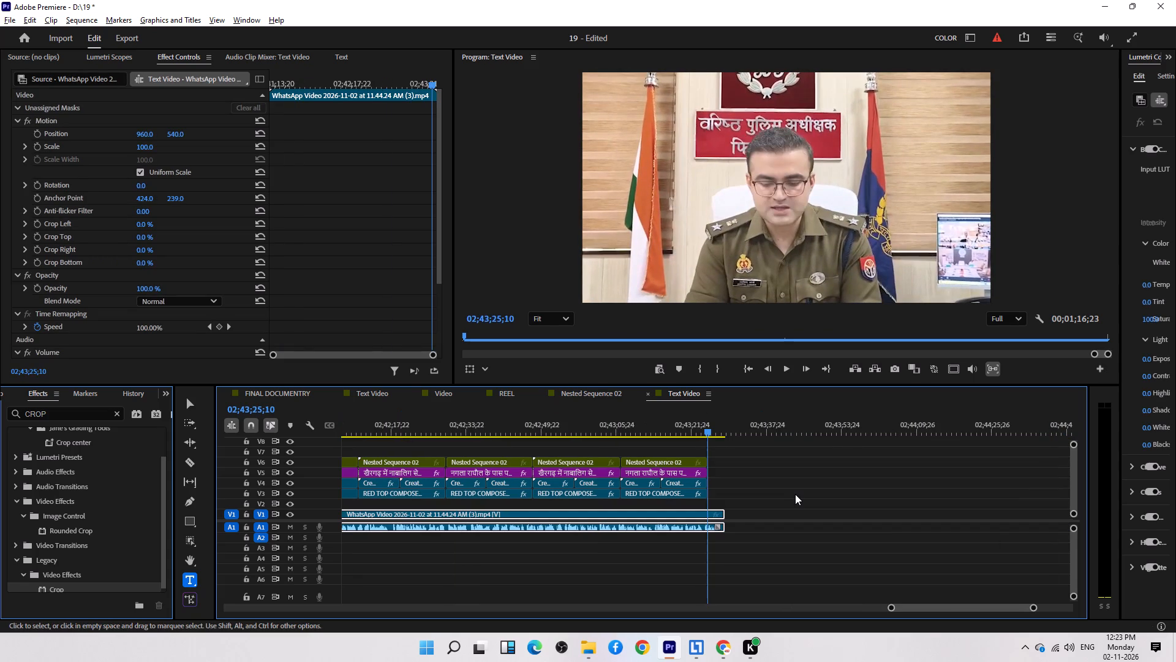
{"action": "key", "text": "ctrl+v"}
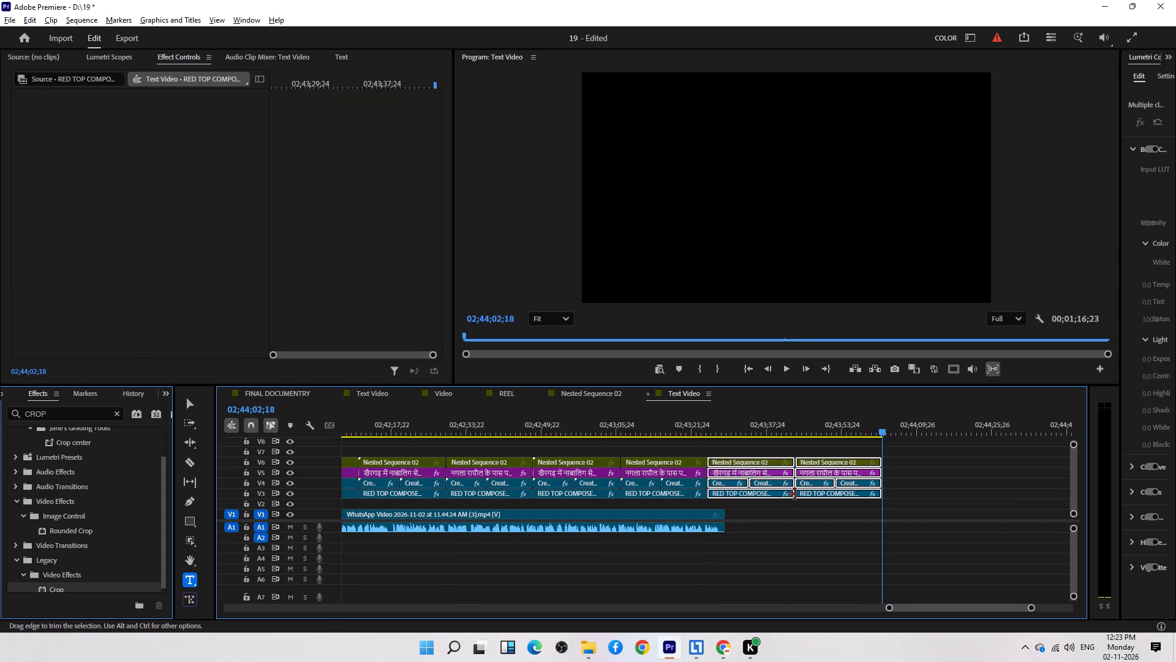
{"action": "key", "text": "Up"}
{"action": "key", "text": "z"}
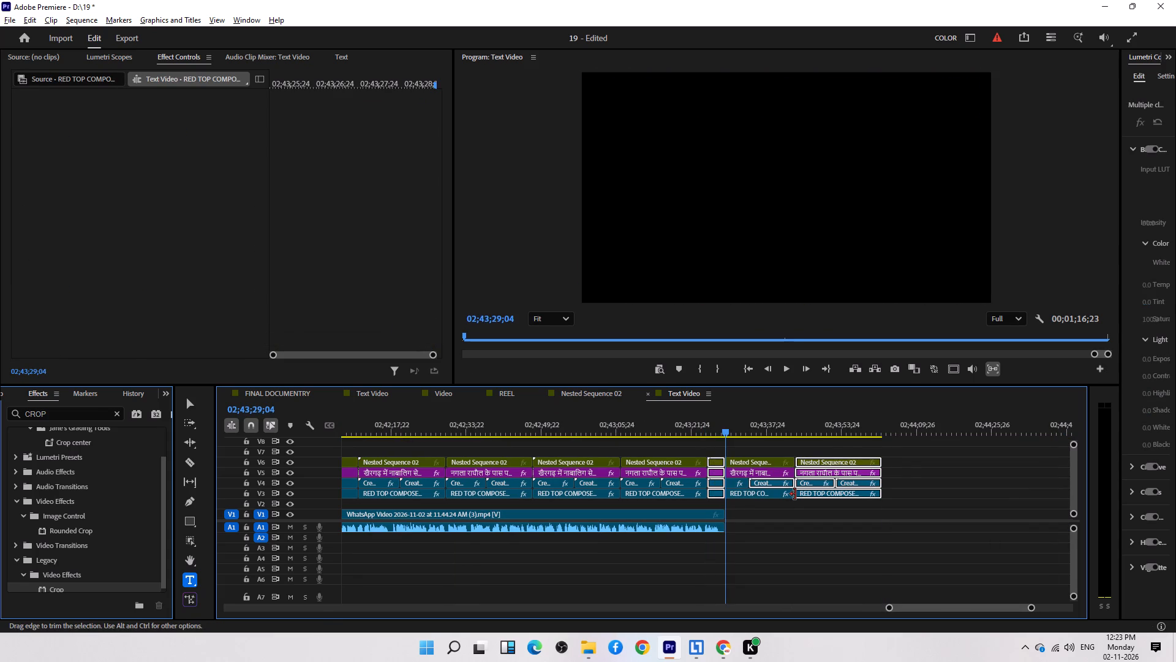
{"action": "left_click_drag", "start_coordinate": [920, 447], "coordinate": [734, 493]}
{"action": "key", "text": "Delete"}
Copy the End Bumbar with Music clip from the end of the Jalgaon story and paste it after the Firozabad footage.
{"action": "key", "text": "Up"}
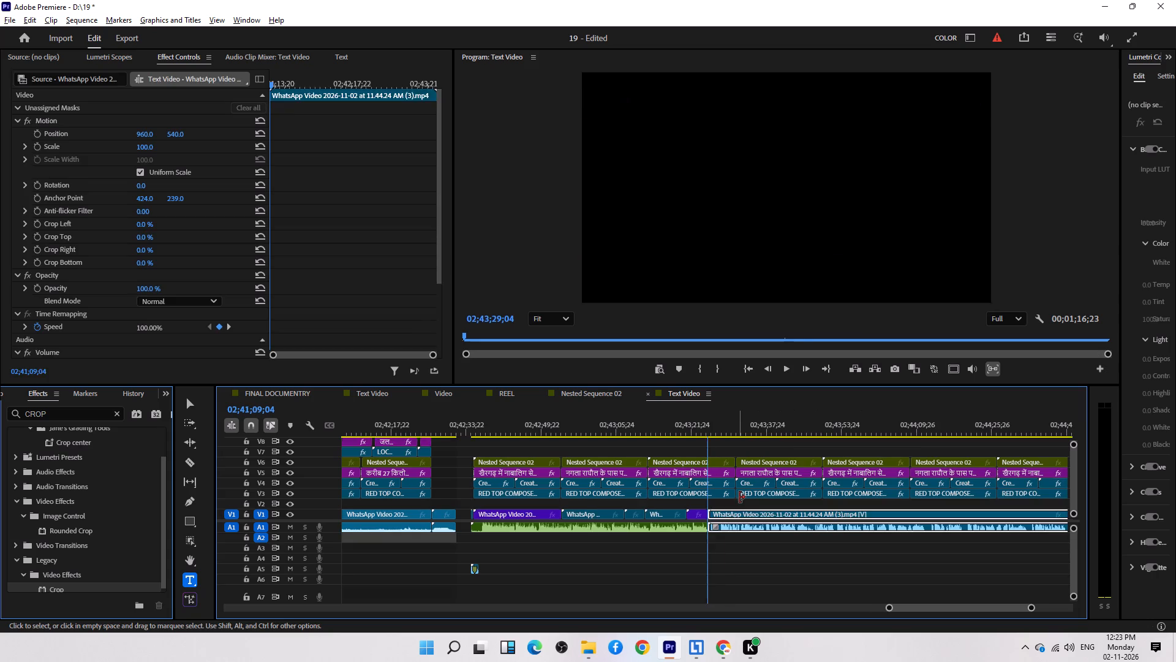
{"action": "key", "text": "Up"}
{"action": "key", "text": "Up"}
{"action": "left_click_drag", "start_coordinate": [445, 479], "coordinate": [438, 525]}
{"action": "key", "text": "ctrl+c"}
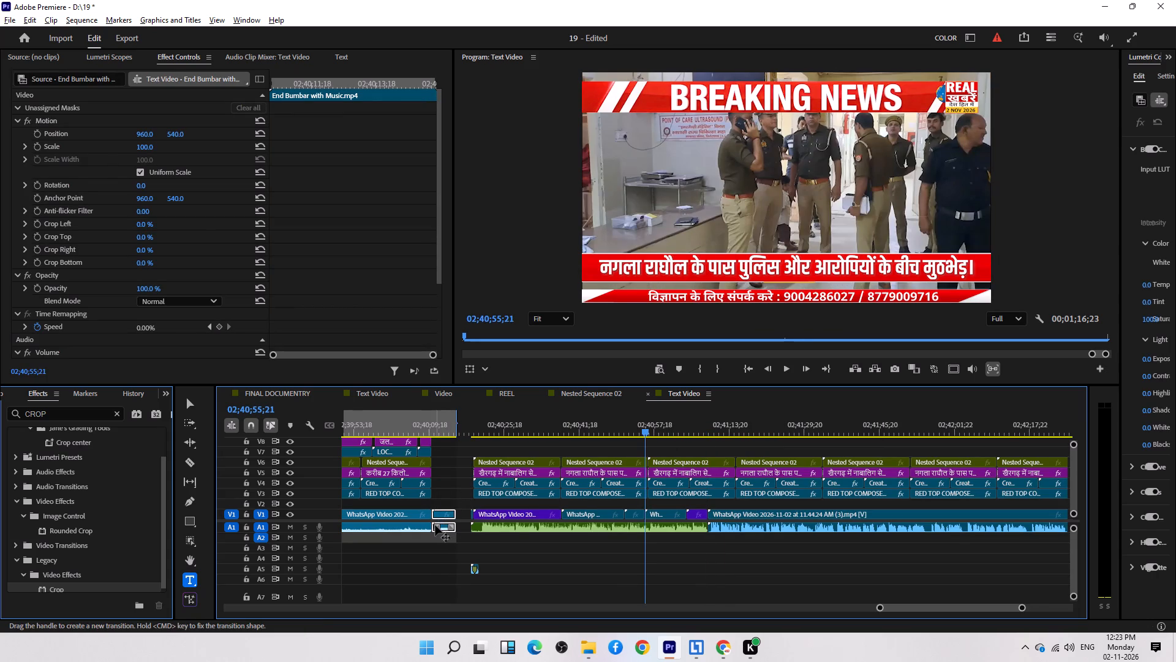
{"action": "key", "text": "End"}
{"action": "key", "text": "ctrl+v"}
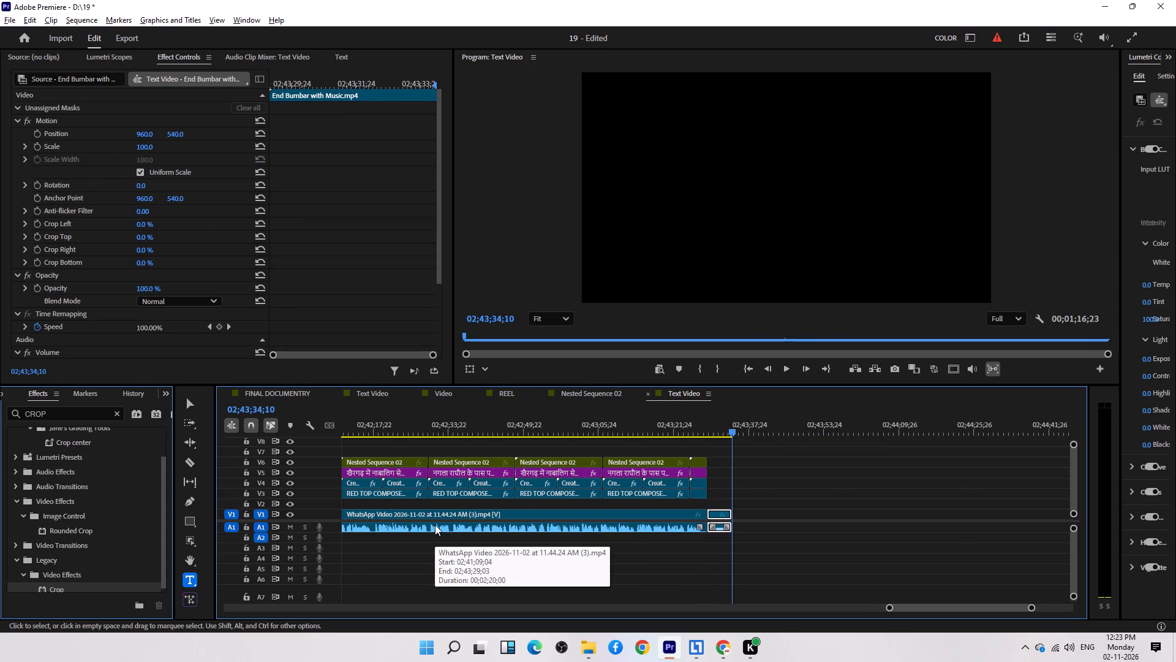
Copy the first location label and its LOCATION.mov background from the Jalgaon story to the start of the first Firozabad clip.
{"action": "key", "text": "Up"}
{"action": "key", "text": "Up"}
{"action": "key", "text": "Up"}
{"action": "key", "text": "Up"}
{"action": "key", "text": "Up"}
{"action": "key", "text": "Up"}
{"action": "key", "text": "Up"}
{"action": "key", "text": "Up"}
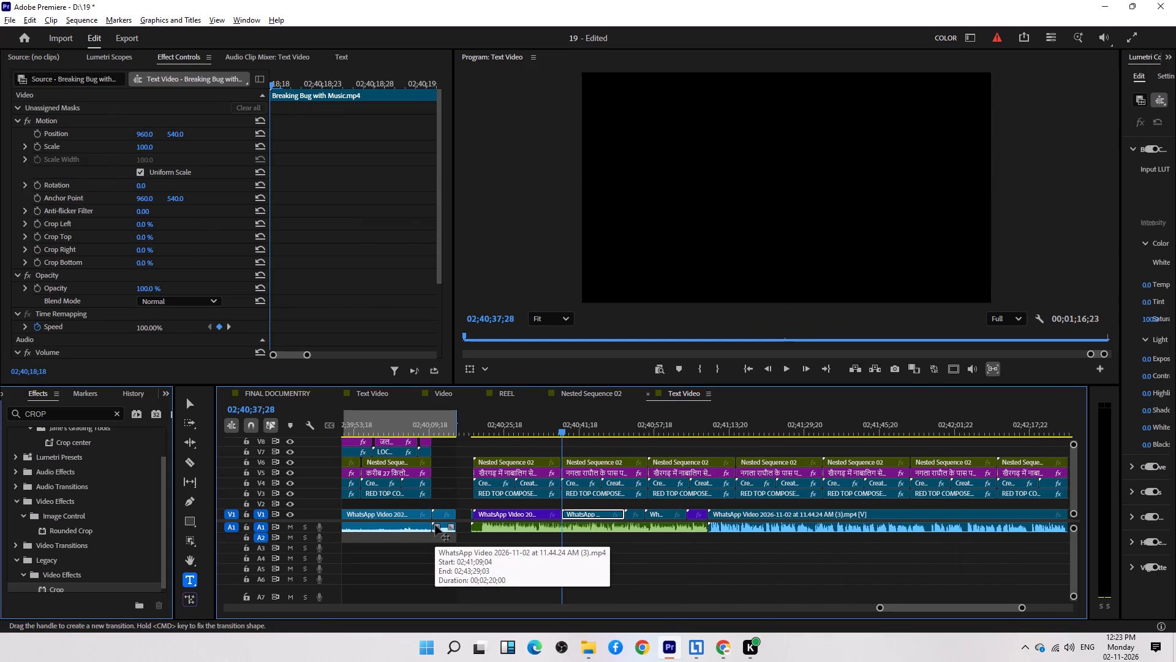
{"action": "key", "text": "Right"}
{"action": "key", "text": "Down"}
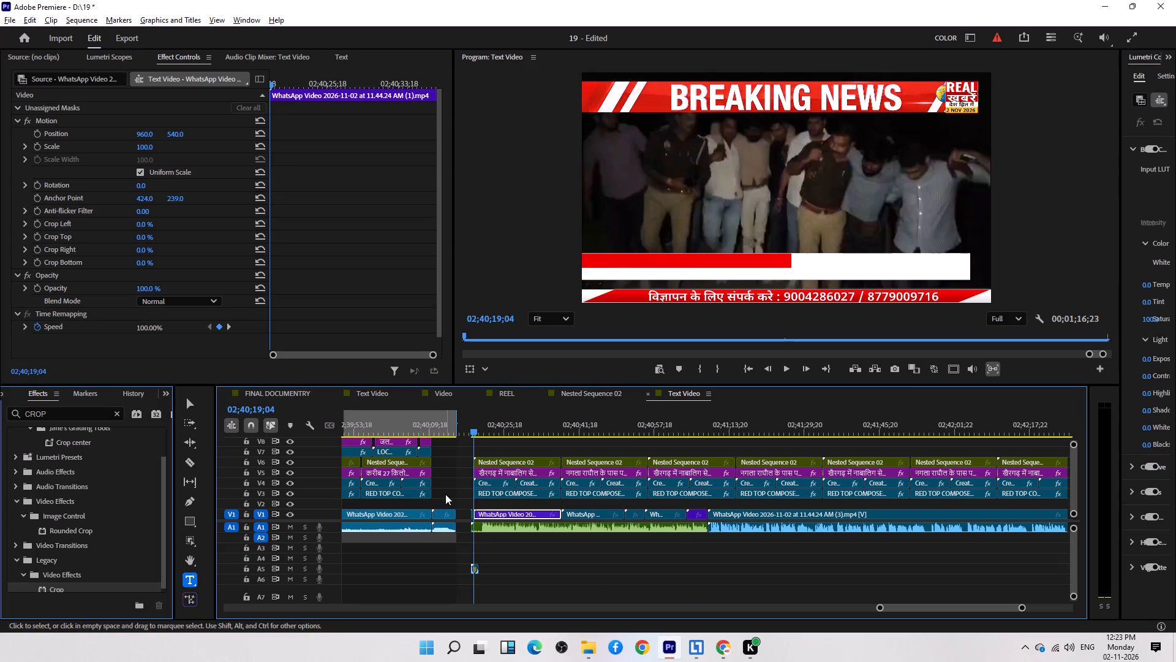
{"action": "scroll", "coordinate": [472, 468], "scroll_direction": "up", "scroll_amount": 20}
{"action": "scroll", "coordinate": [472, 468], "scroll_direction": "up", "scroll_amount": 1}
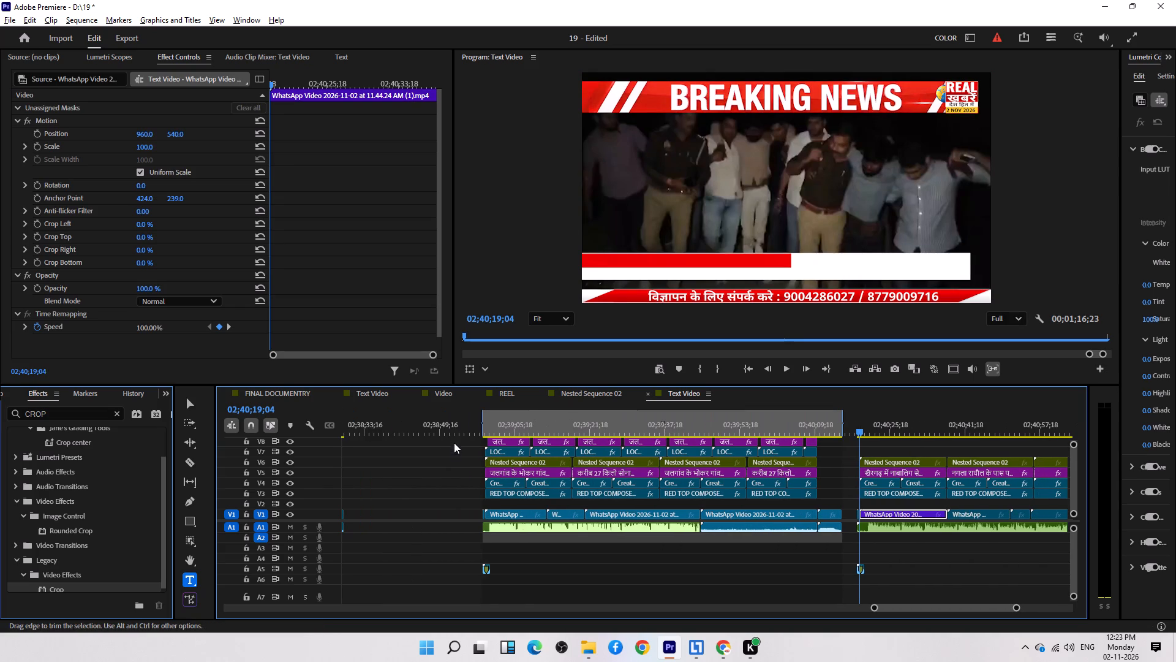
{"action": "left_click_drag", "start_coordinate": [455, 439], "coordinate": [505, 455]}
{"action": "key", "text": "ctrl+c"}
{"action": "key", "text": "ctrl+v"}
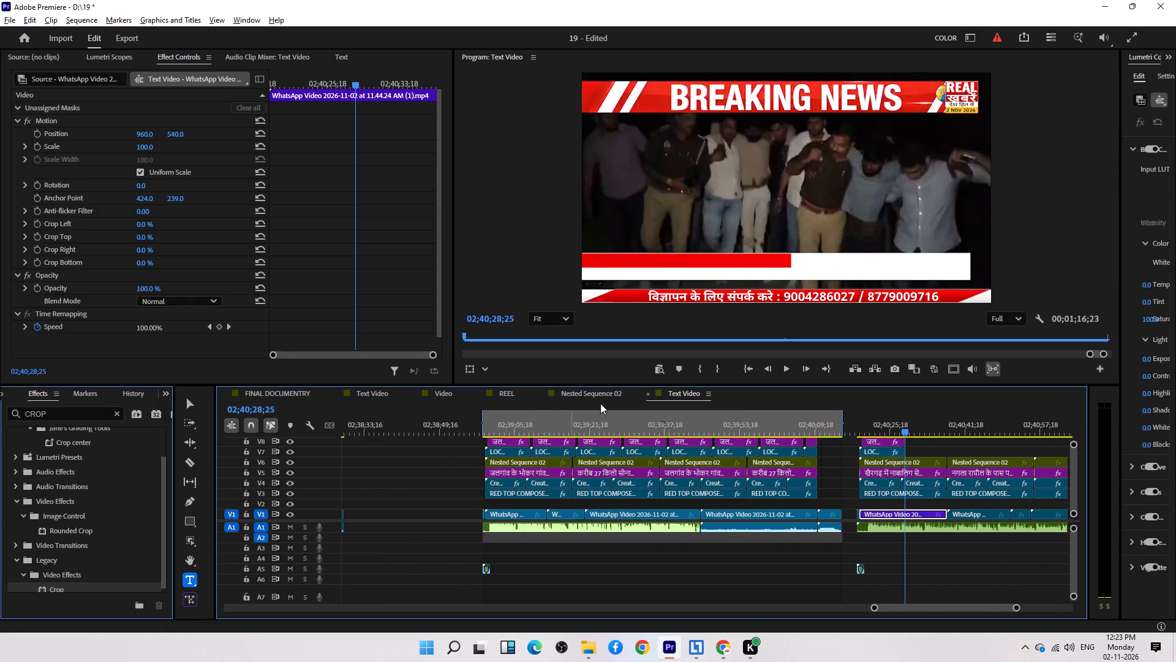
Replace the pasted location label's text with फिरोजाबाद, copied from the ChatGPT description.
{"action": "left_click", "coordinate": [885, 419]}
{"action": "key", "text": "alt+Tab"}
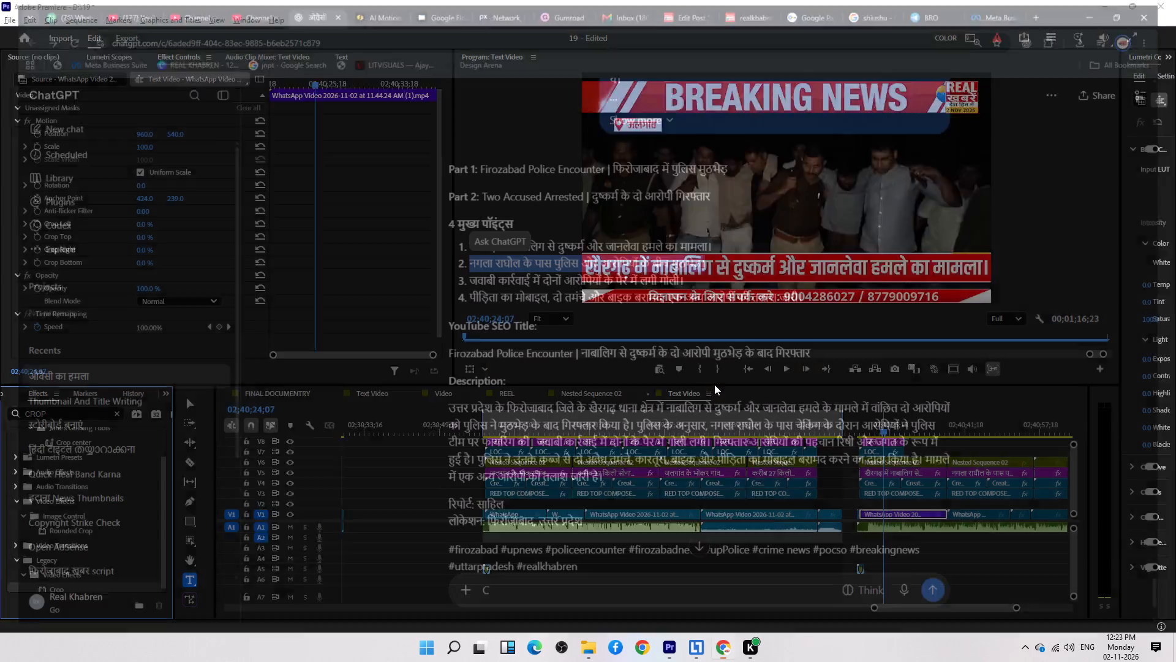
{"action": "double_click", "coordinate": [529, 411]}
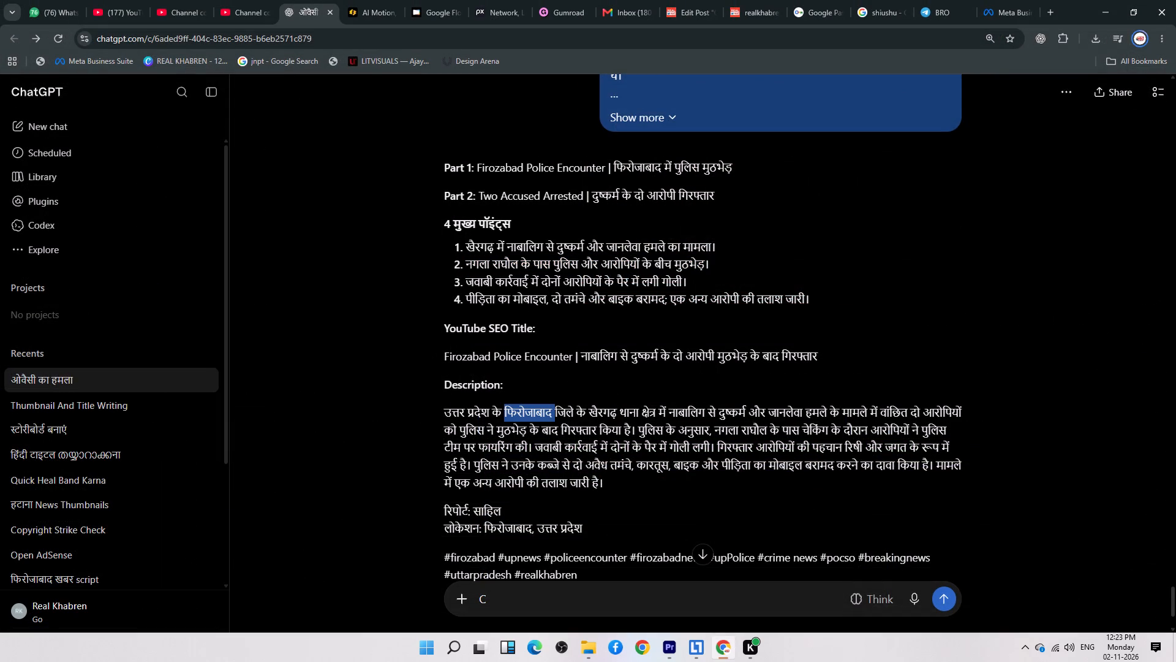
{"action": "key", "text": "ctrl+c"}
{"action": "key", "text": "alt+Tab"}
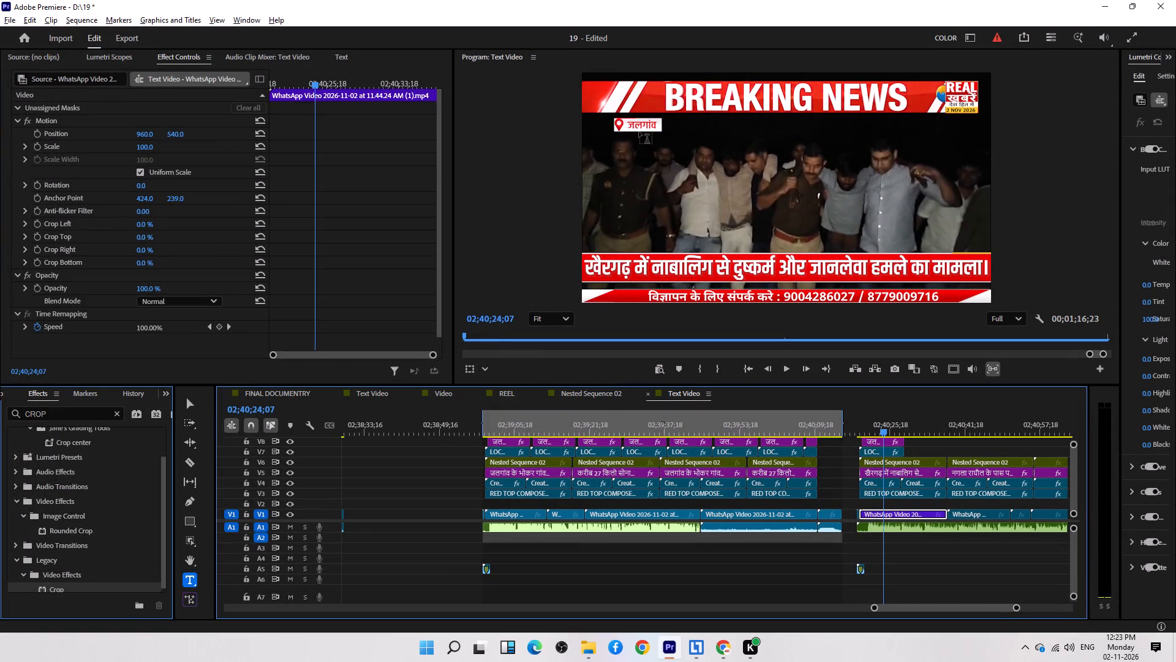
{"action": "triple_click", "coordinate": [639, 126]}
{"action": "key", "text": "ctrl+v"}
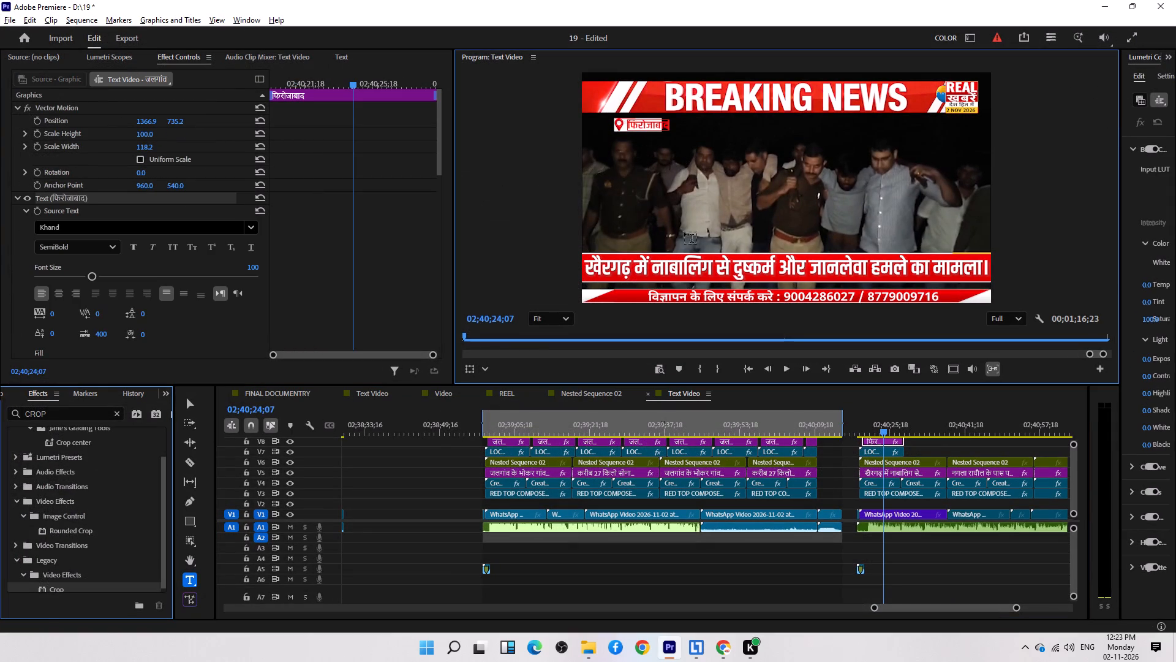
Adjust the Crop effect of the new LOCATION.mov background to fit the फिरोजाबाद label.
{"action": "left_click", "coordinate": [880, 451]}
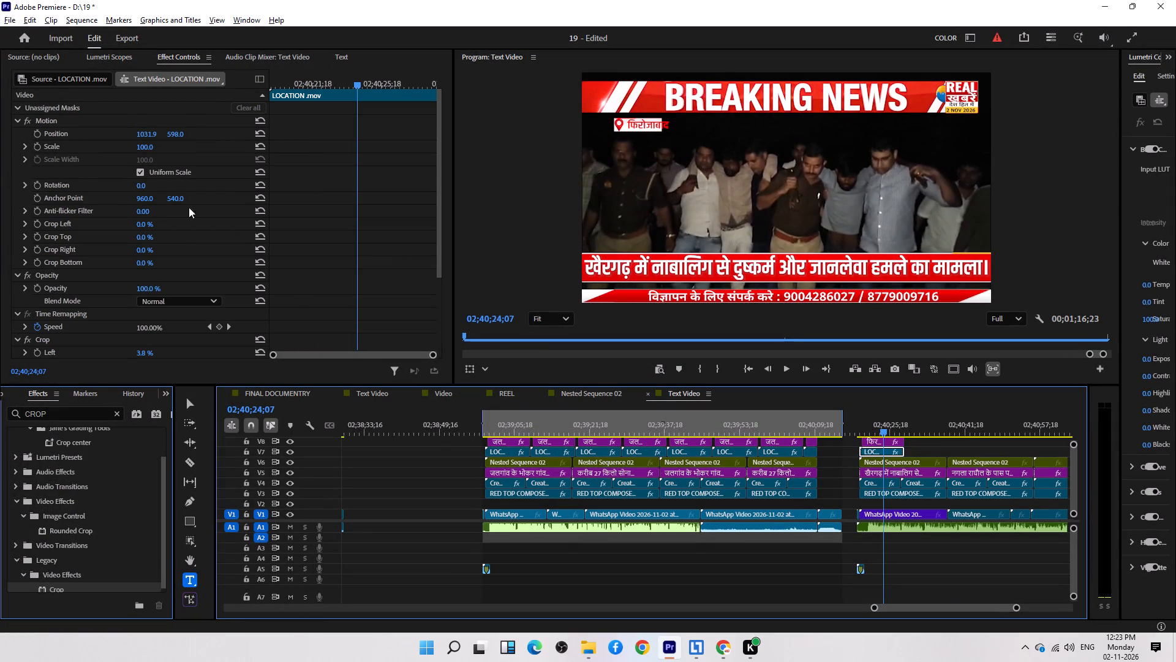
{"action": "left_click", "coordinate": [89, 342]}
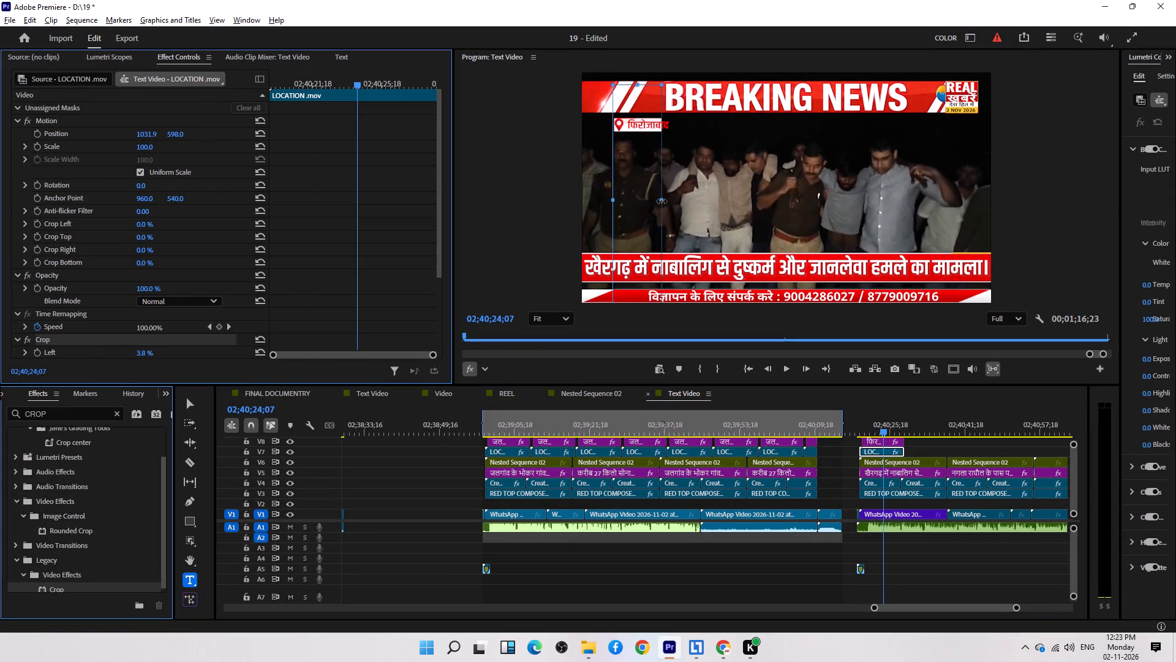
Widen the crop on the LOCATION .mov clip so its white box fits the whole फिरोजाबाद label.
{"action": "left_click_drag", "start_coordinate": [661, 201], "coordinate": [672, 204]}
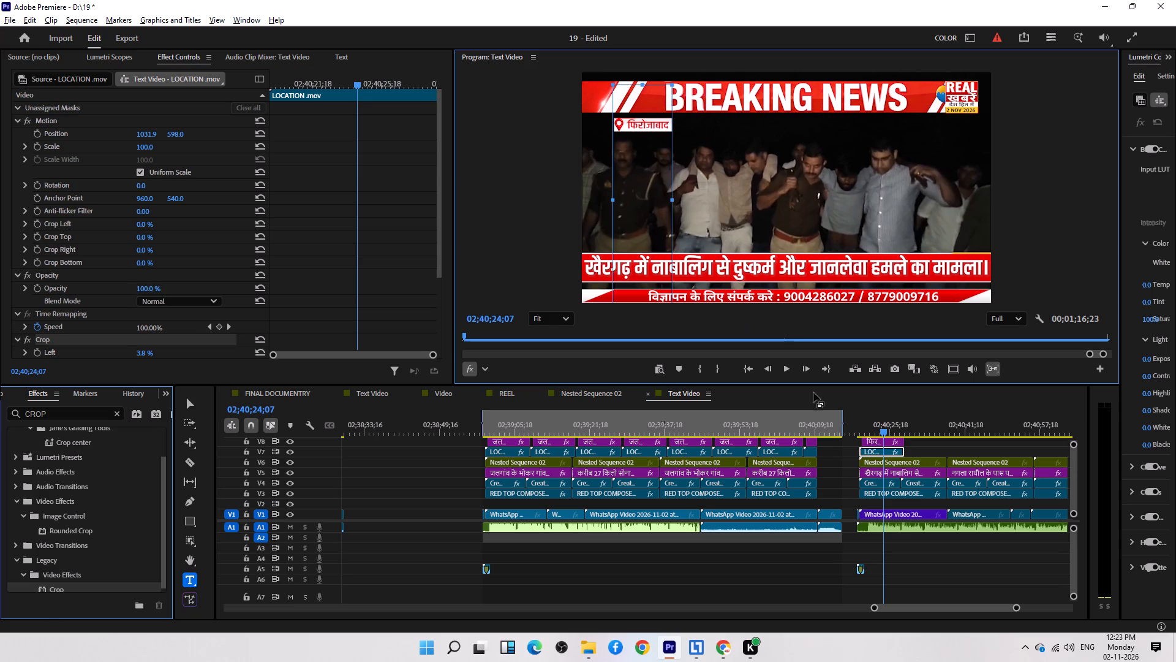
Copy the फिरोजाबाद location label and its background clip, and paste them back to back along the story into the officer's interview.
{"action": "left_click", "coordinate": [939, 447]}
{"action": "key", "text": "Up"}
{"action": "left_click_drag", "start_coordinate": [922, 454], "coordinate": [869, 444]}
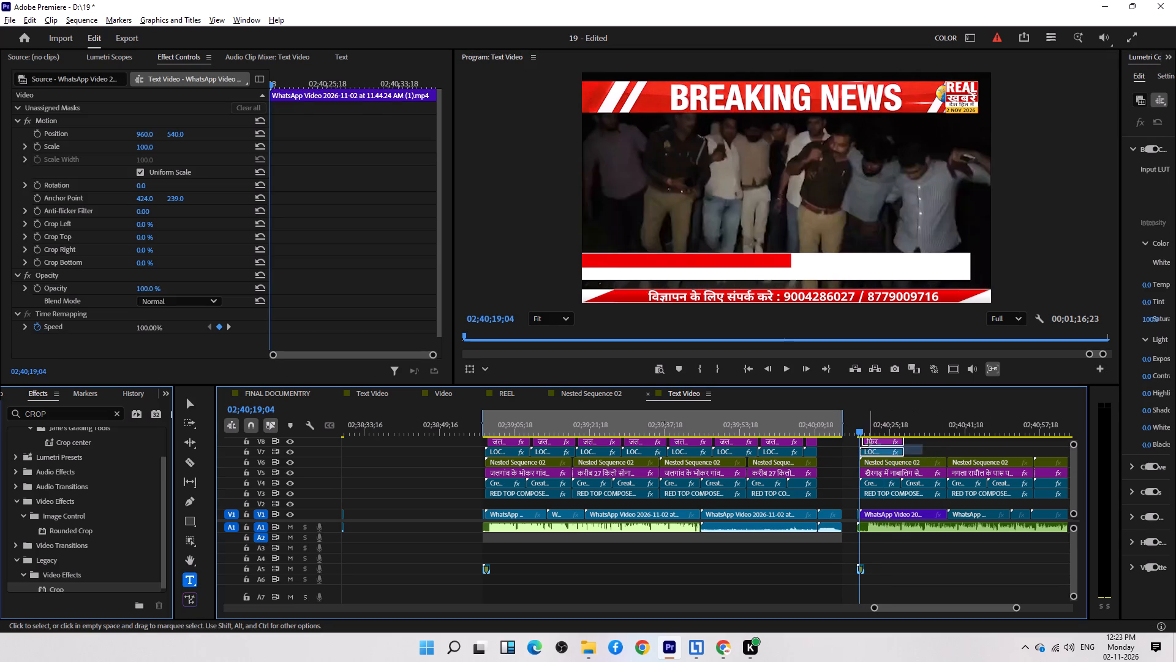
{"action": "left_click_drag", "start_coordinate": [869, 444], "coordinate": [868, 443]}
{"action": "key", "text": "ctrl+c"}
{"action": "key", "text": "ctrl+v"}
{"action": "key", "text": "ctrl+v"}
{"action": "key", "text": "ctrl+v"}
{"action": "key", "text": "ctrl+v"}
{"action": "key", "text": "ctrl+v"}
{"action": "key", "text": "ctrl+v"}
{"action": "key", "text": "ctrl+v"}
{"action": "key", "text": "ctrl+v"}
{"action": "key", "text": "ctrl+v"}
{"action": "key", "text": "ctrl+v"}
{"action": "key", "text": "ctrl+v"}
{"action": "key", "text": "ctrl+v"}
{"action": "key", "text": "ctrl+v"}
{"action": "key", "text": "ctrl+v"}
{"action": "key", "text": "ctrl+v"}
{"action": "key", "text": "ctrl+v"}
{"action": "key", "text": "ctrl+v"}
{"action": "key", "text": "ctrl+v"}
{"action": "key", "text": "ctrl+v"}
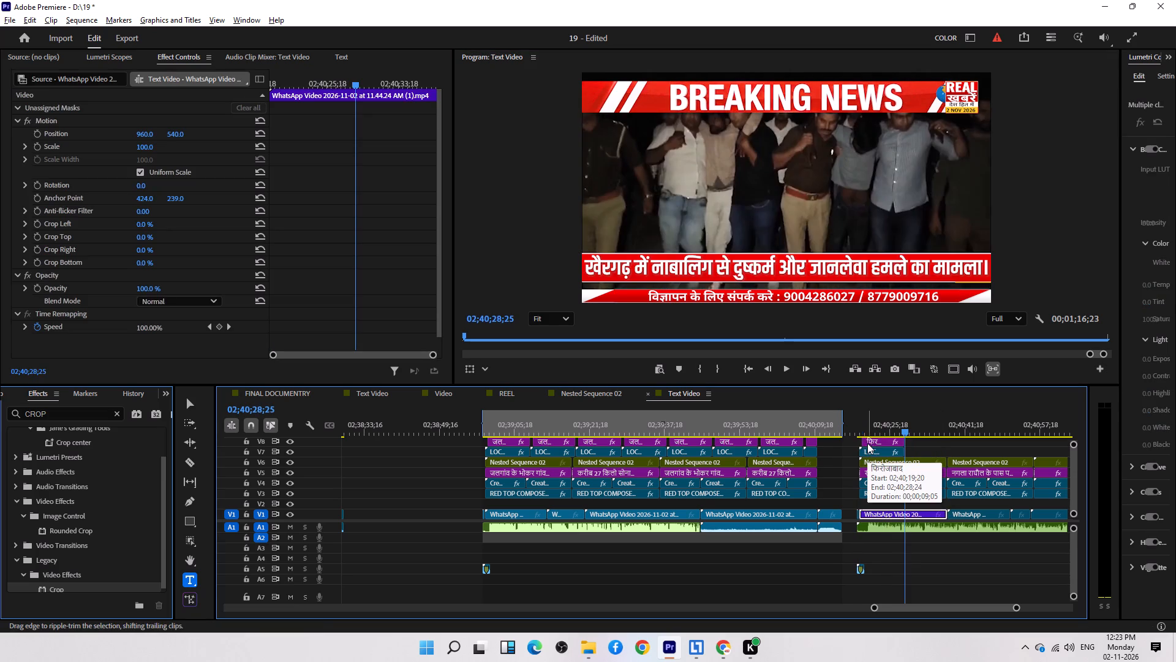
{"action": "key", "text": "ctrl+v"}
{"action": "key", "text": "ctrl+v"}
{"action": "key", "text": "ctrl+v"}
{"action": "key", "text": "ctrl+v"}
{"action": "key", "text": "ctrl+v"}
{"action": "key", "text": "ctrl+v"}
{"action": "key", "text": "ctrl+v"}
{"action": "key", "text": "ctrl+v"}
{"action": "key", "text": "ctrl+v"}
{"action": "key", "text": "ctrl+v"}
{"action": "key", "text": "ctrl+v"}
{"action": "key", "text": "ctrl+v"}
{"action": "key", "text": "ctrl+v"}
{"action": "key", "text": "ctrl+v"}
{"action": "key", "text": "ctrl+v"}
{"action": "key", "text": "ctrl+v"}
{"action": "key", "text": "ctrl+v"}
{"action": "key", "text": "ctrl+v"}
{"action": "key", "text": "ctrl+v"}
{"action": "key", "text": "ctrl+v"}
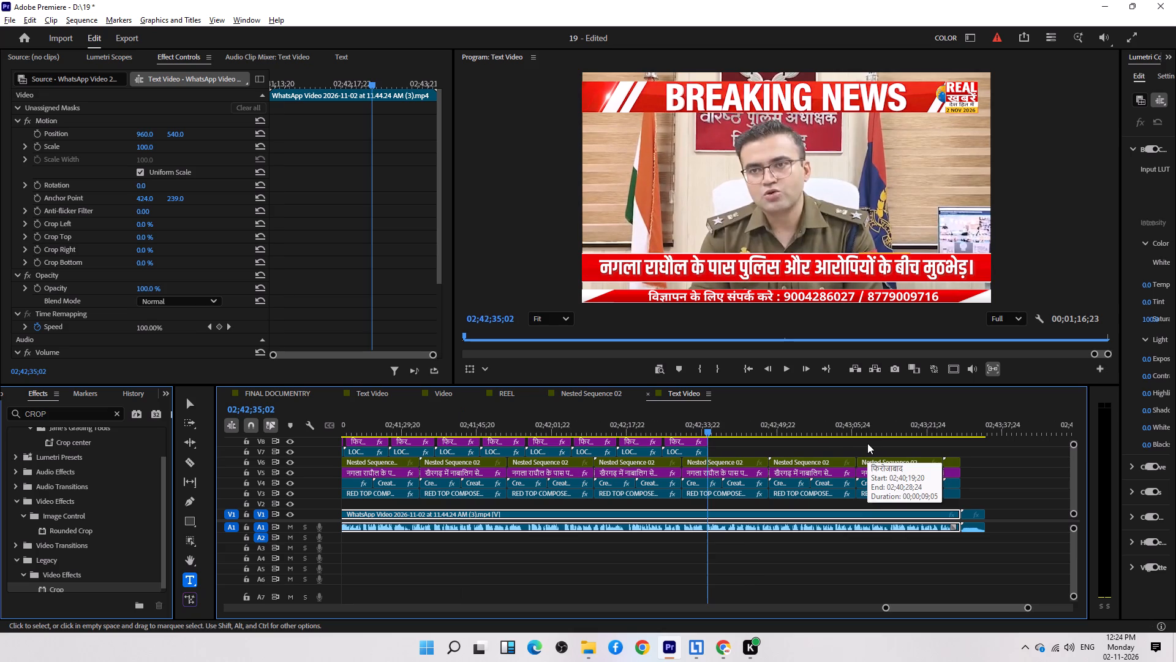
Copy the last four location label sets and paste them twice to cover the remainder of the officer's interview.
{"action": "left_click_drag", "start_coordinate": [800, 451], "coordinate": [530, 437]}
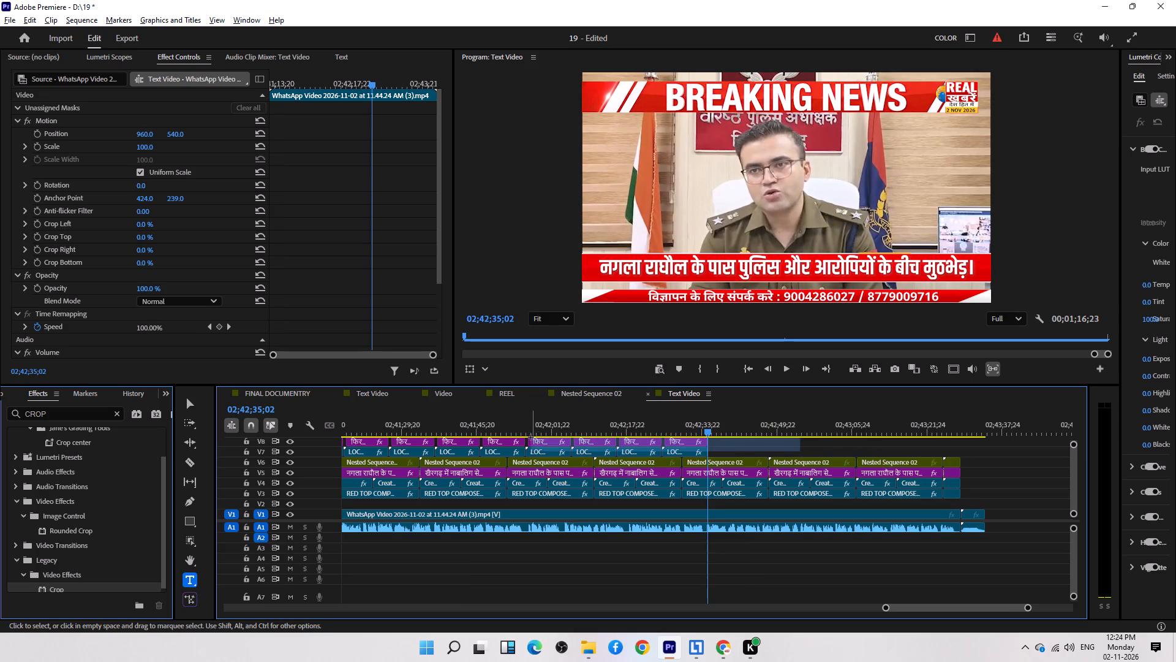
{"action": "left_click_drag", "start_coordinate": [530, 437], "coordinate": [530, 442]}
{"action": "key", "text": "ctrl+c"}
{"action": "key", "text": "ctrl+v"}
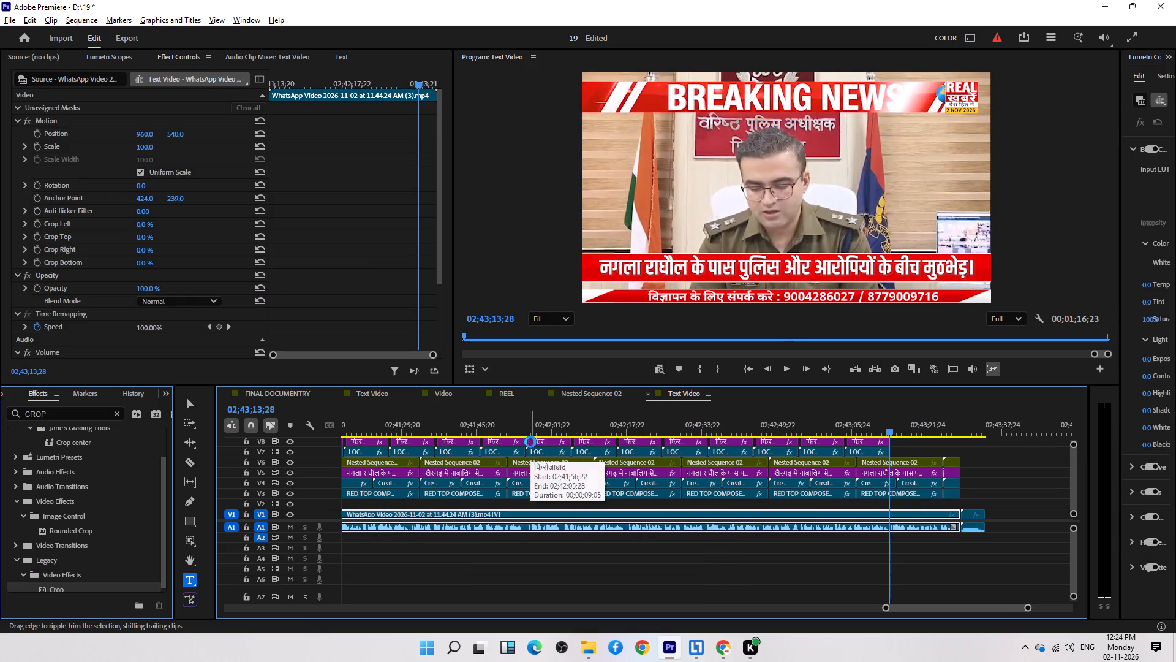
{"action": "key", "text": "ctrl+v"}
Cut the location graphics at the start of the End Bumbar clip and delete the parts that run past it.
{"action": "key", "text": "Up"}
{"action": "key", "text": "Up"}
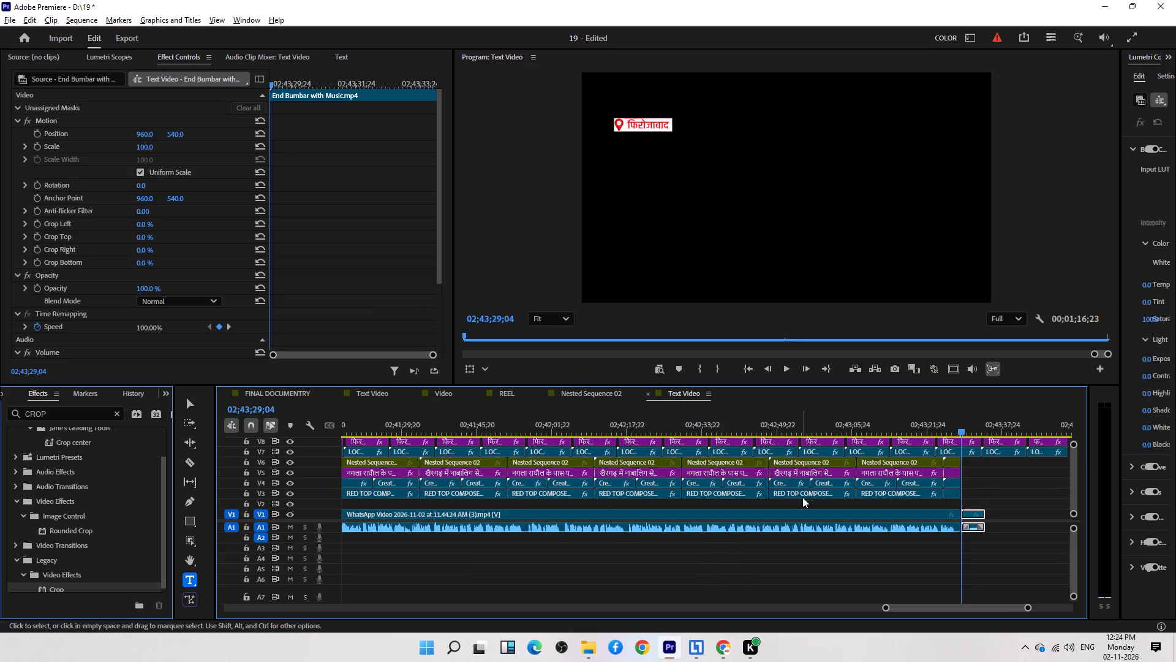
{"action": "scroll", "coordinate": [809, 500], "scroll_direction": "down", "scroll_amount": 6}
{"action": "left_click_drag", "start_coordinate": [978, 474], "coordinate": [863, 439]}
{"action": "key", "text": "z"}
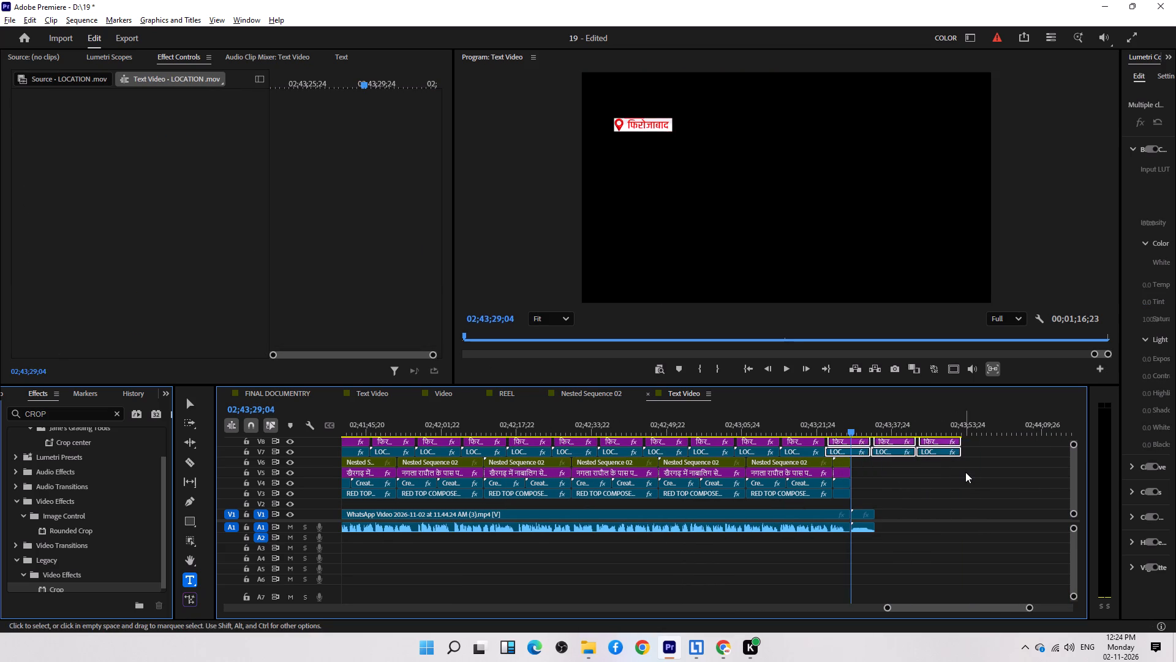
{"action": "key", "text": "z"}
{"action": "left_click_drag", "start_coordinate": [969, 469], "coordinate": [868, 441]}
{"action": "key", "text": "Delete"}
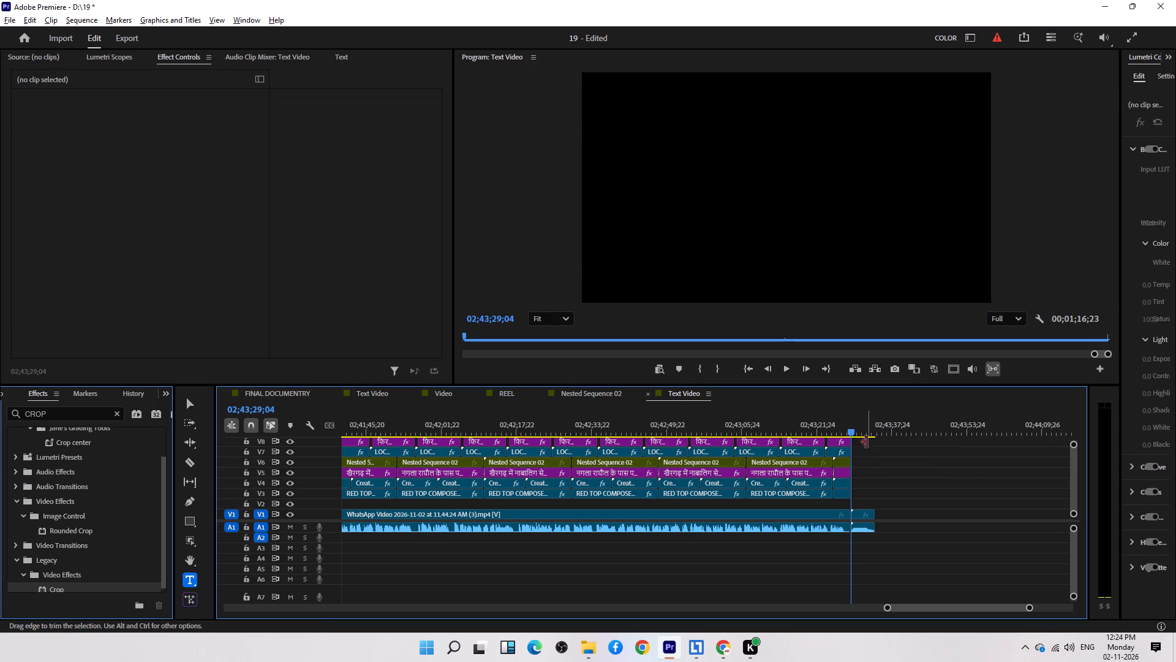
Mark the whole Firozabad story, from its first clip through the end bumper, as the sequence's in-to-out range.
{"action": "scroll", "coordinate": [831, 530], "scroll_direction": "up", "scroll_amount": 7}
{"action": "key", "text": "minus"}
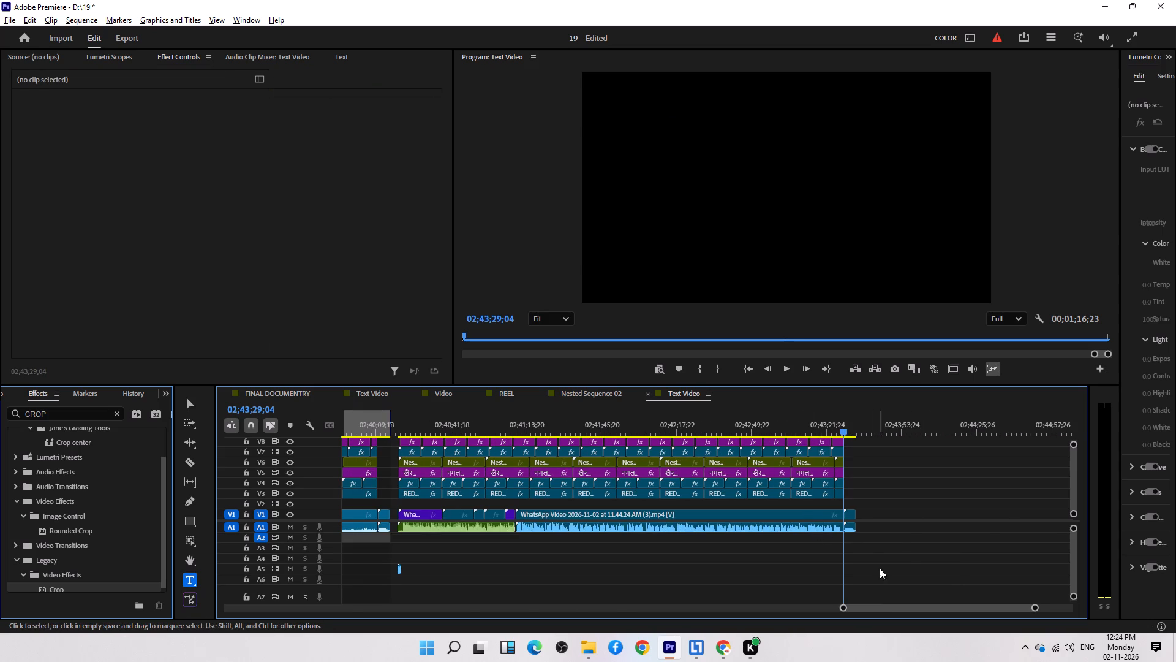
{"action": "left_click_drag", "start_coordinate": [891, 557], "coordinate": [395, 447]}
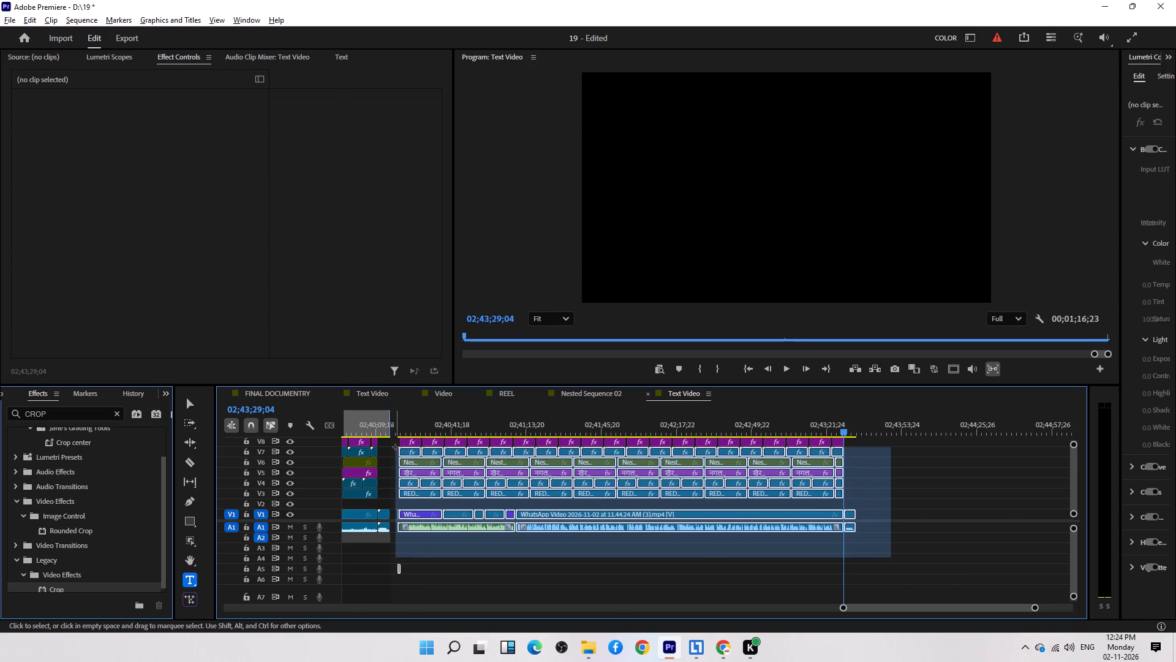
{"action": "left_click_drag", "start_coordinate": [395, 447], "coordinate": [395, 444]}
{"action": "key", "text": "slash"}
Export the marked Firozabad range as an H.264 media file named 12 in D:\NOV.
{"action": "key", "text": "ctrl+m"}
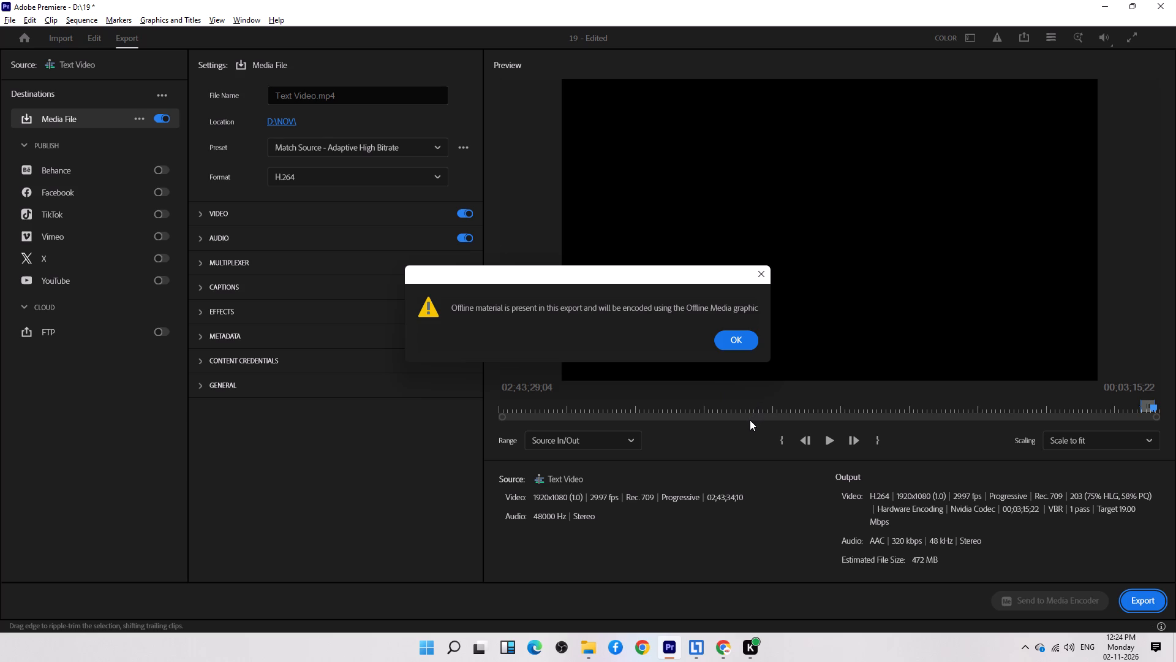
{"action": "left_click", "coordinate": [739, 346]}
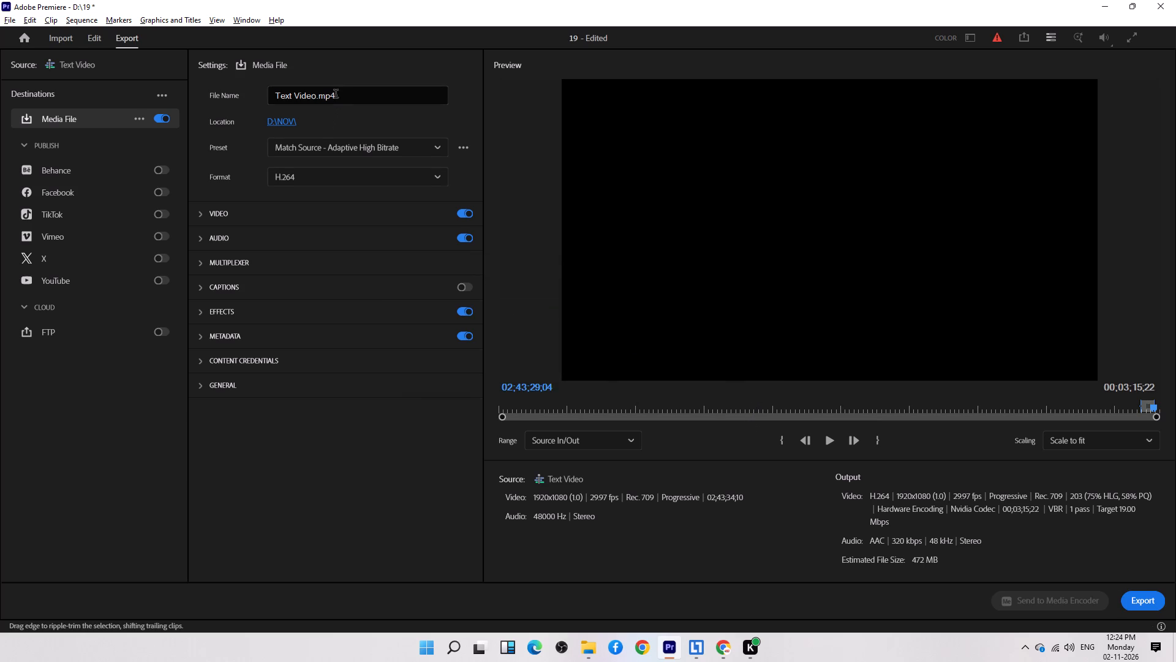
{"action": "triple_click", "coordinate": [339, 90]}
{"action": "key", "text": "1"}
{"action": "key", "text": "2"}
{"action": "key", "text": "Return"}
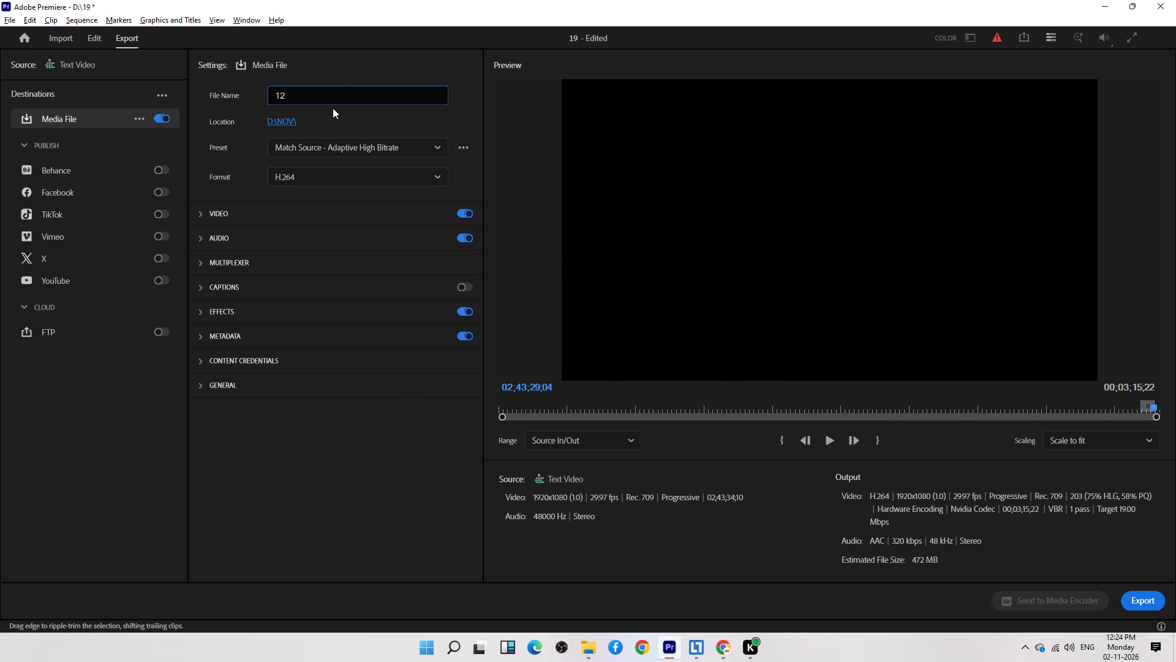
{"action": "left_click", "coordinate": [1140, 603]}
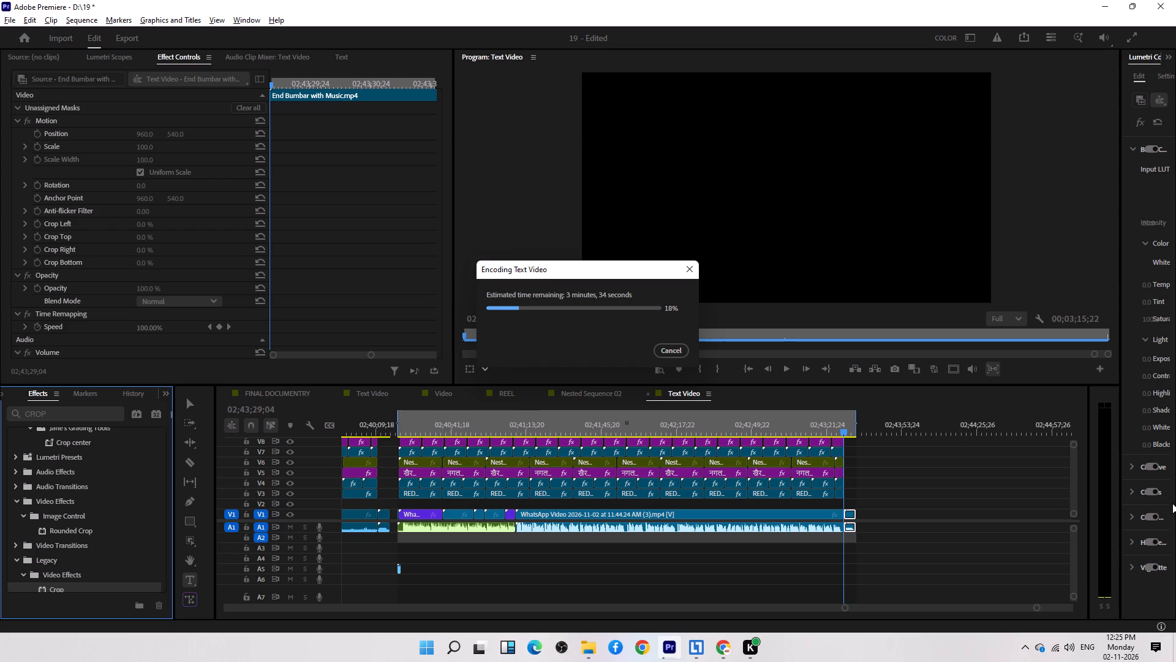
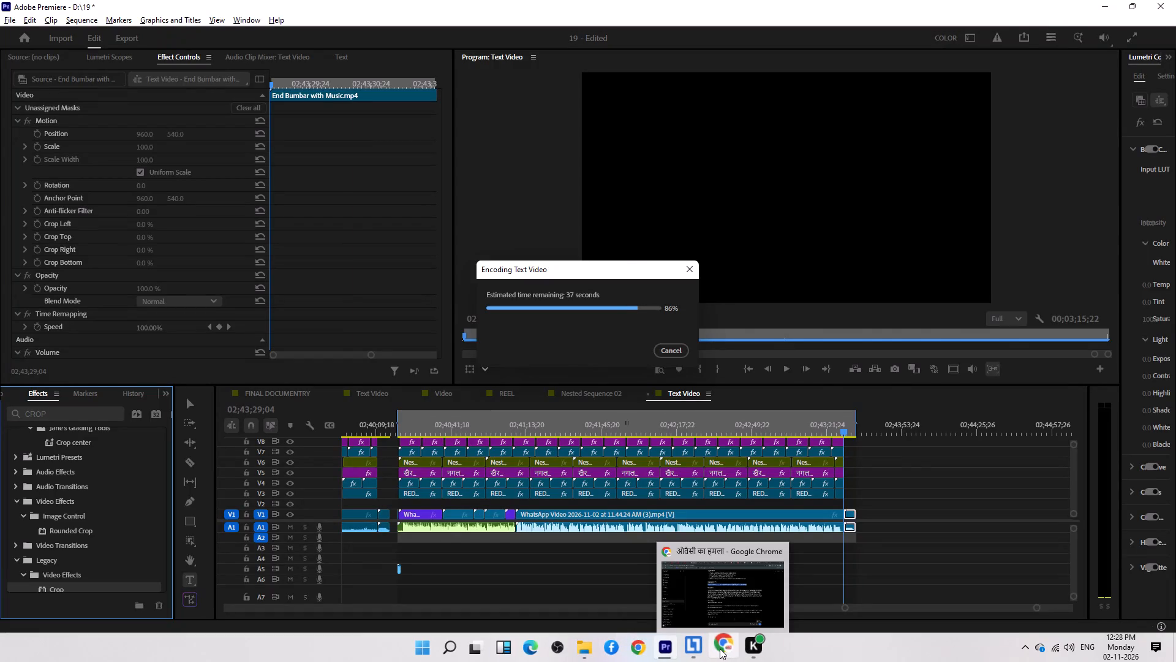
Switch to Chrome and open a new blank tab while the video export is still encoding.
{"action": "left_click", "coordinate": [720, 649]}
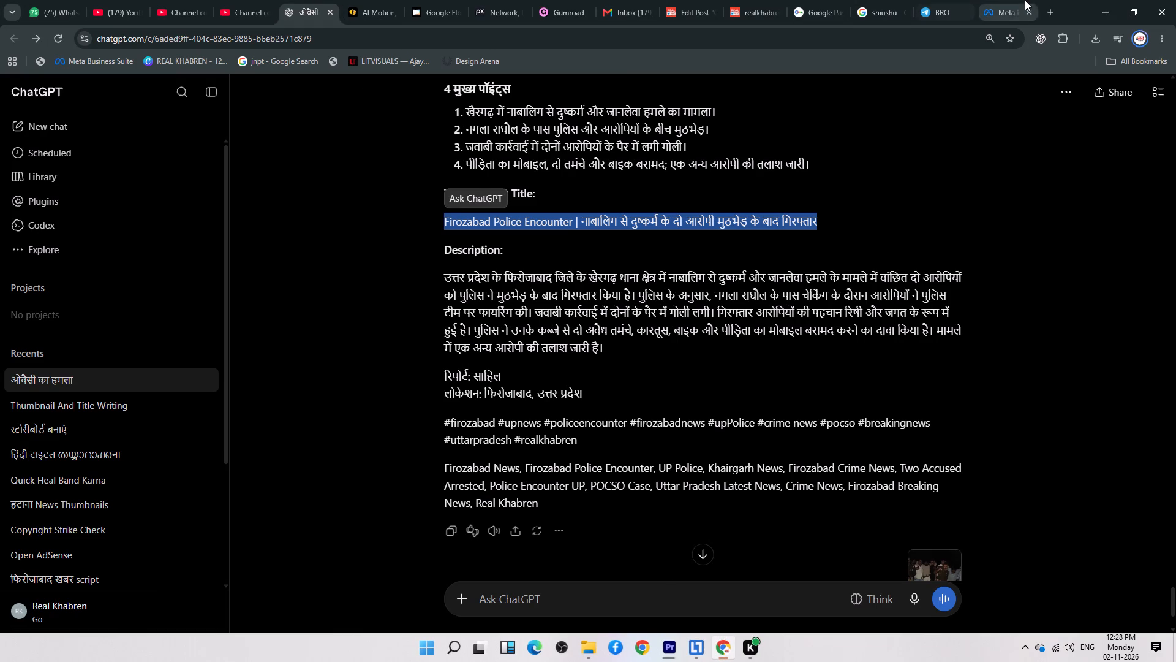
{"action": "left_click", "coordinate": [1049, 11]}
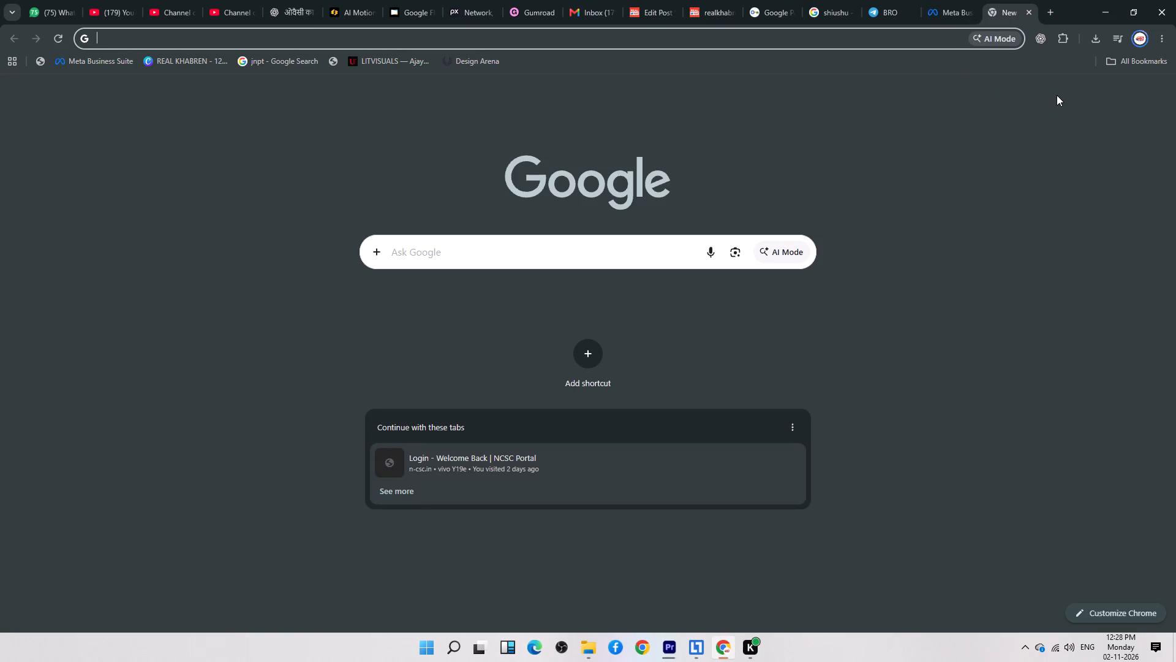